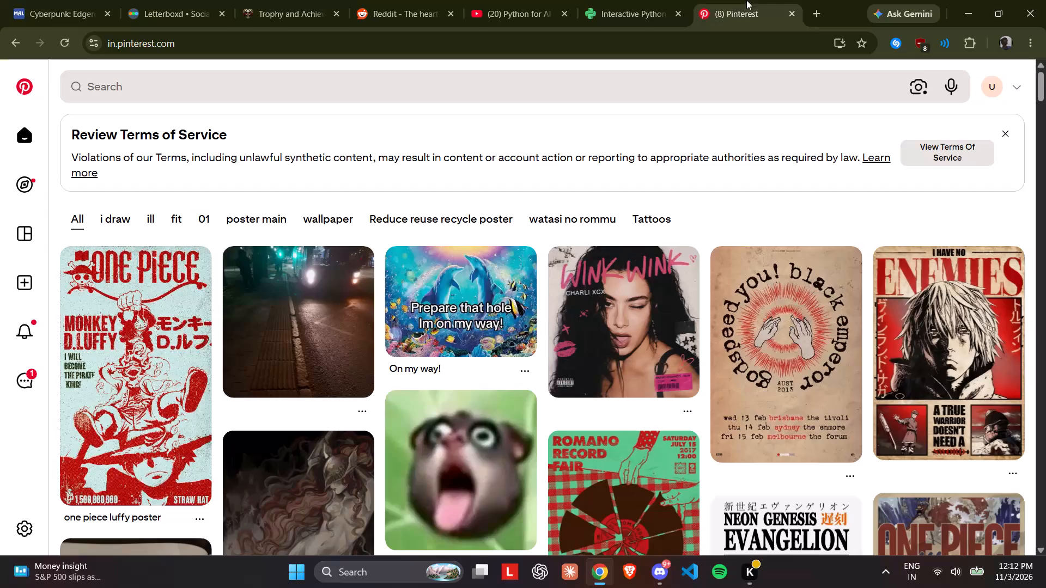
# Browse the Pinterest home feed and examine the suggested posters and artwork for an interesting pin.
pyautogui.scroll(-4, 616, 307)
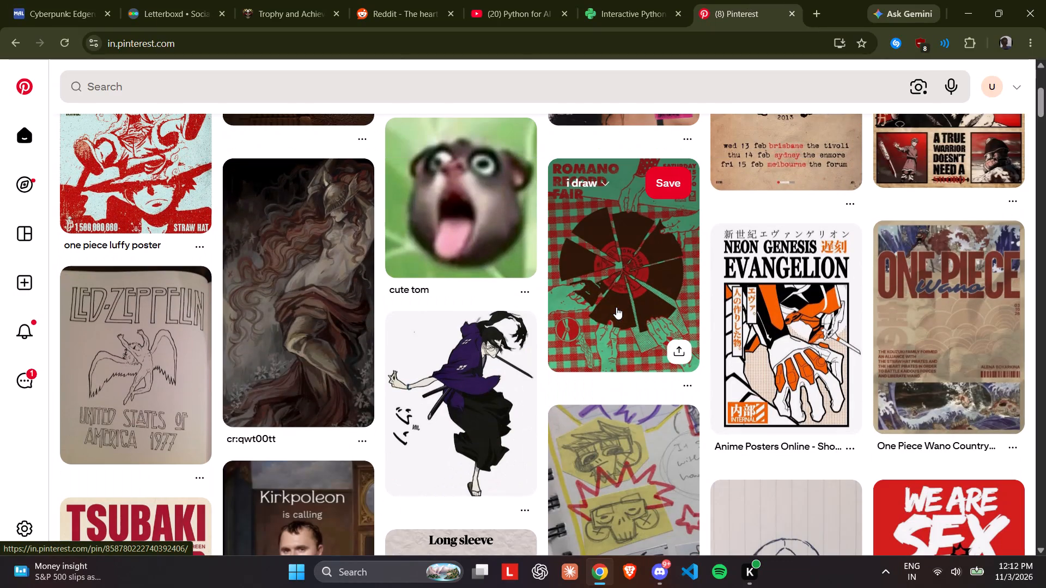
pyautogui.scroll(-6, 616, 307)
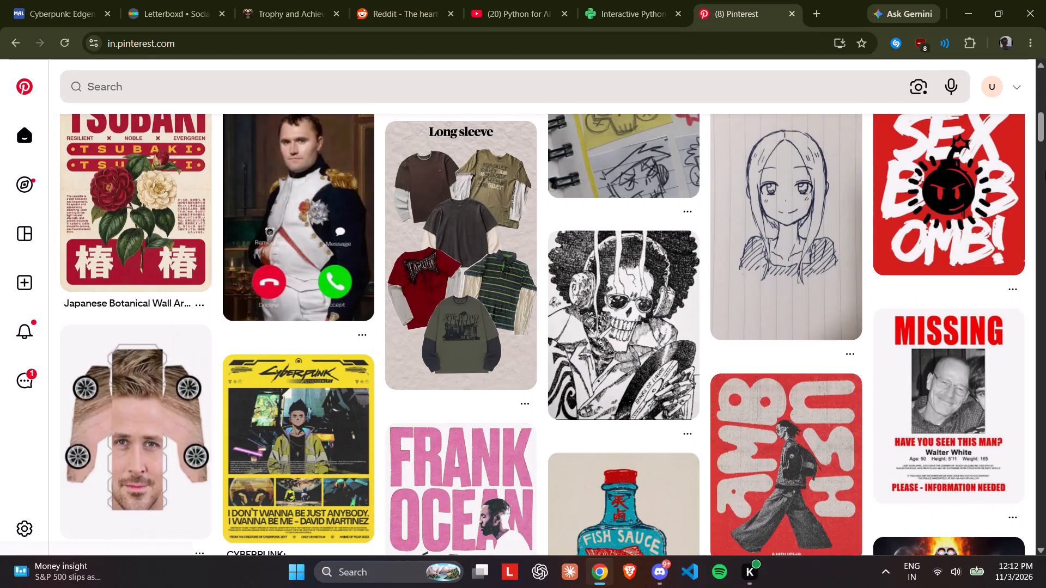
pyautogui.scroll(-3, 1045, 171)
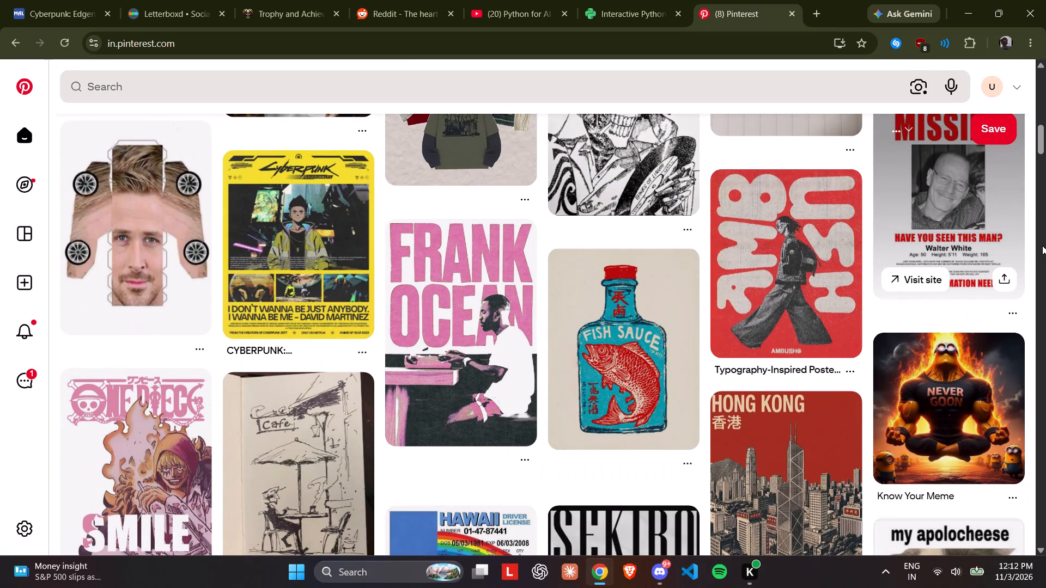
pyautogui.scroll(-6, 1042, 246)
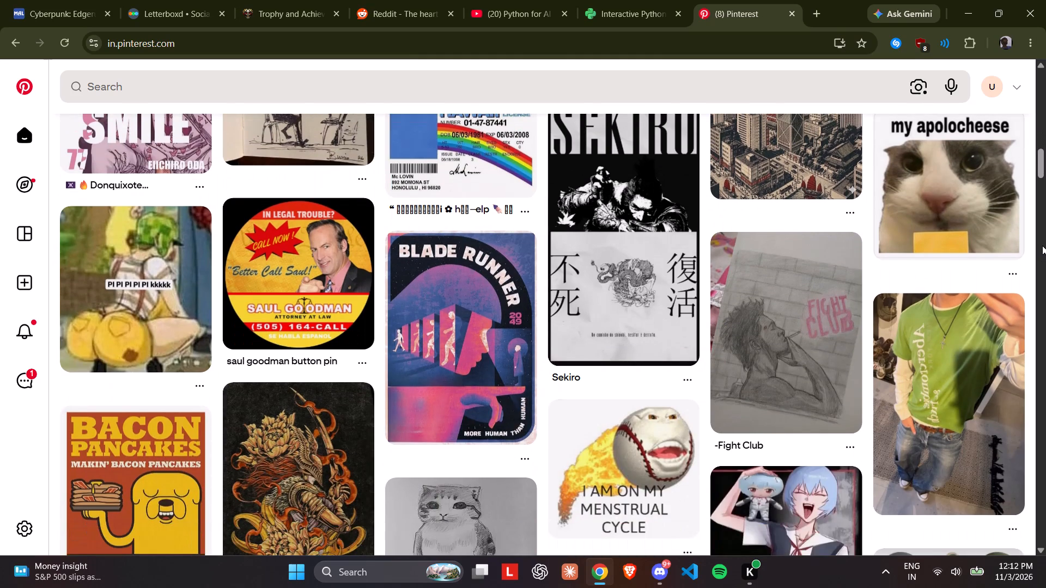
pyautogui.scroll(-2, 1042, 246)
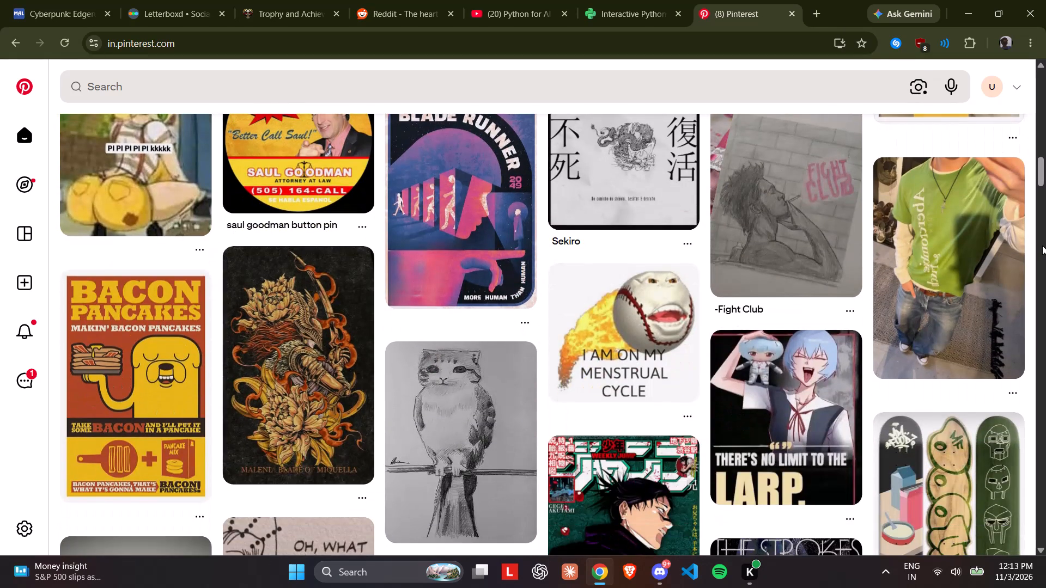
pyautogui.scroll(-4, 1042, 246)
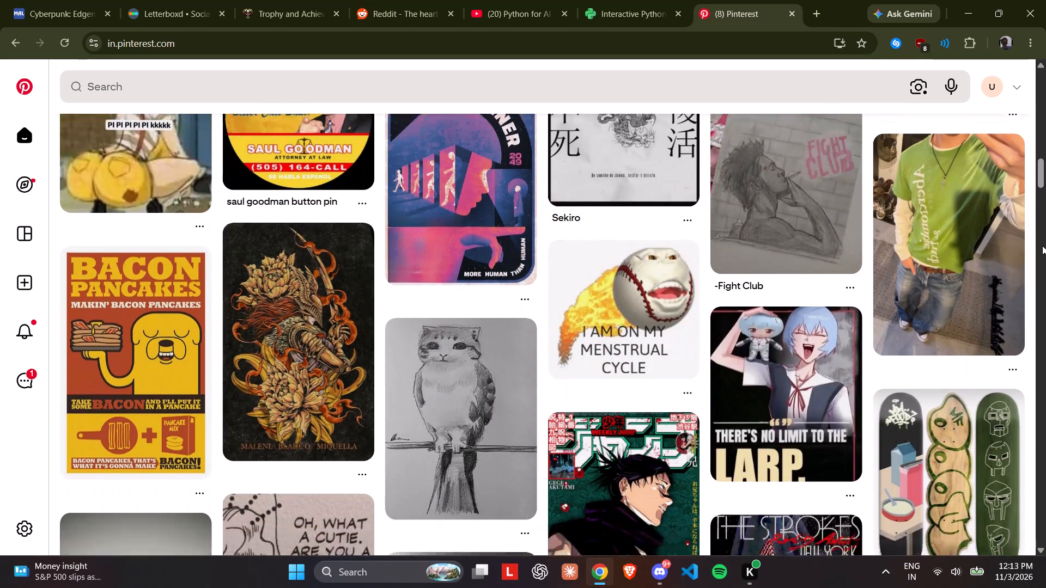
pyautogui.scroll(-4, 1042, 246)
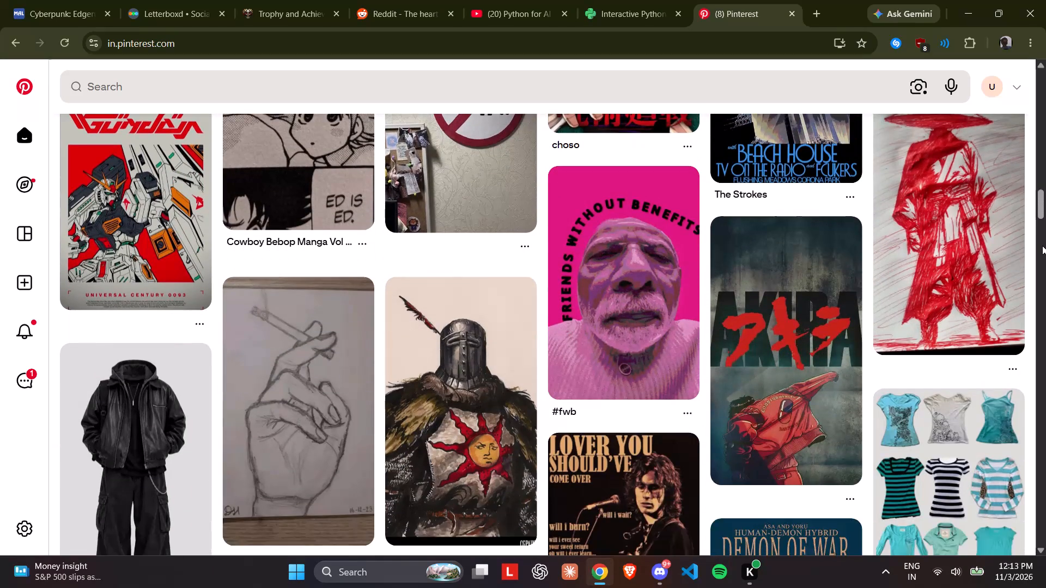
pyautogui.scroll(-7, 1042, 246)
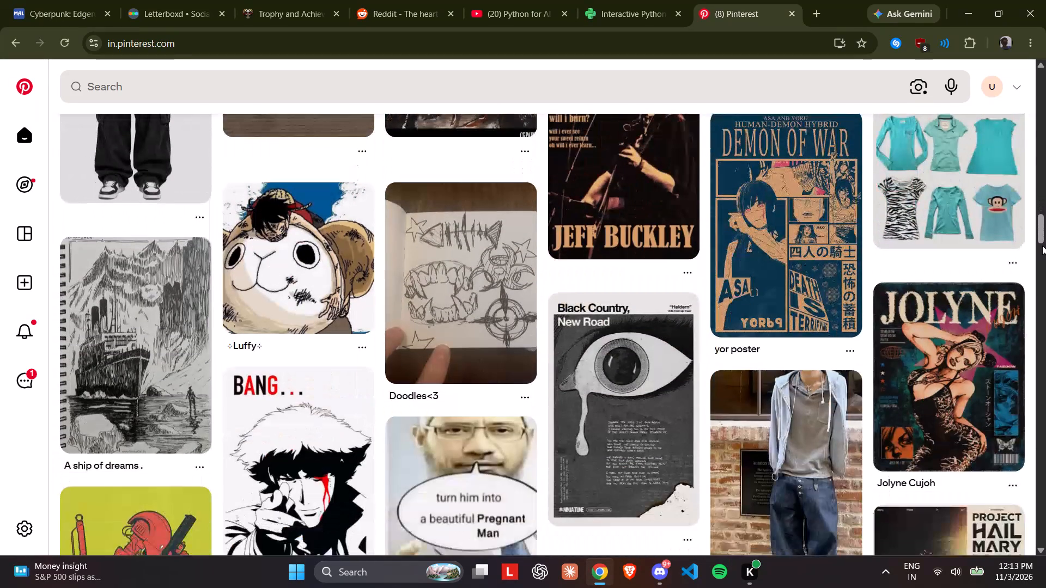
pyautogui.scroll(-5, 1042, 246)
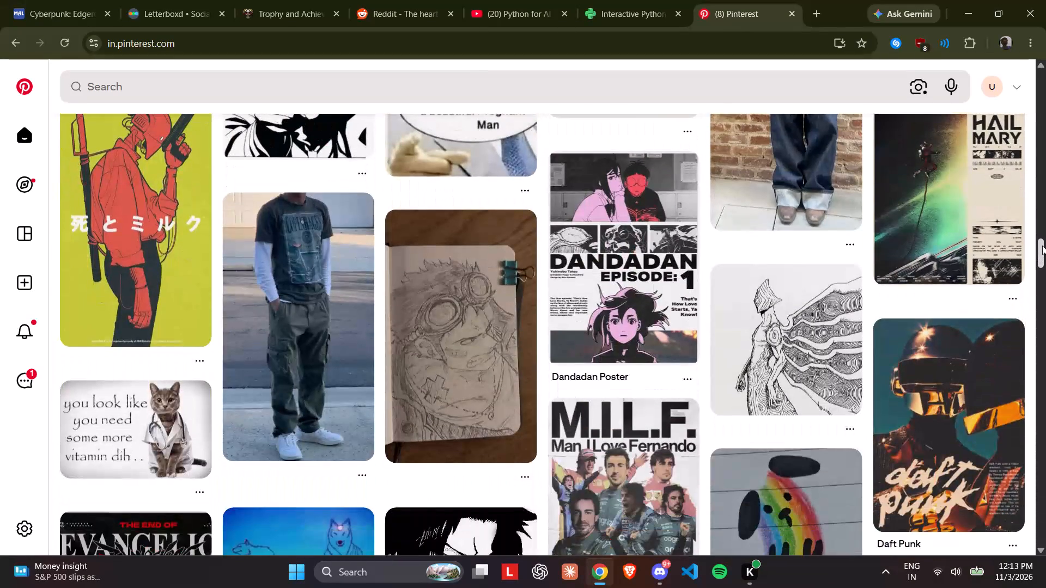
pyautogui.scroll(-5, 1042, 246)
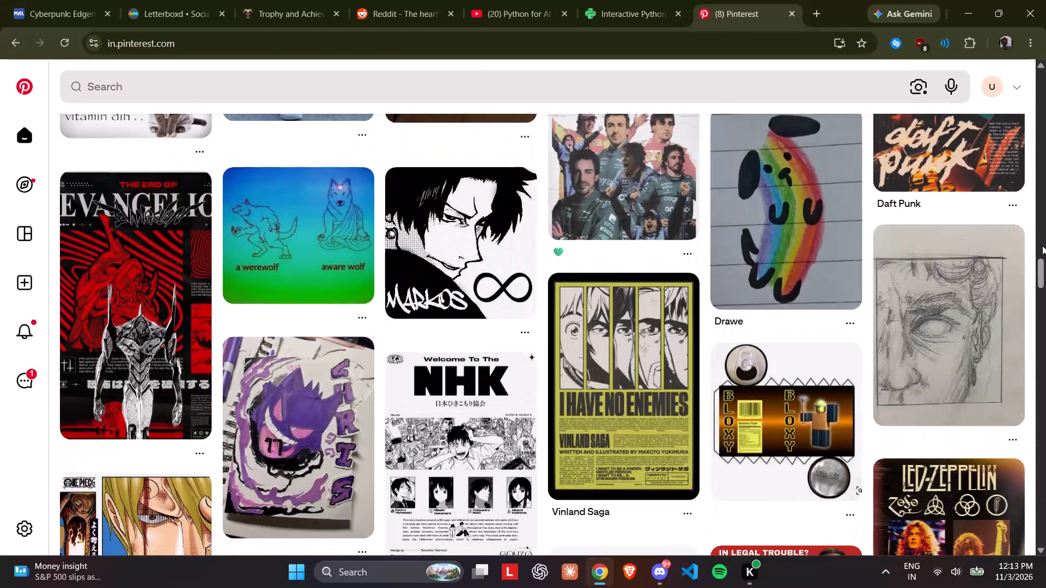
pyautogui.scroll(-5, 1042, 246)
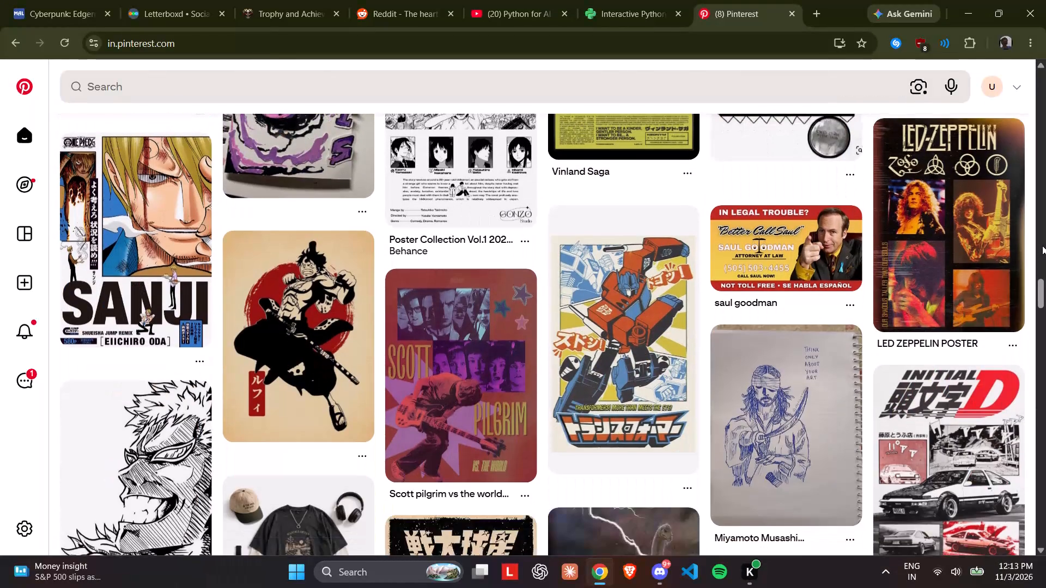
pyautogui.scroll(-6, 1042, 246)
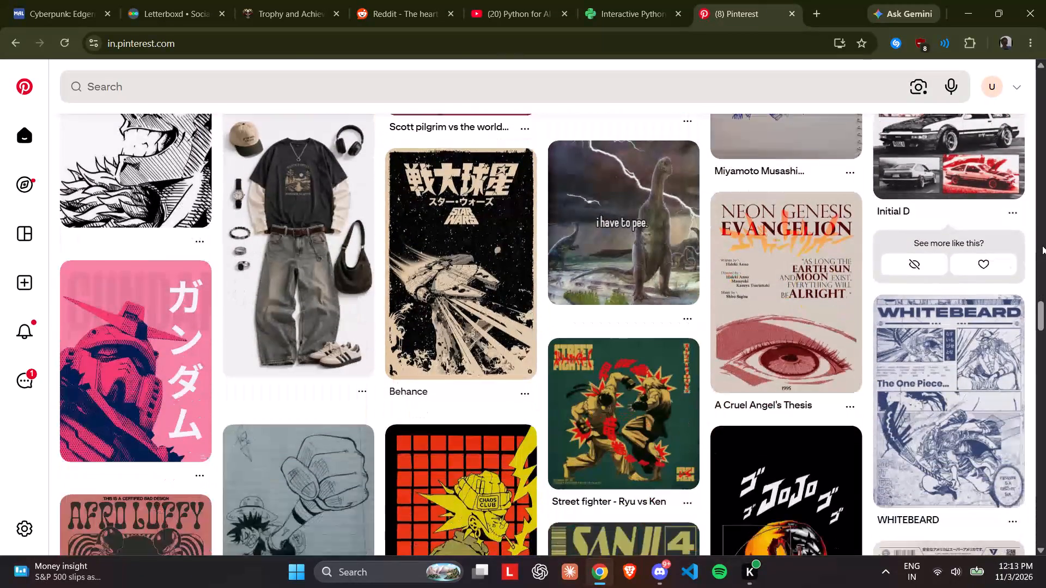
pyautogui.scroll(-8, 1042, 246)
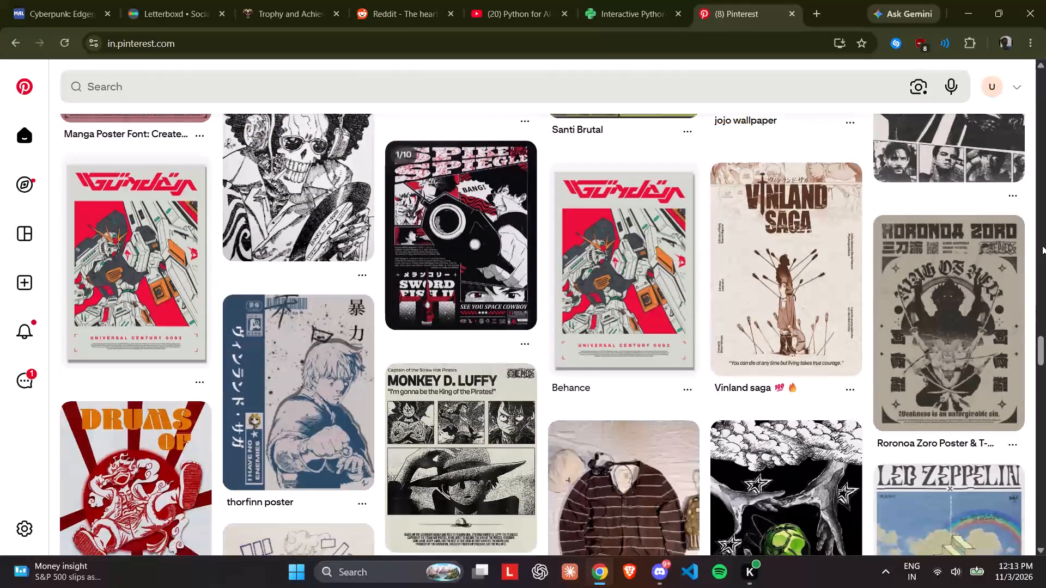
pyautogui.scroll(-3, 1042, 246)
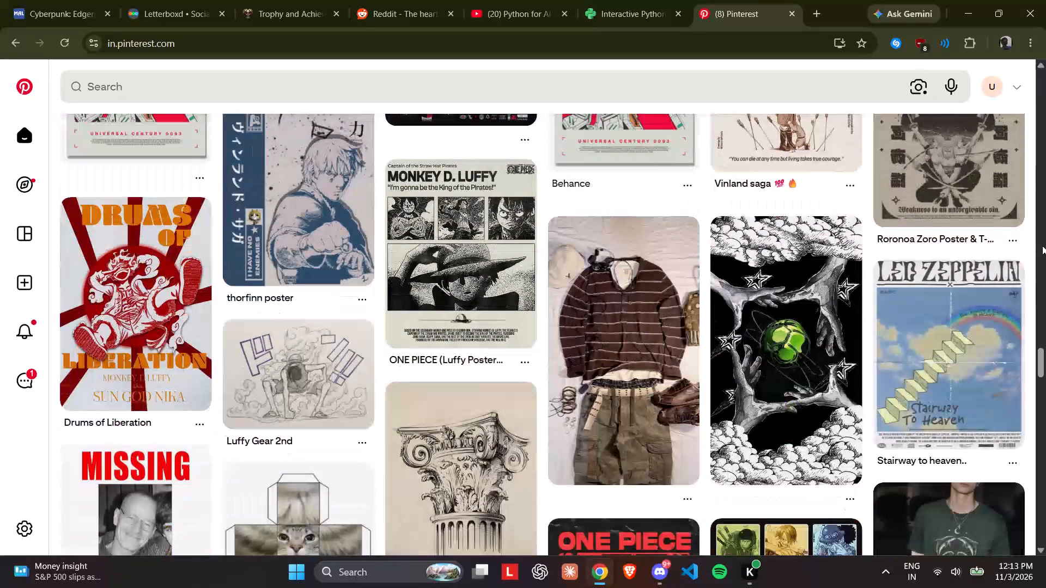
pyautogui.scroll(-7, 1042, 246)
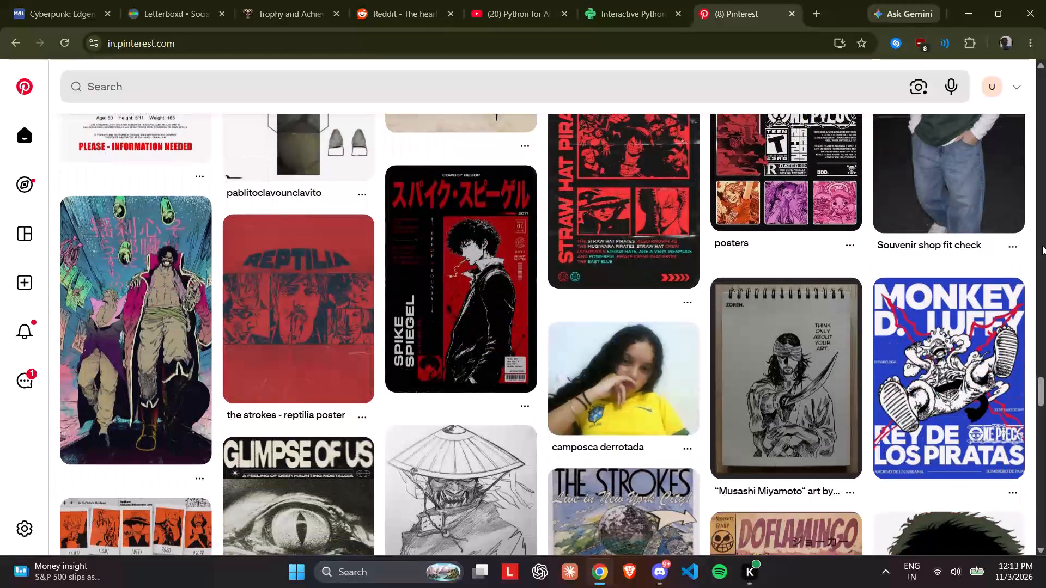
pyautogui.scroll(3, 1042, 246)
pyautogui.scroll(-3, 1042, 246)
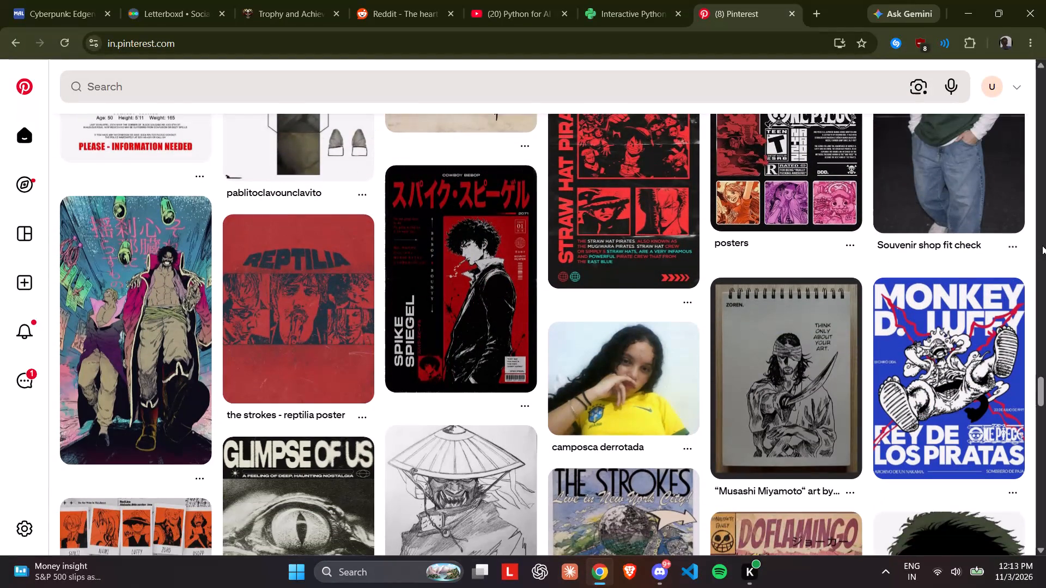
pyautogui.scroll(-5, 1042, 246)
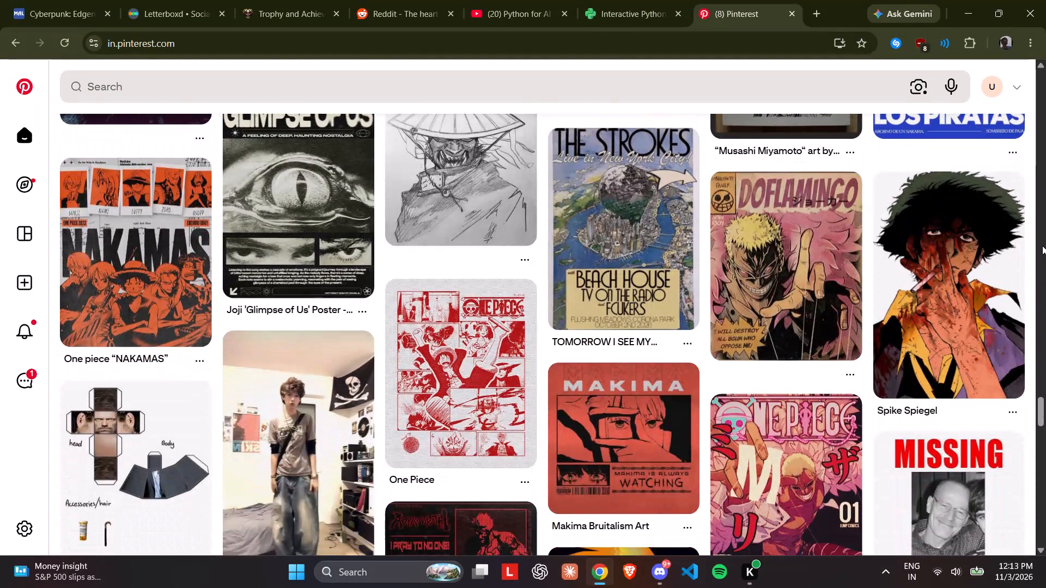
pyautogui.scroll(-2, 1042, 246)
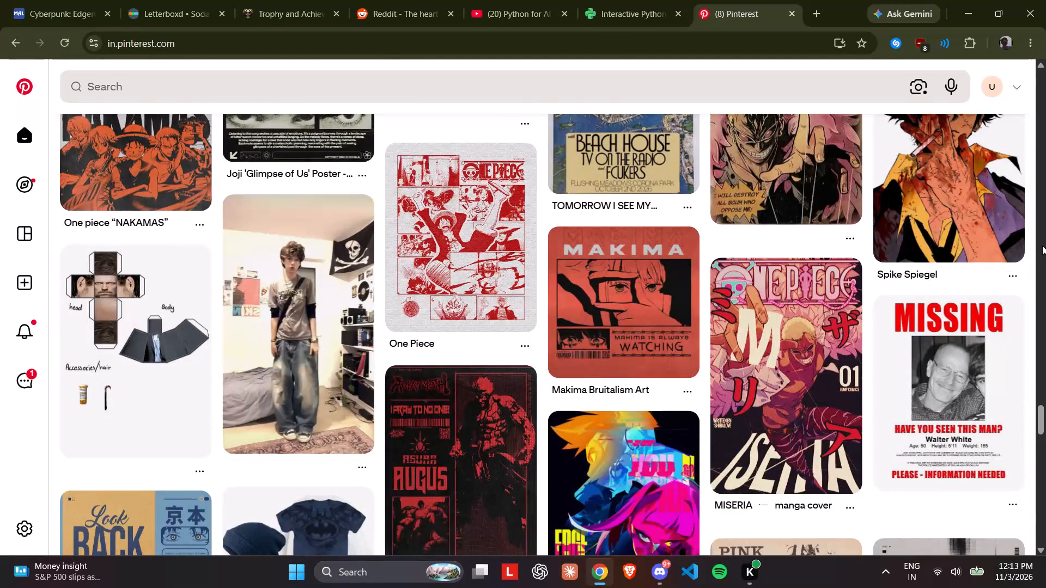
pyautogui.scroll(-2, 1042, 246)
pyautogui.scroll(20, 1042, 246)
pyautogui.scroll(3, 1042, 246)
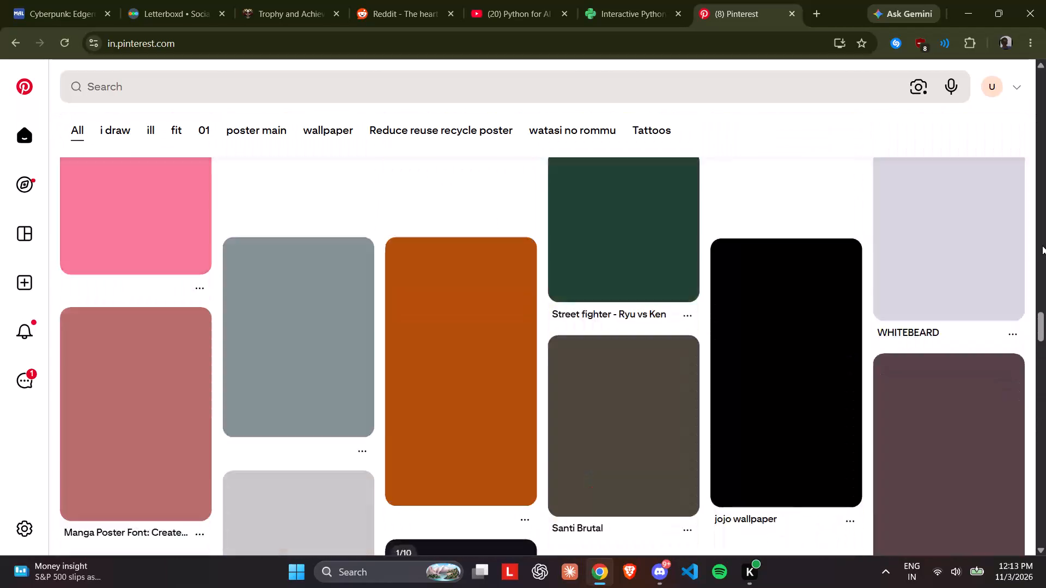
pyautogui.scroll(20, 1042, 246)
pyautogui.scroll(14, 1042, 246)
# Open the Jeff Buckley "Lover You Should've Come Over" poster pin from the home feed.
pyautogui.scroll(-2, 1042, 246)
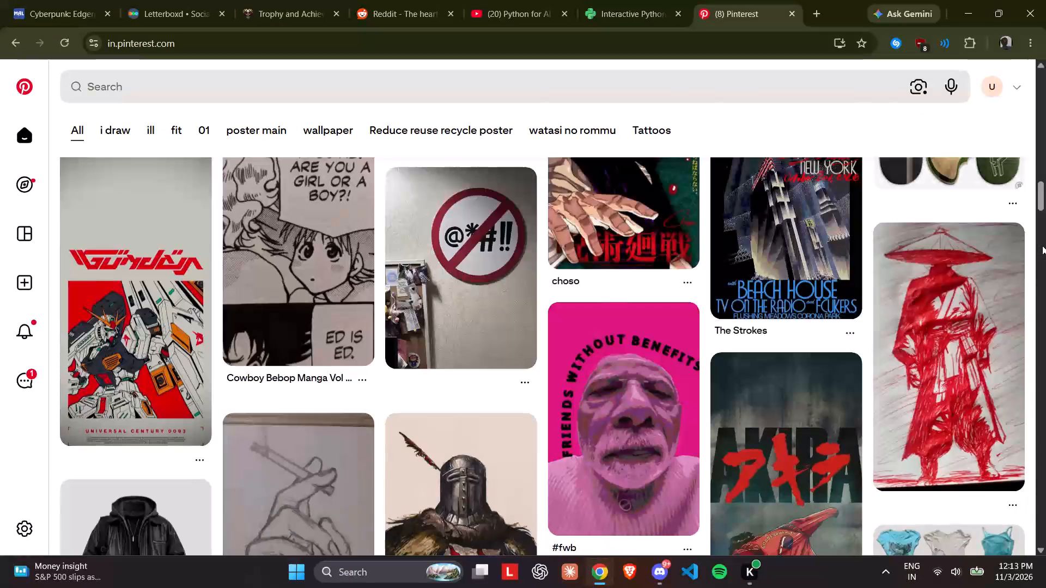
pyautogui.scroll(-2, 1042, 246)
pyautogui.click(633, 356)
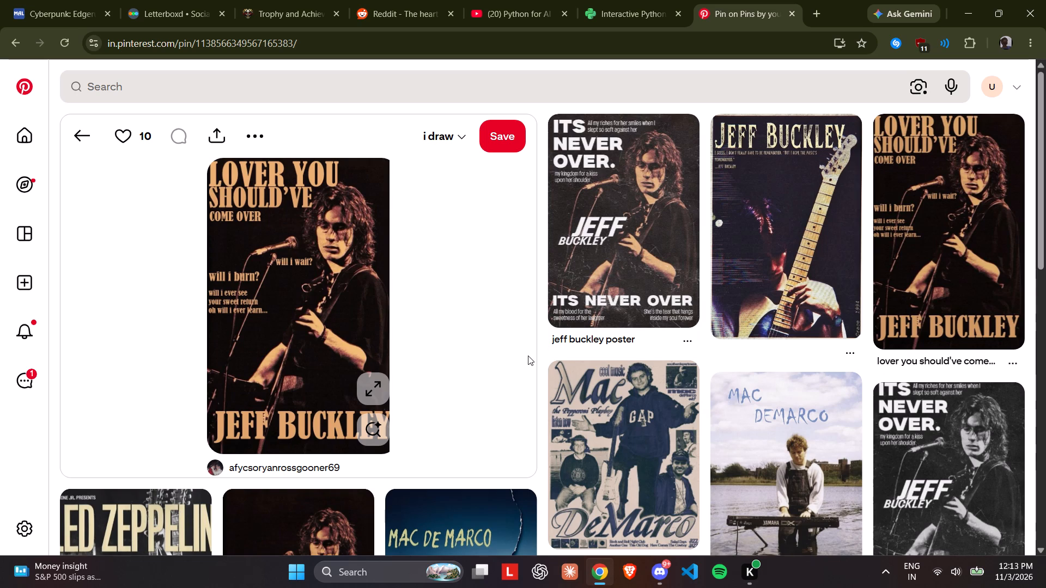
# Examine the related band and movie poster pins around the opened Jeff Buckley poster.
pyautogui.scroll(-3, 528, 356)
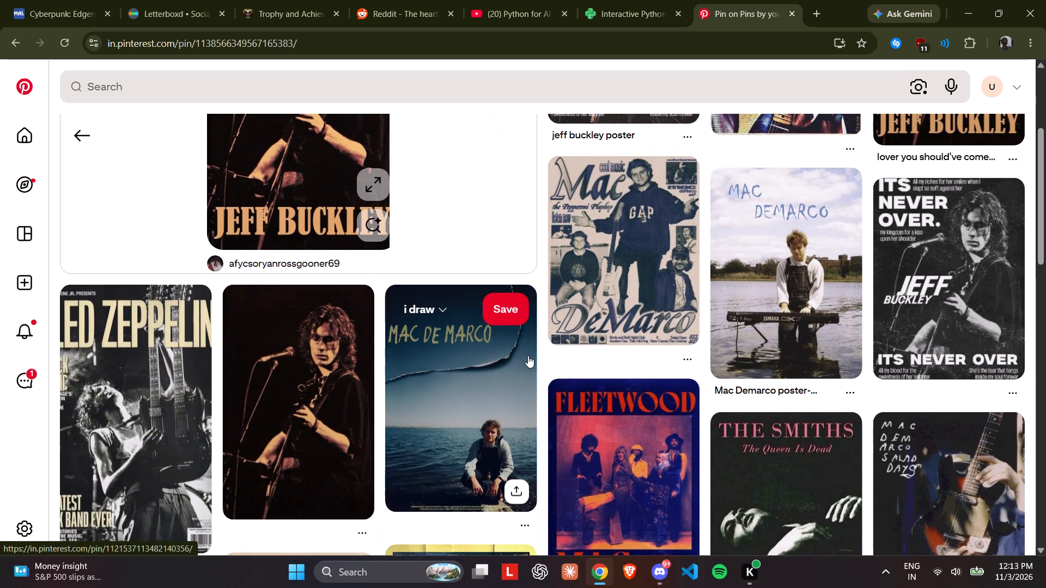
pyautogui.scroll(-2, 528, 356)
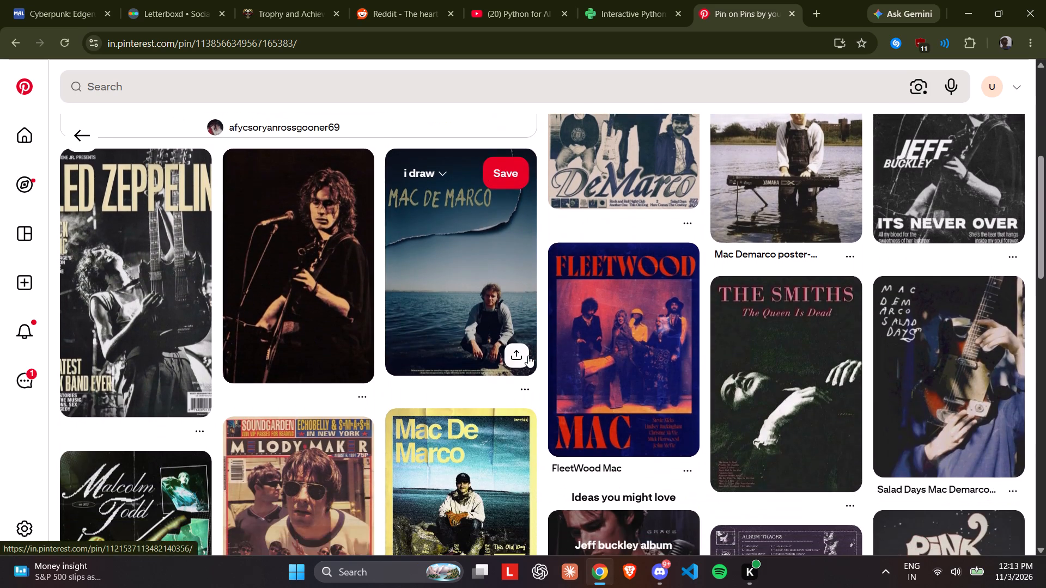
pyautogui.scroll(-2, 528, 356)
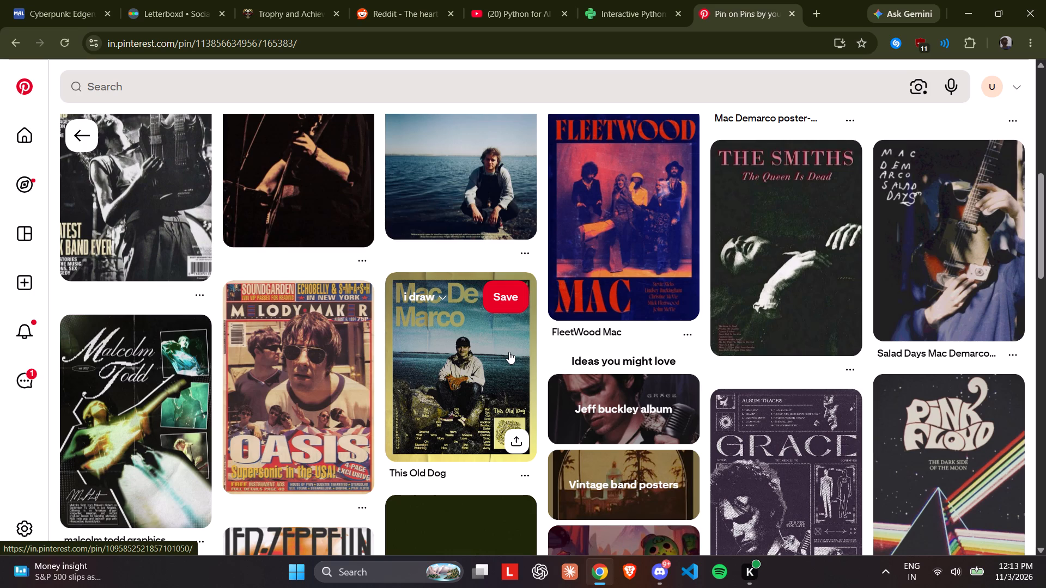
pyautogui.scroll(-2, 509, 352)
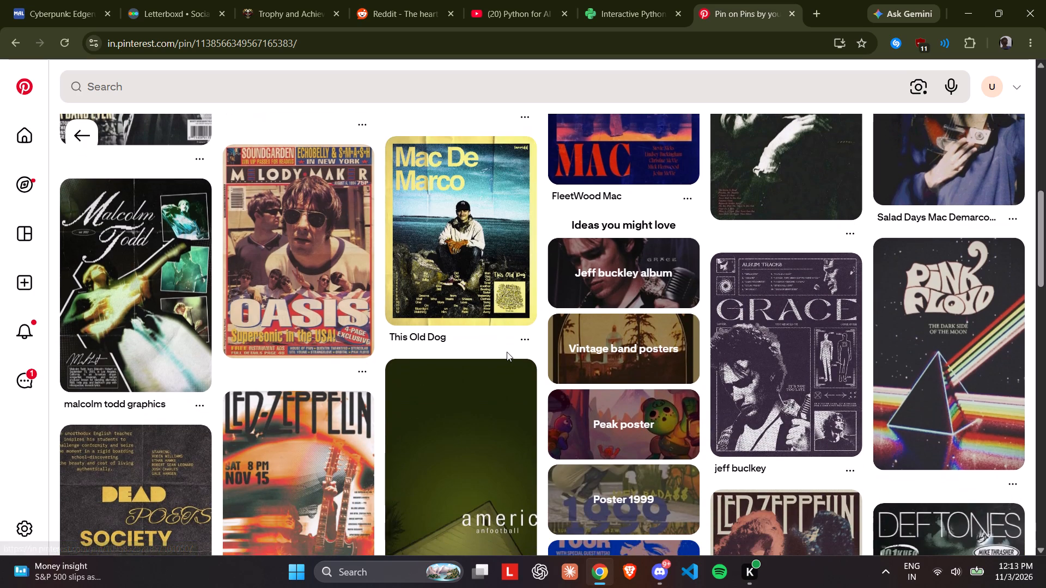
pyautogui.scroll(-1, 507, 352)
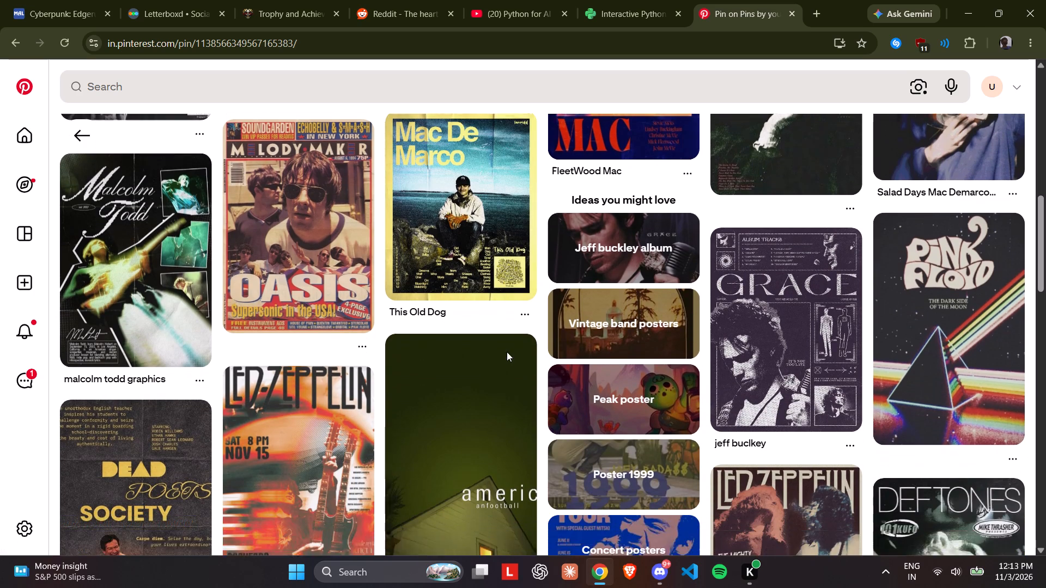
pyautogui.scroll(-2, 503, 352)
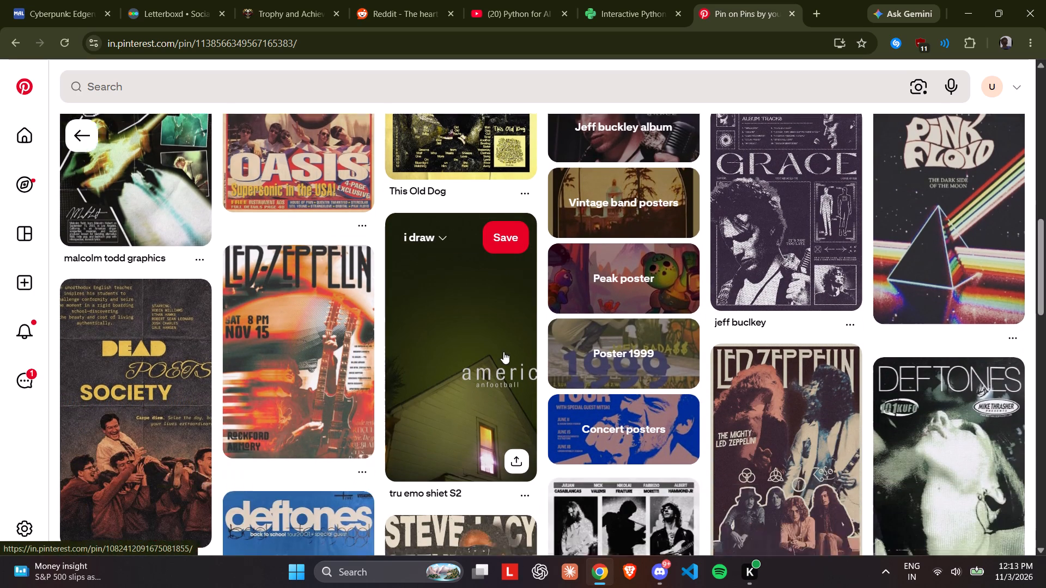
pyautogui.scroll(-1, 503, 352)
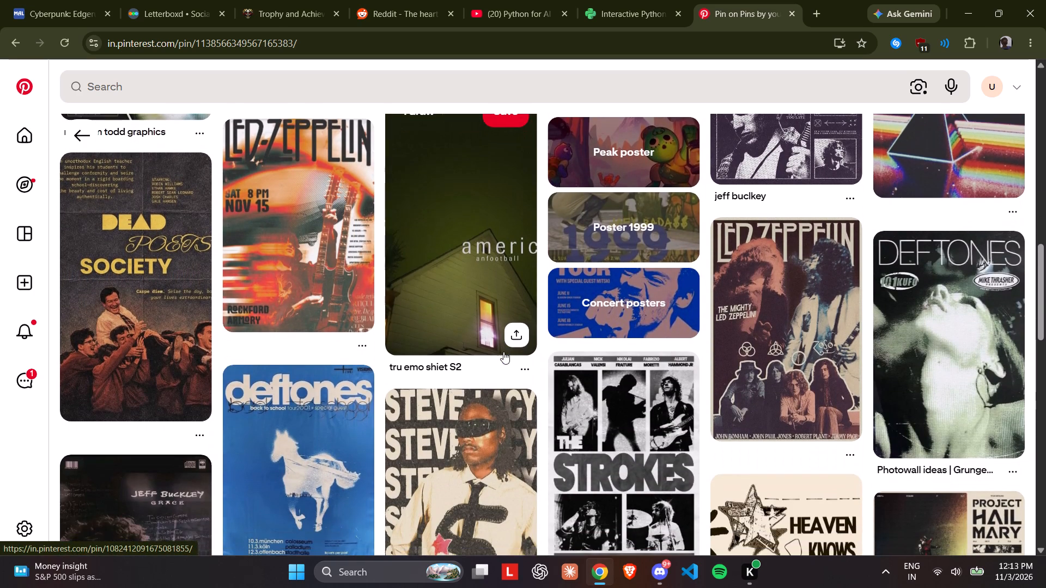
pyautogui.scroll(-4, 503, 352)
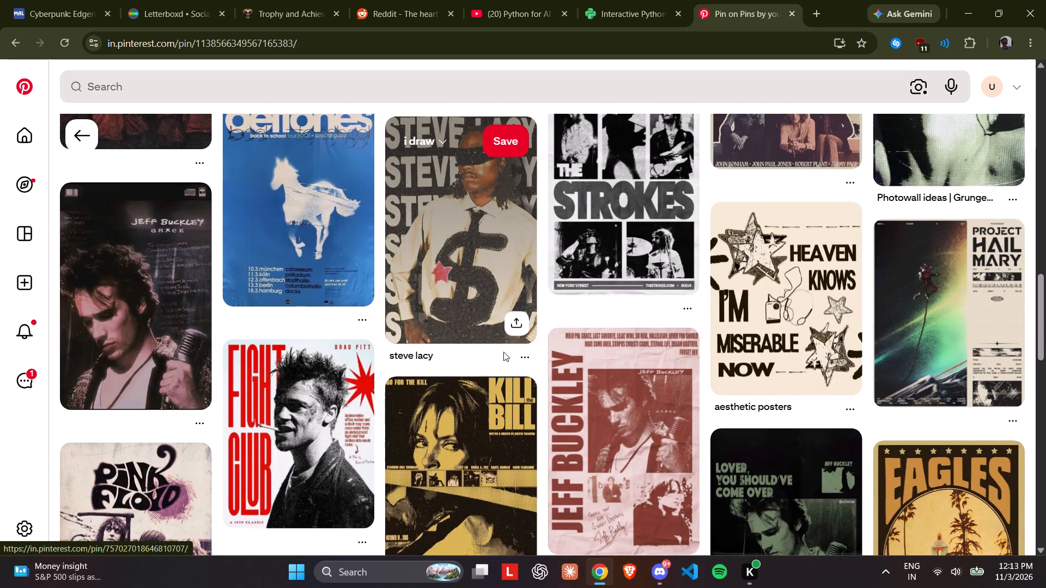
pyautogui.scroll(-2, 503, 352)
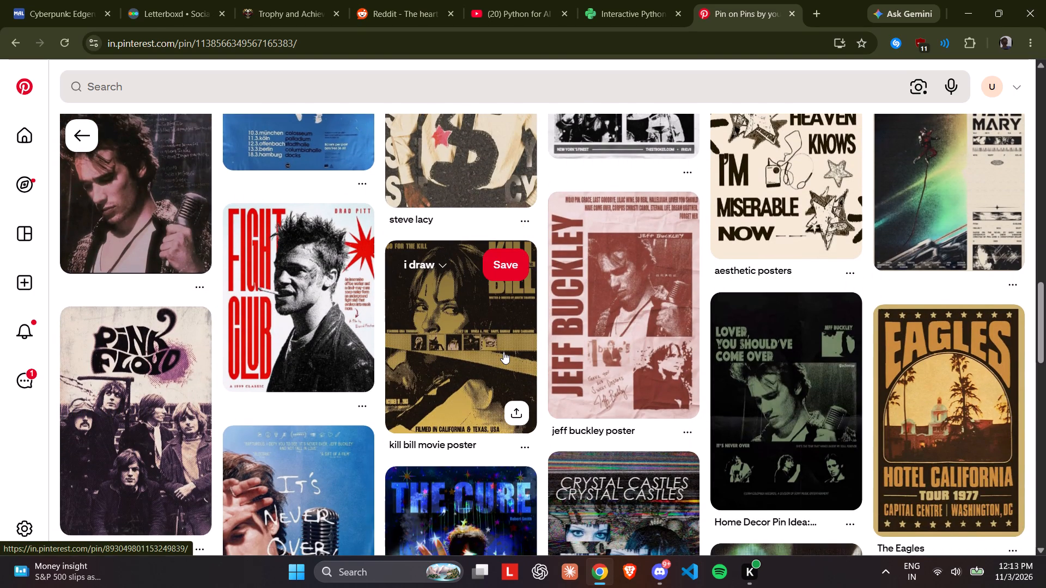
pyautogui.scroll(-4, 503, 352)
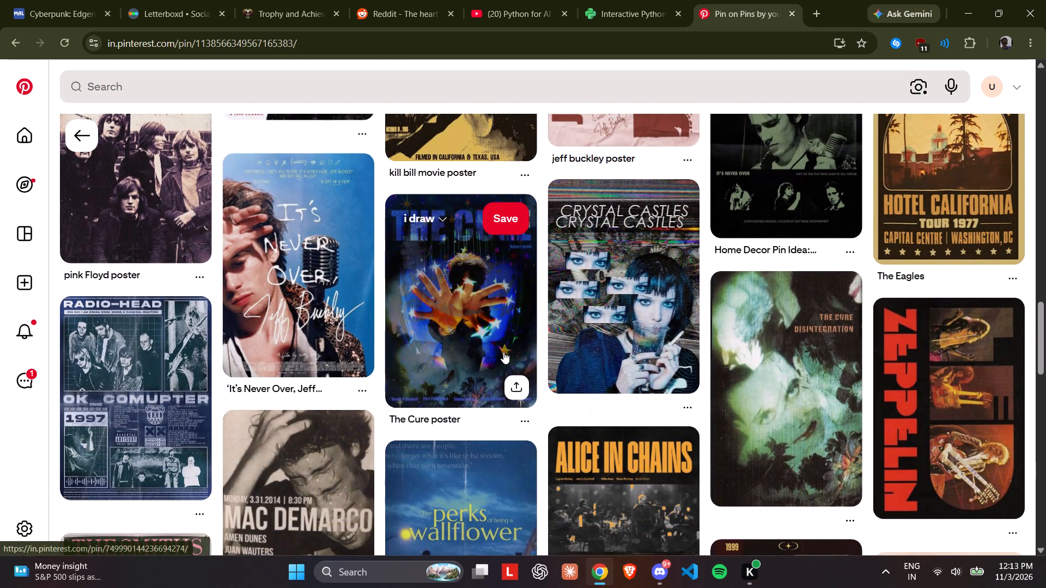
pyautogui.scroll(-2, 503, 352)
pyautogui.scroll(2, 498, 351)
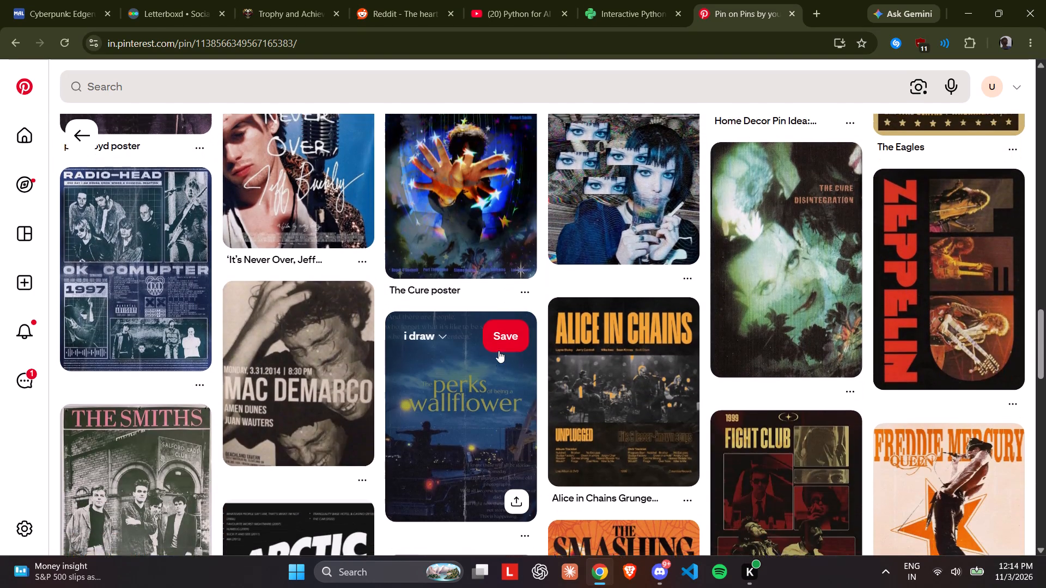
pyautogui.scroll(14, 498, 351)
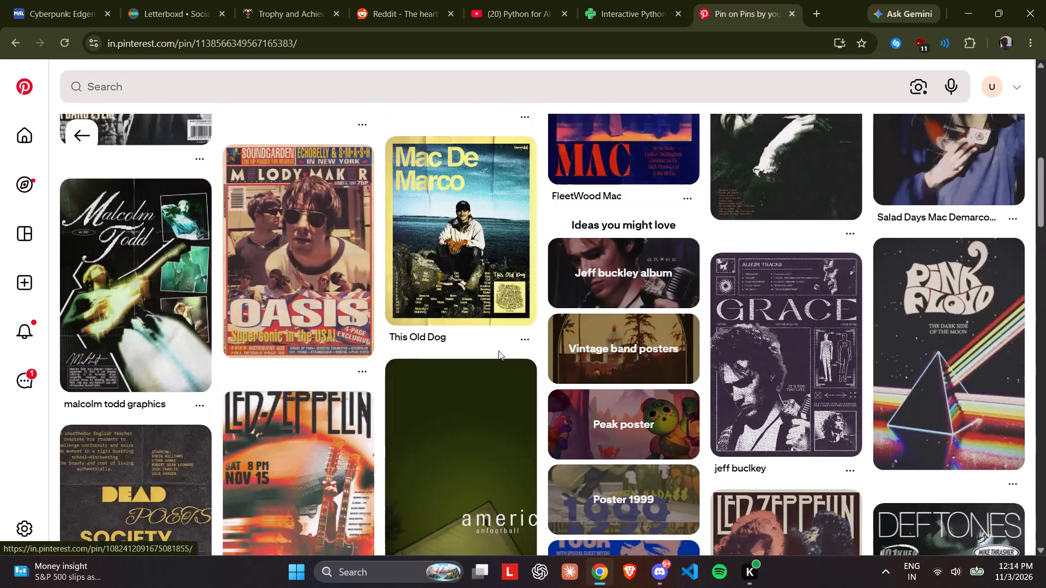
pyautogui.scroll(8, 498, 351)
# Open the related pin showing the text-free photo of Jeff Buckley at the microphone.
pyautogui.scroll(-2, 498, 351)
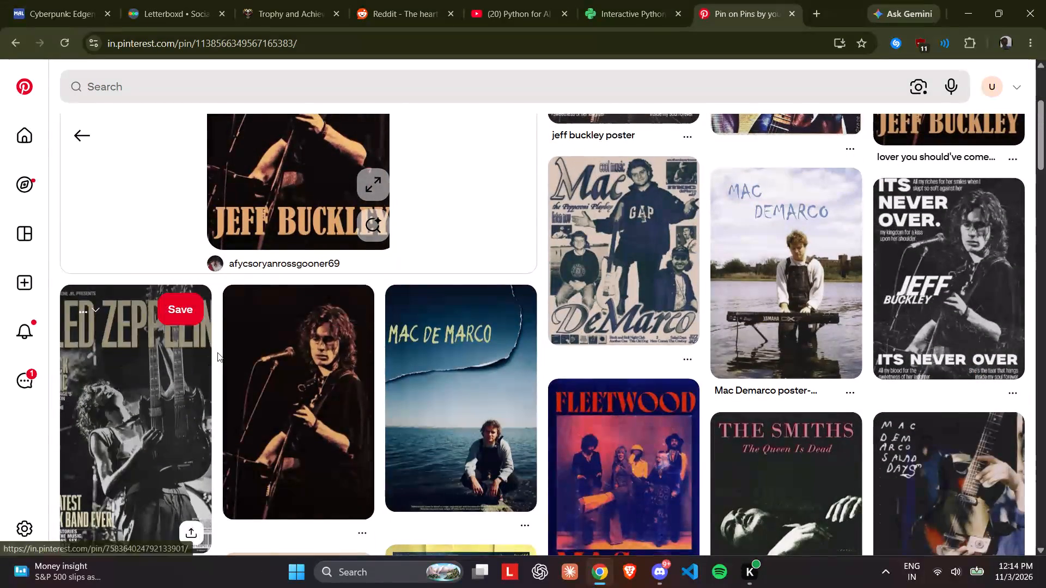
pyautogui.click(288, 336)
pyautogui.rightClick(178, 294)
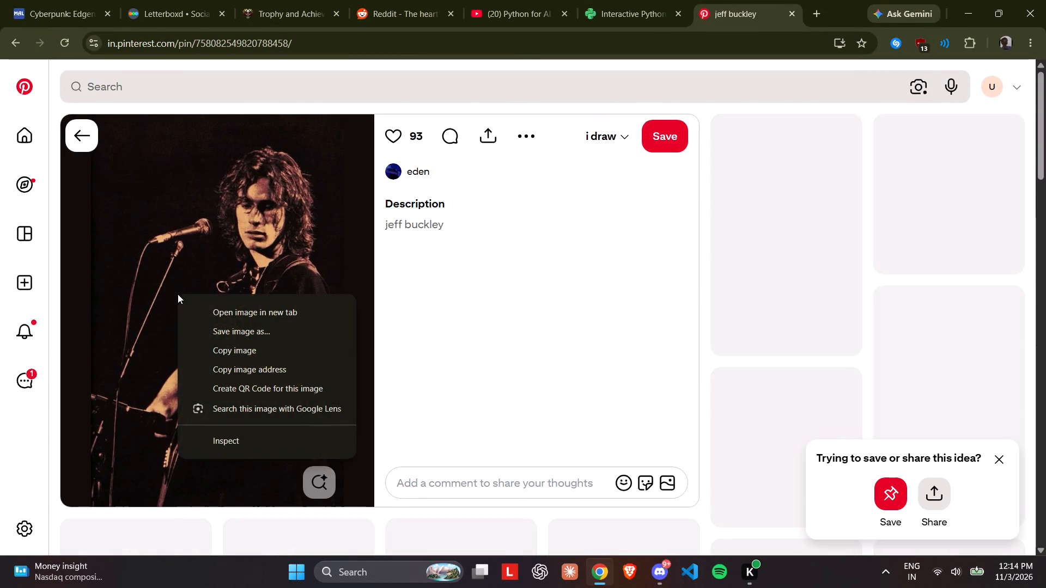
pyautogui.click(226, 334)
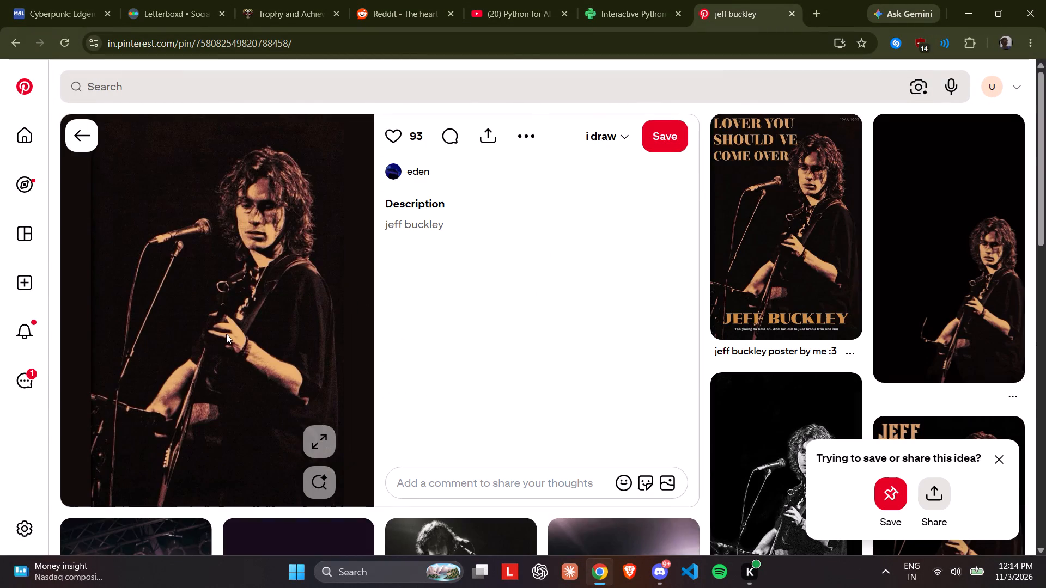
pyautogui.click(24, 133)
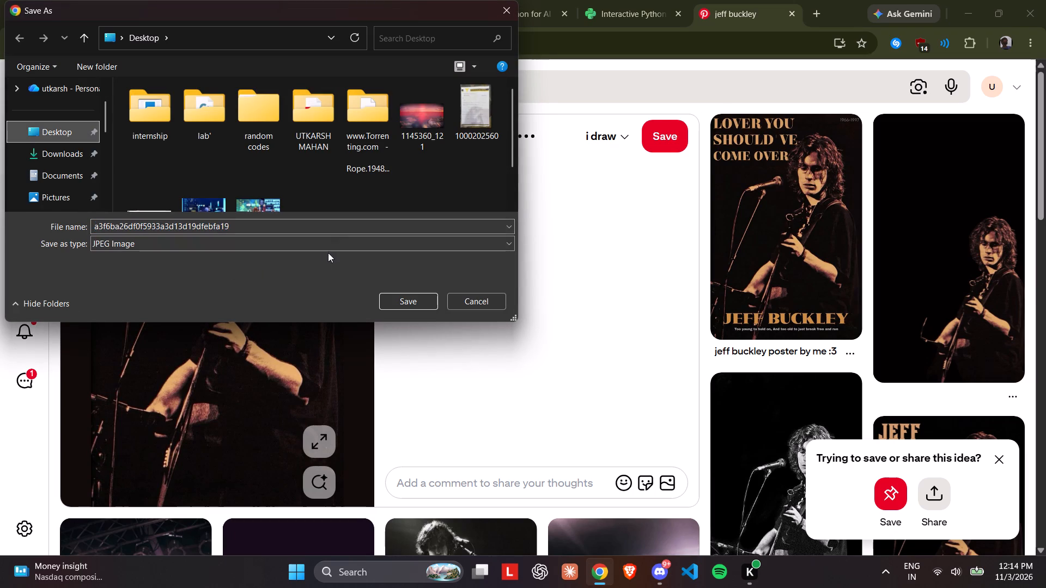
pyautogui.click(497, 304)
# Open the related black-background Jeff Buckley collage pin and examine the related music pins around it.
pyautogui.click(908, 254)
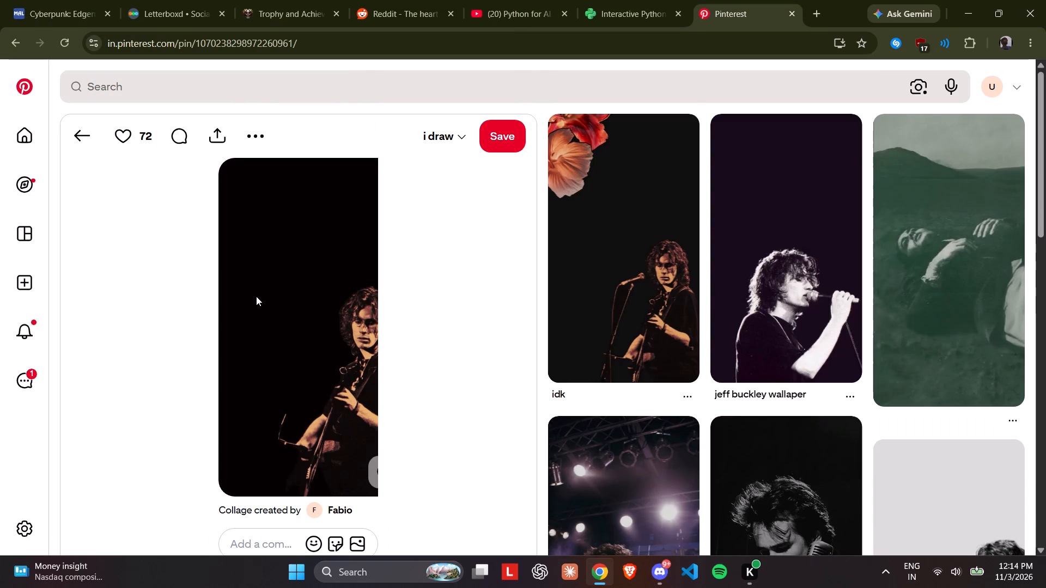
pyautogui.scroll(-3, 256, 296)
pyautogui.scroll(3, 256, 296)
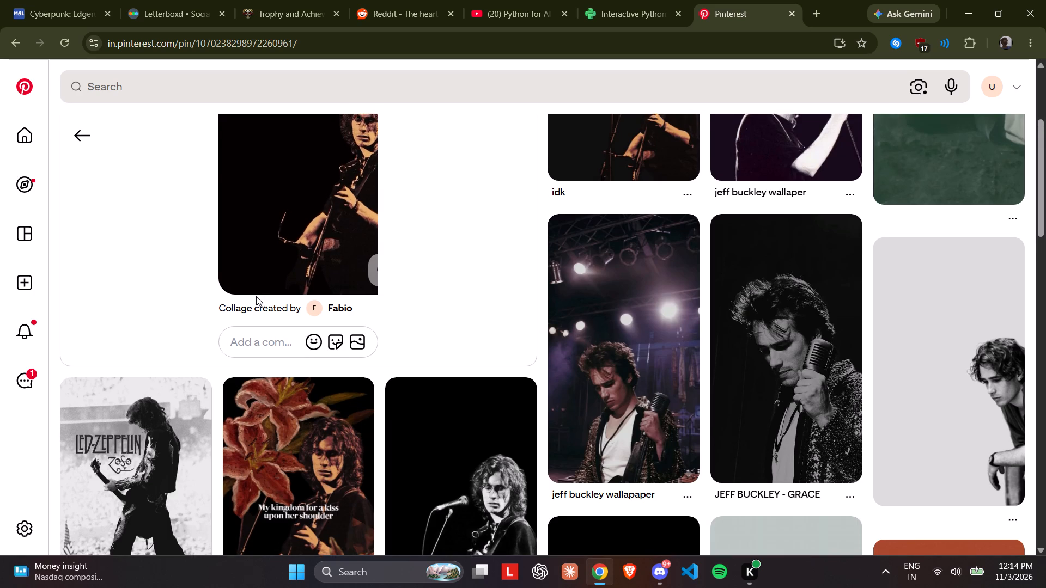
pyautogui.scroll(-10, 256, 296)
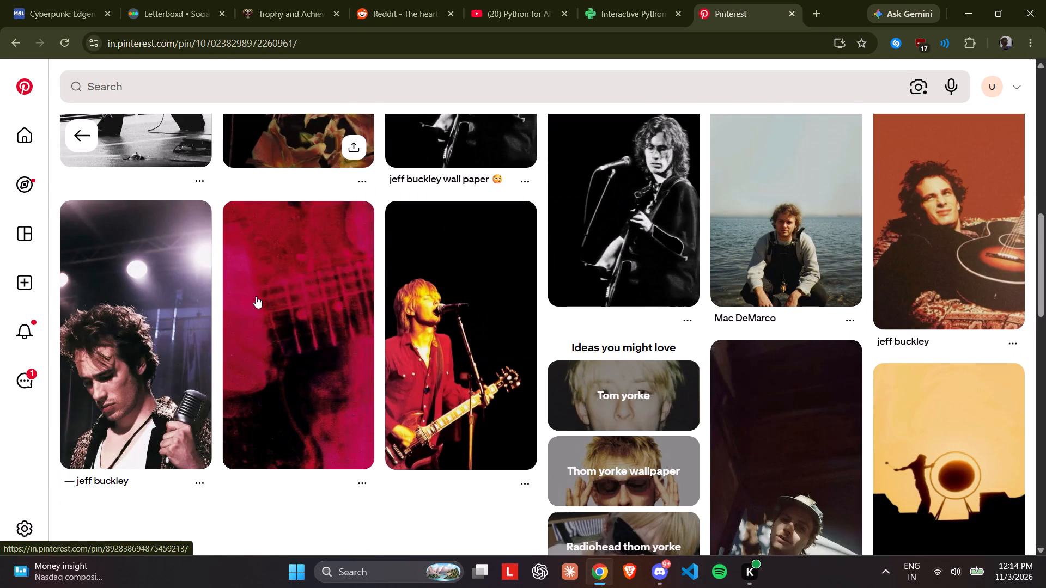
pyautogui.scroll(-5, 256, 296)
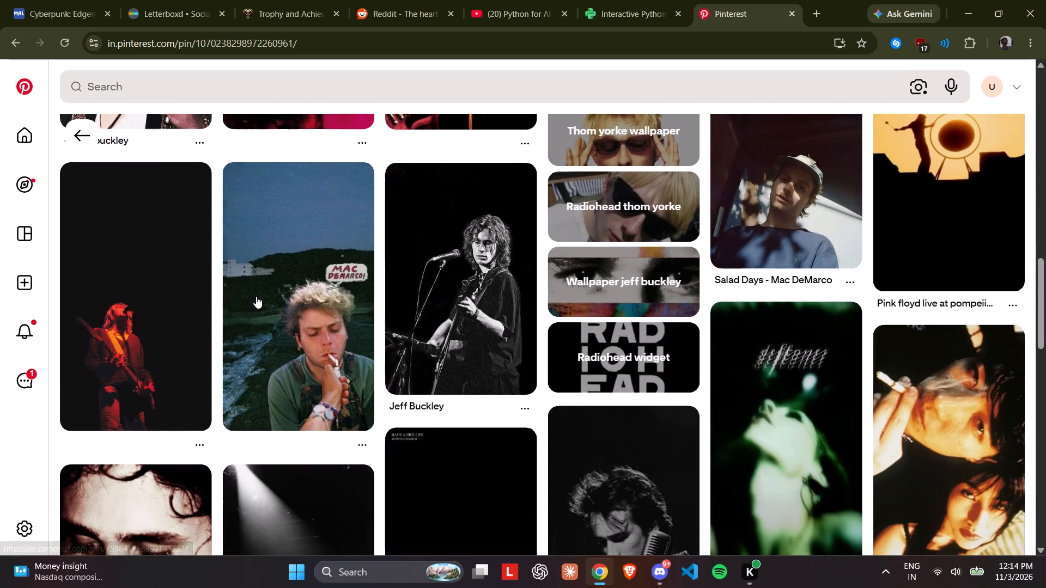
pyautogui.scroll(15, 256, 296)
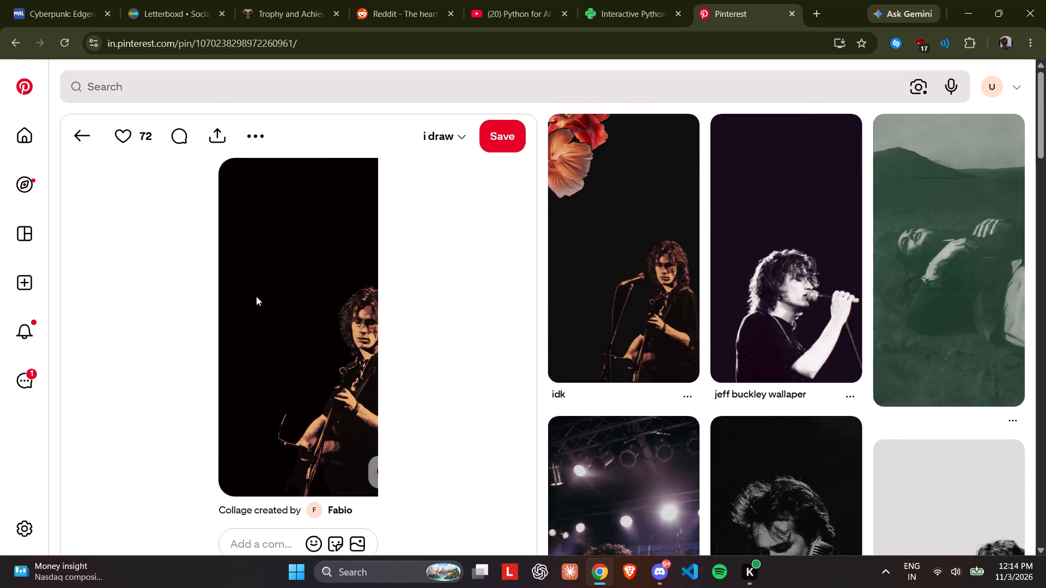
# Inspect the source photo used in the collage, close its details and reload the pin page.
pyautogui.click(256, 296)
pyautogui.scroll(1, 424, 275)
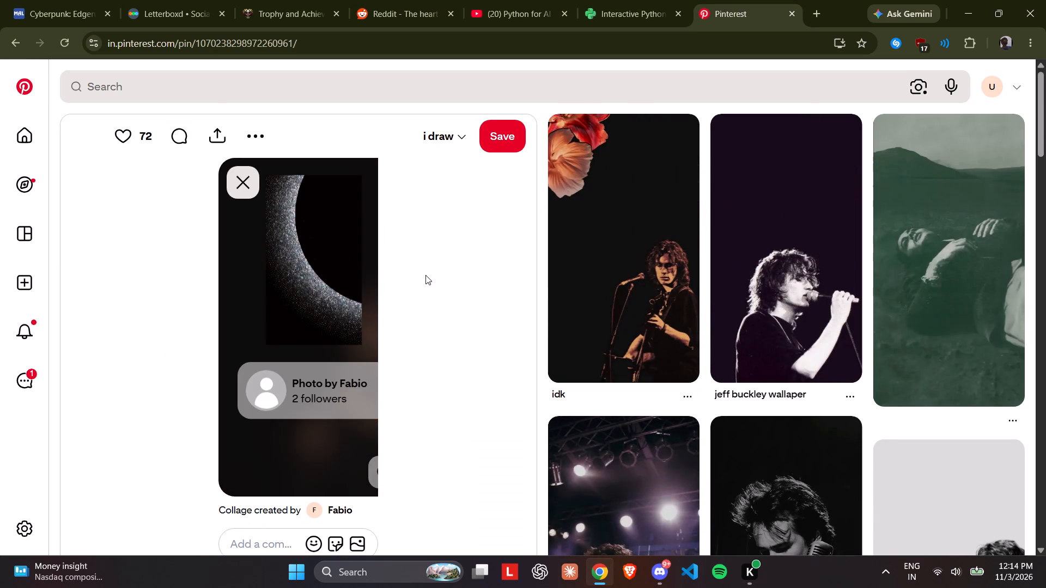
pyautogui.click(425, 275)
pyautogui.click(232, 174)
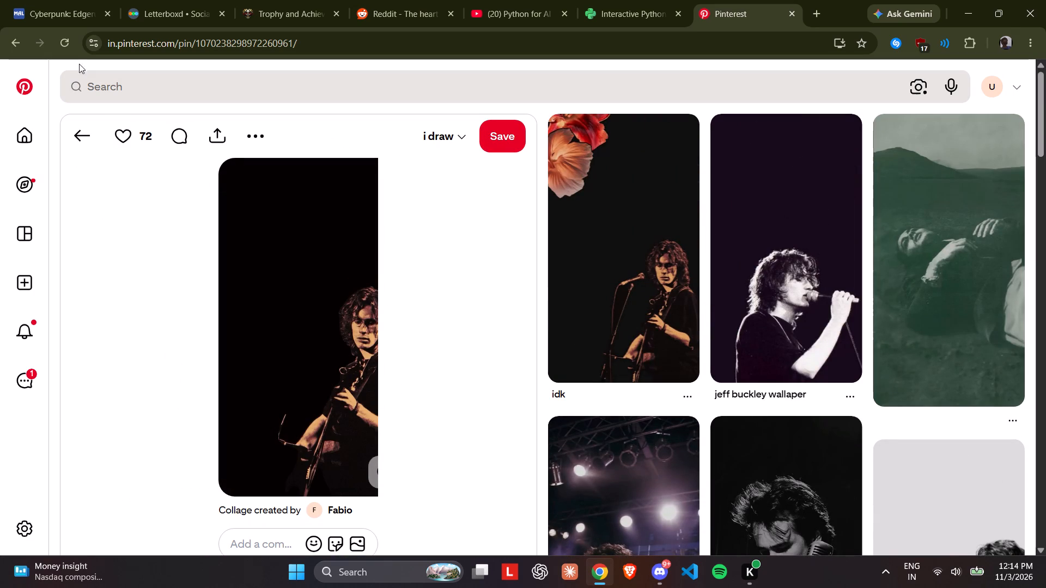
pyautogui.click(71, 47)
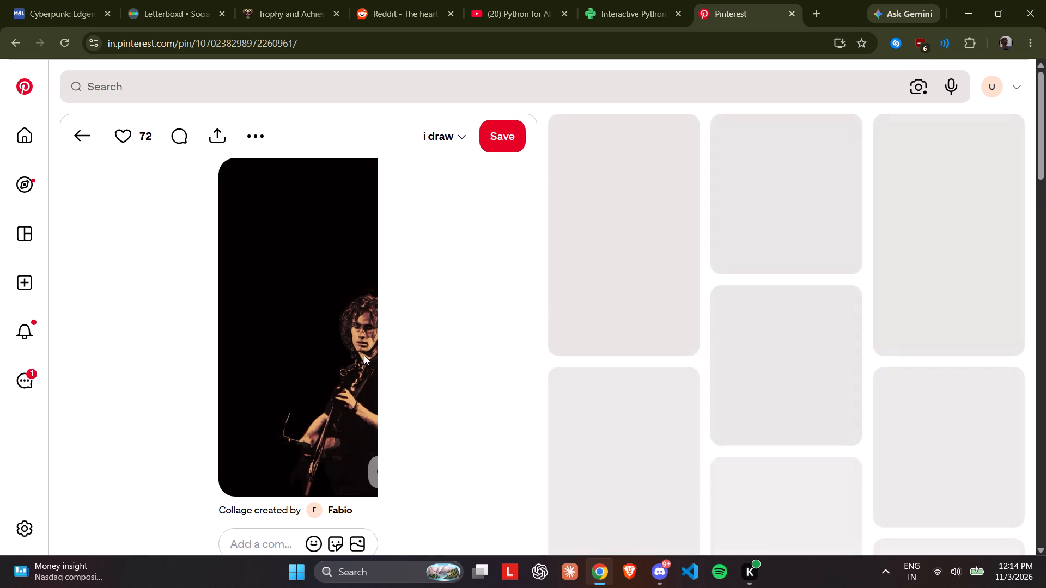
# Open the related "idk" Jeff Buckley collage pin with the flowers and examine its related pins.
pyautogui.click(640, 344)
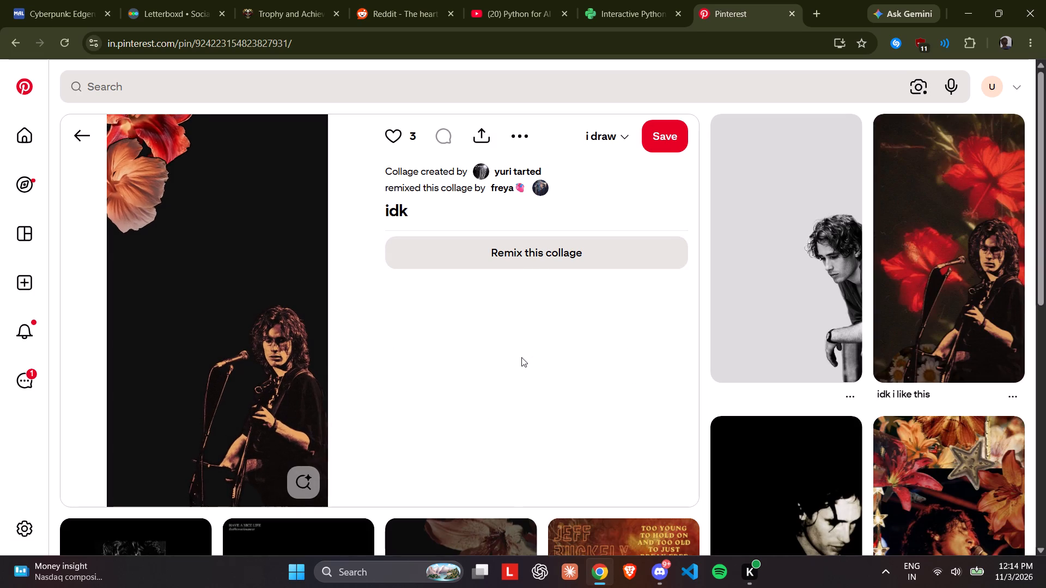
pyautogui.scroll(-4, 521, 357)
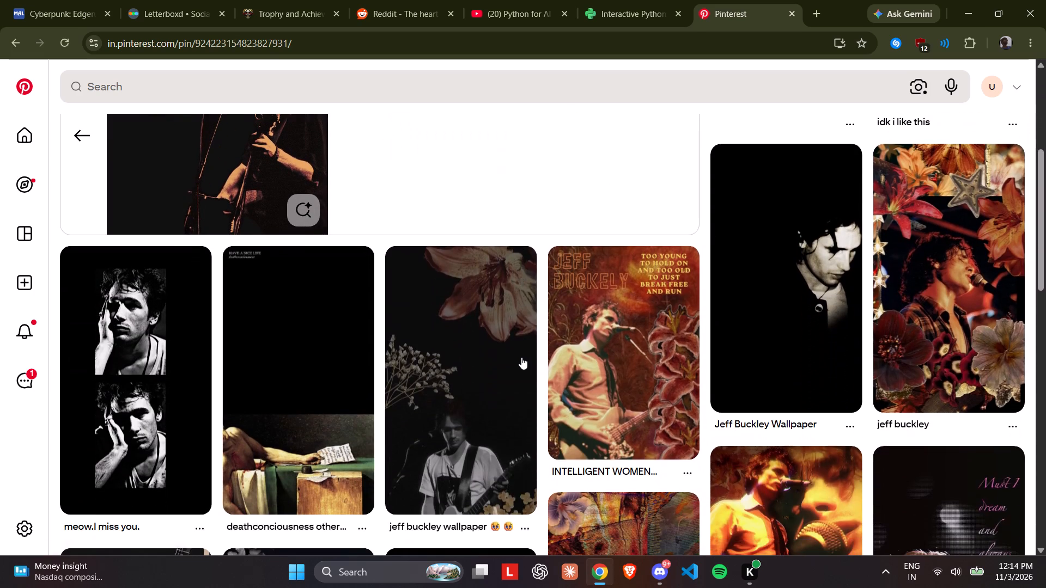
pyautogui.scroll(-3, 521, 357)
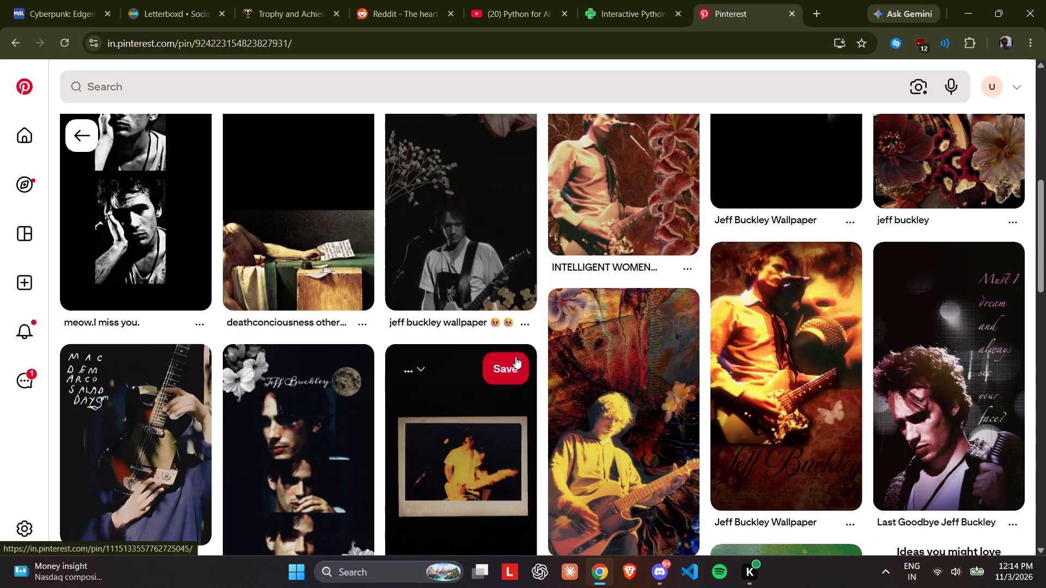
pyautogui.scroll(9, 515, 357)
# Save the "idk" collage image to the Desktop as a PNG named download.
pyautogui.rightClick(164, 359)
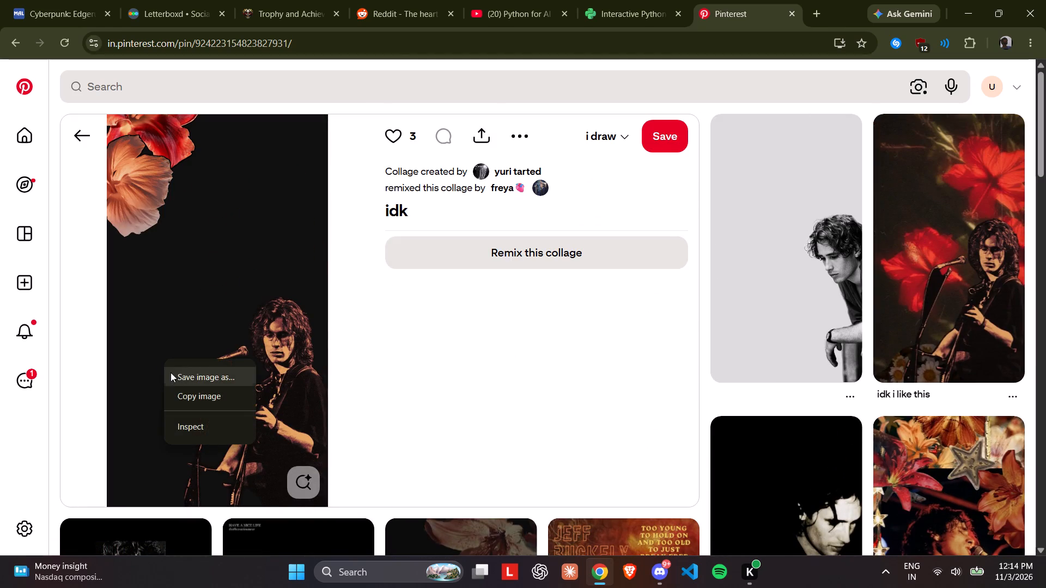
pyautogui.click(195, 384)
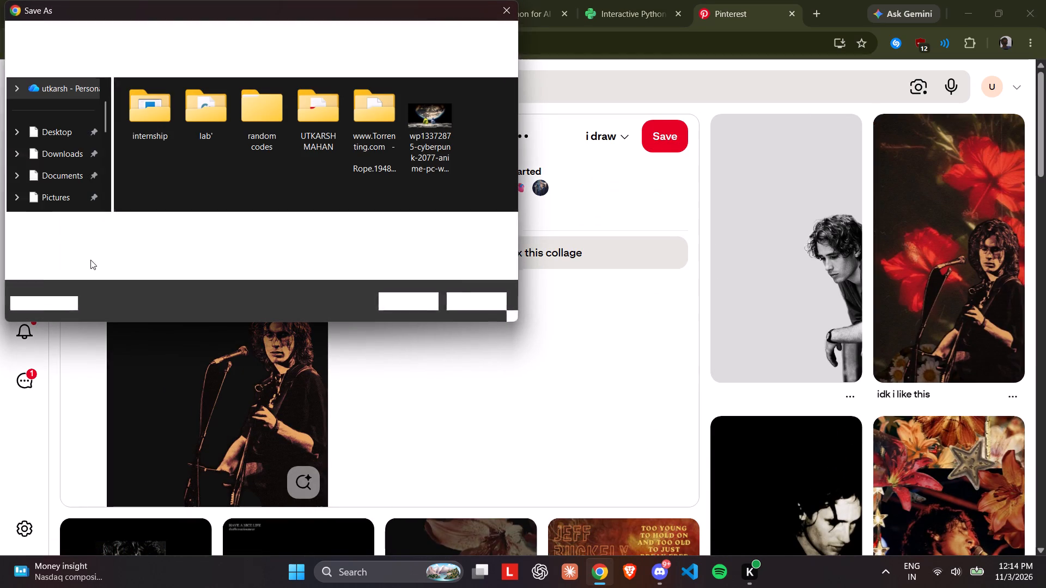
pyautogui.click(62, 136)
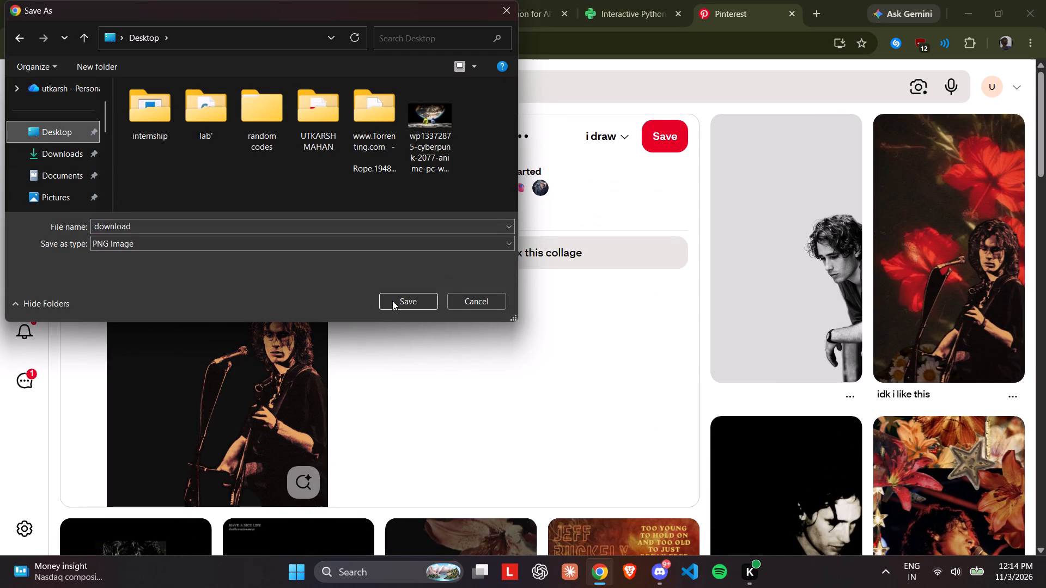
pyautogui.click(392, 301)
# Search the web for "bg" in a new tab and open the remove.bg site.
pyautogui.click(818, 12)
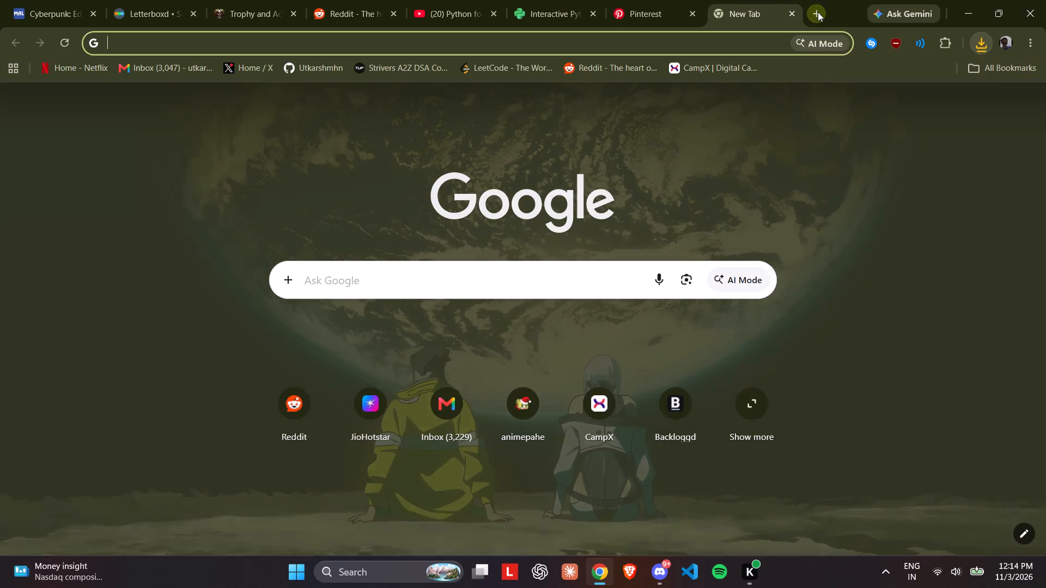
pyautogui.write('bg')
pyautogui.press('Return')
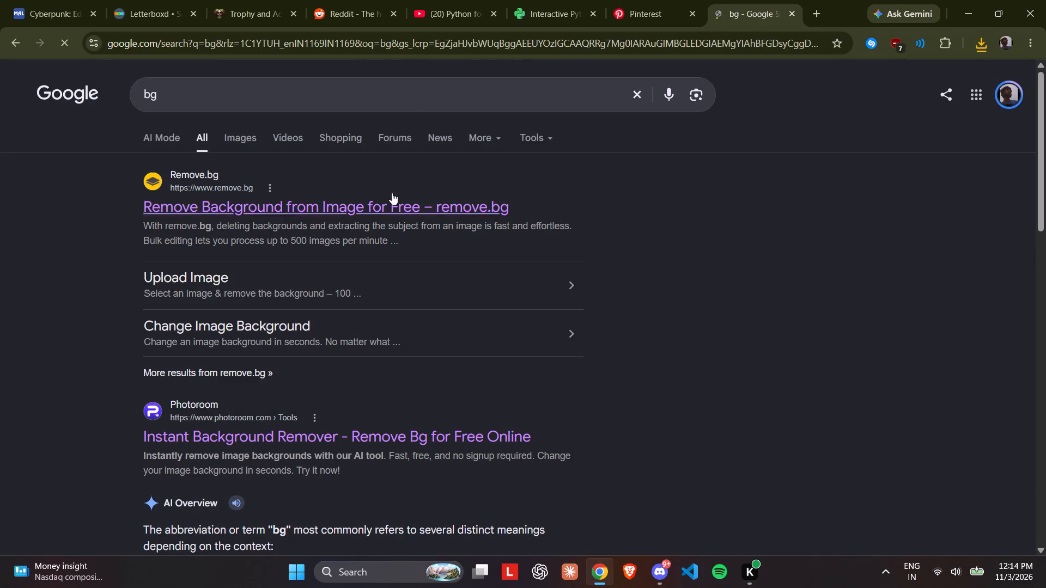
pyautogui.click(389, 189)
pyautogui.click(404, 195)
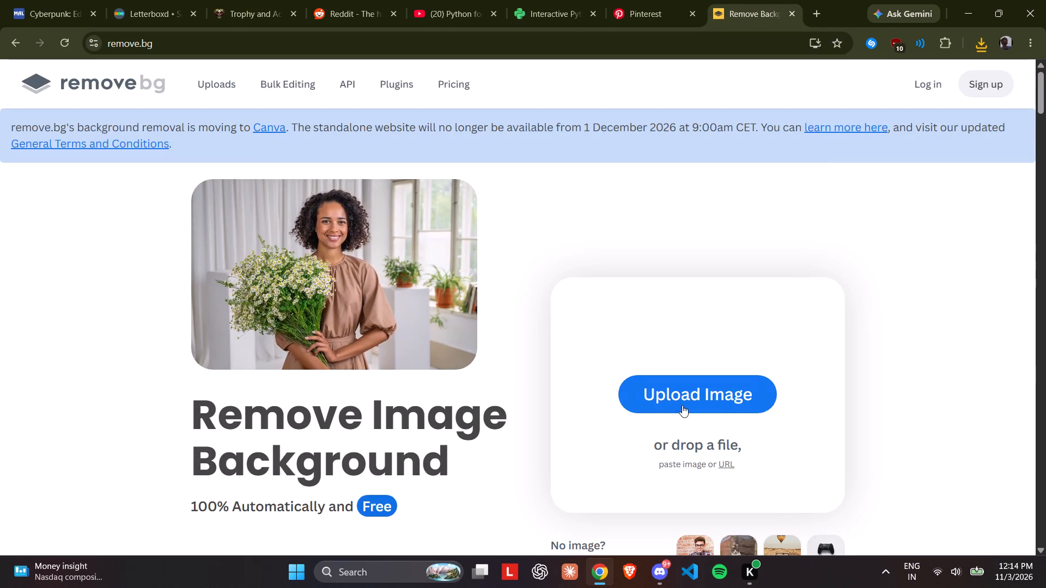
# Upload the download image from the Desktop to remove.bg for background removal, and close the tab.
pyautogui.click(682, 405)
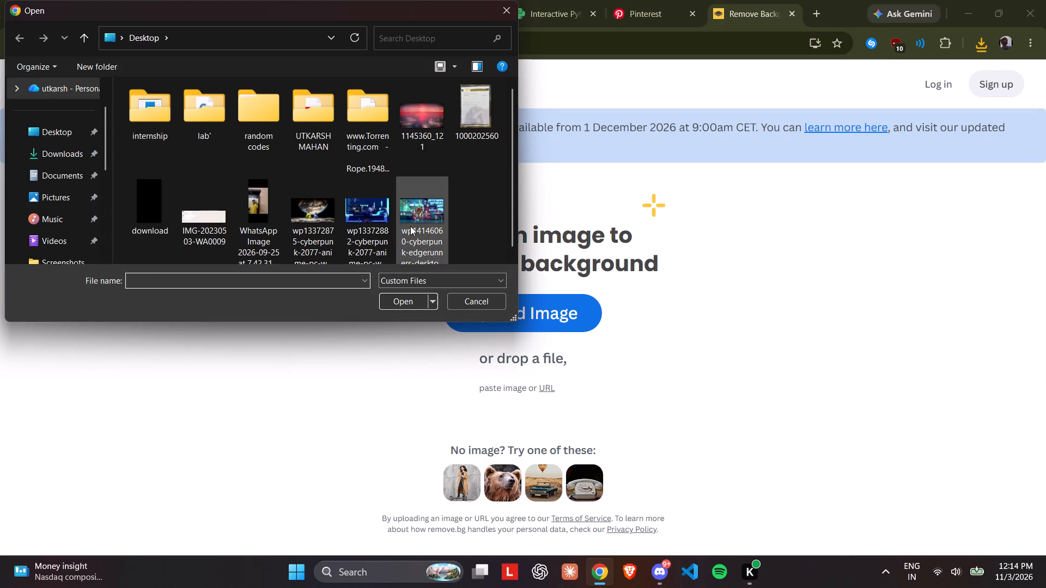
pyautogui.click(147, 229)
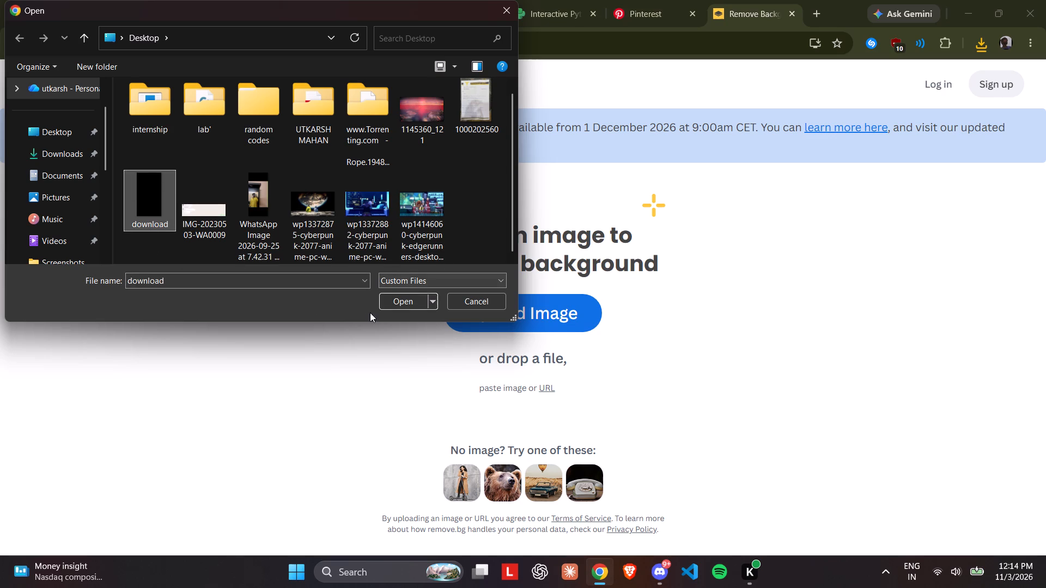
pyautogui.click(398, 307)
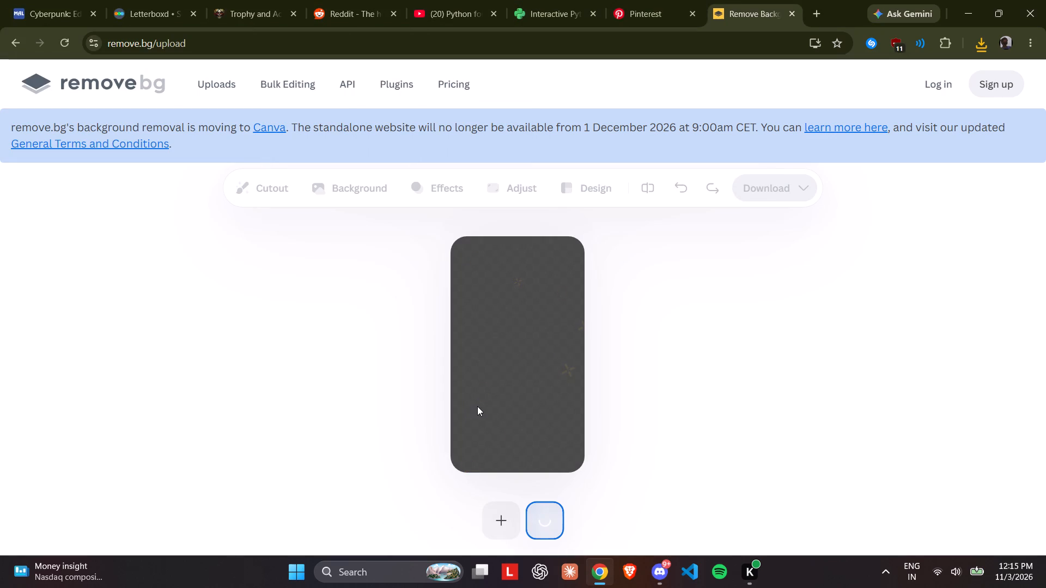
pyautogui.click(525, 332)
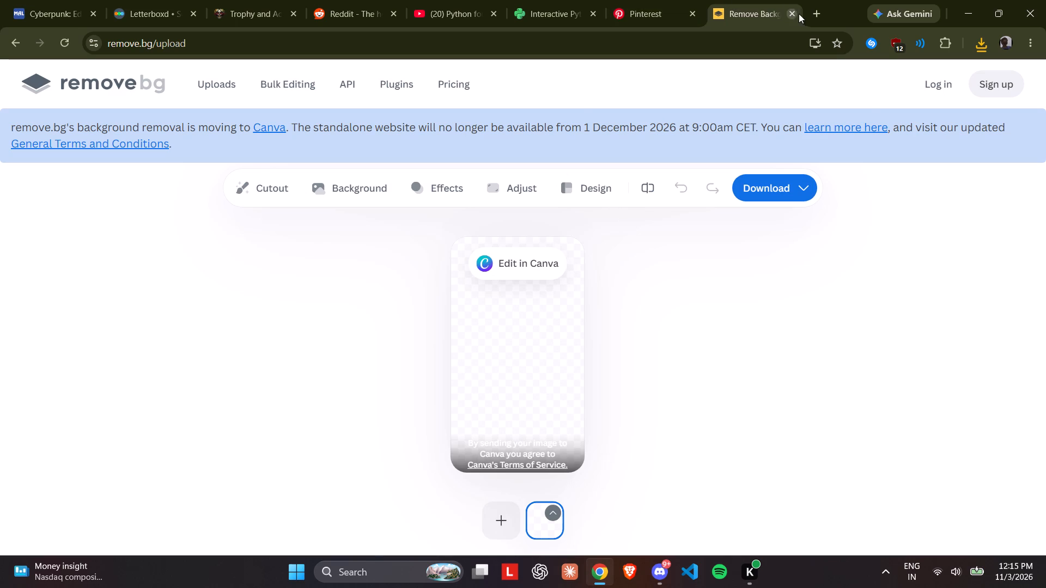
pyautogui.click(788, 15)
# Return to the "Lover You Should've Come Over" poster pin, looking over the related Jeff Buckley pins along the way.
pyautogui.click(554, 215)
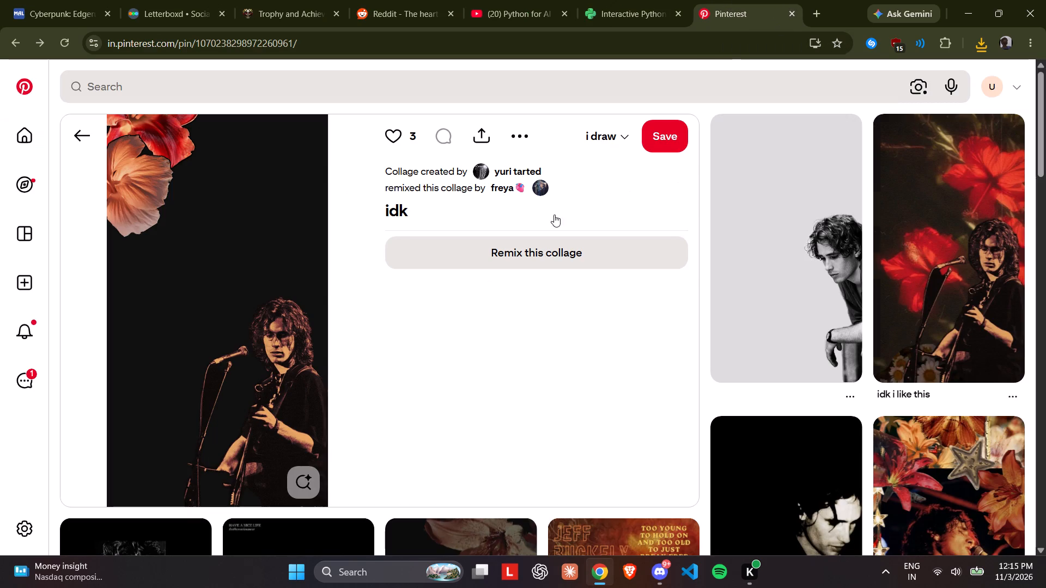
pyautogui.click(554, 215)
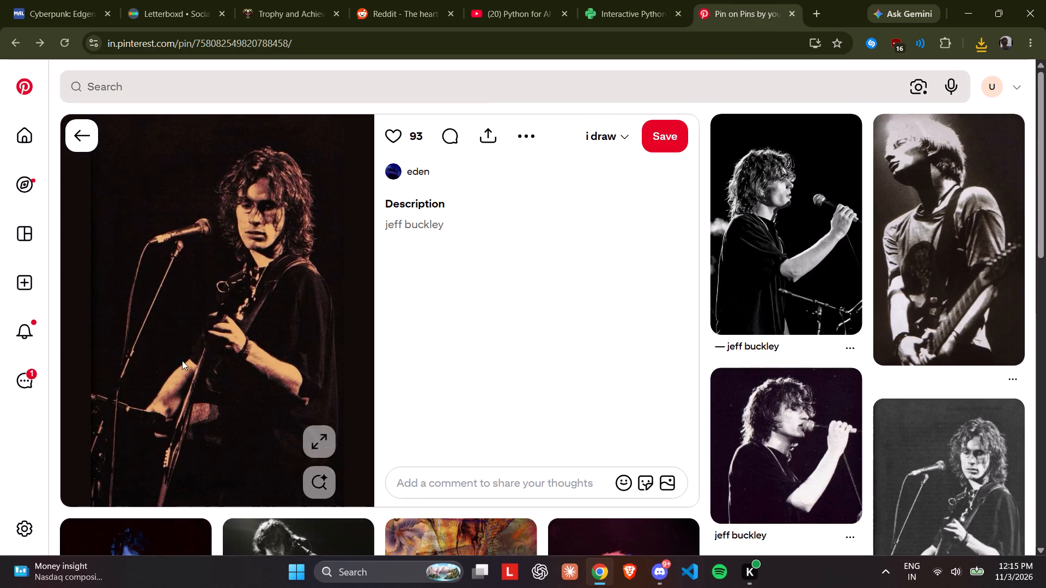
pyautogui.scroll(-9, 182, 360)
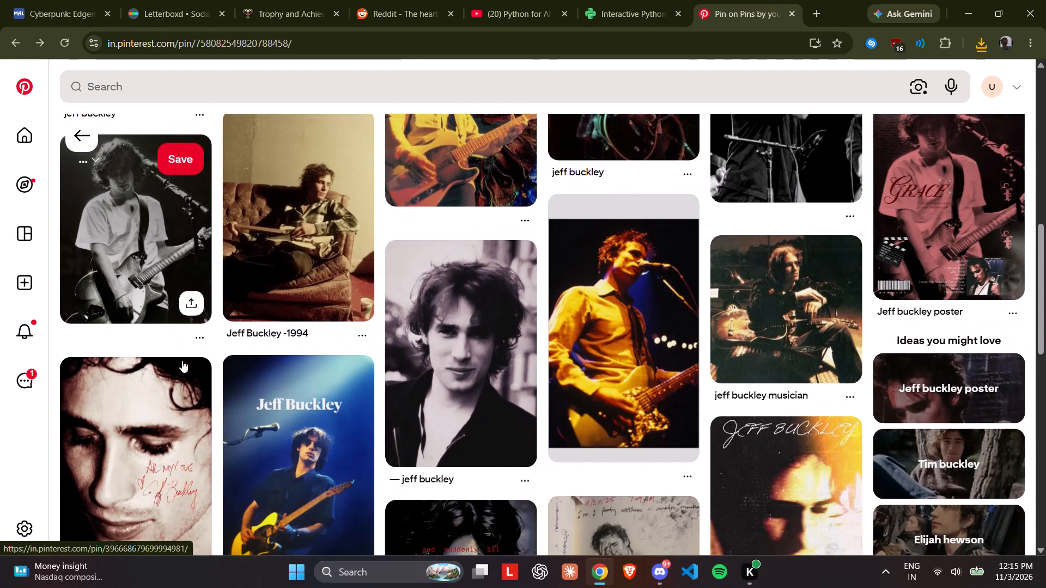
pyautogui.click(182, 360)
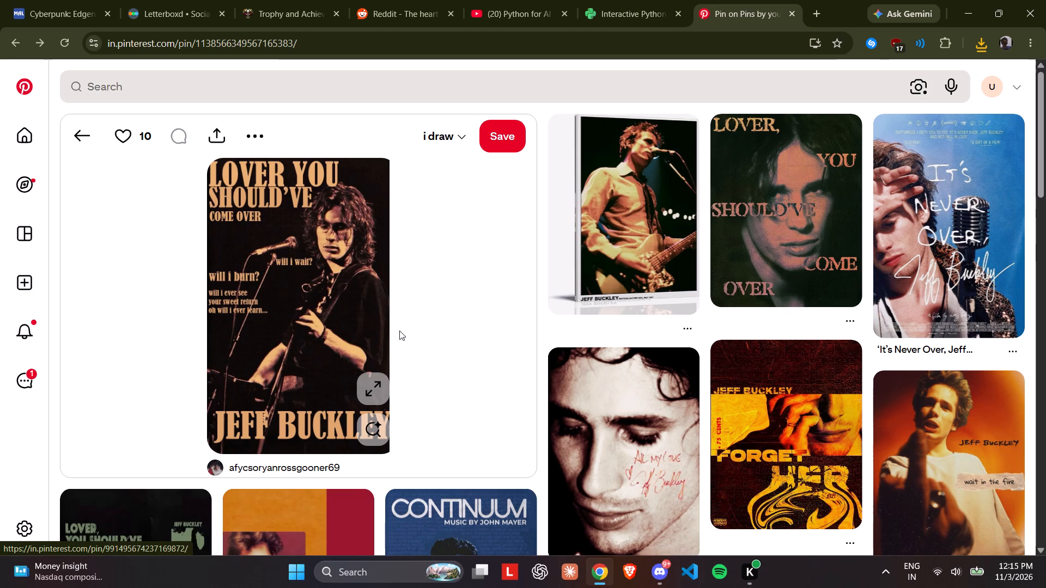
pyautogui.scroll(-1, 399, 330)
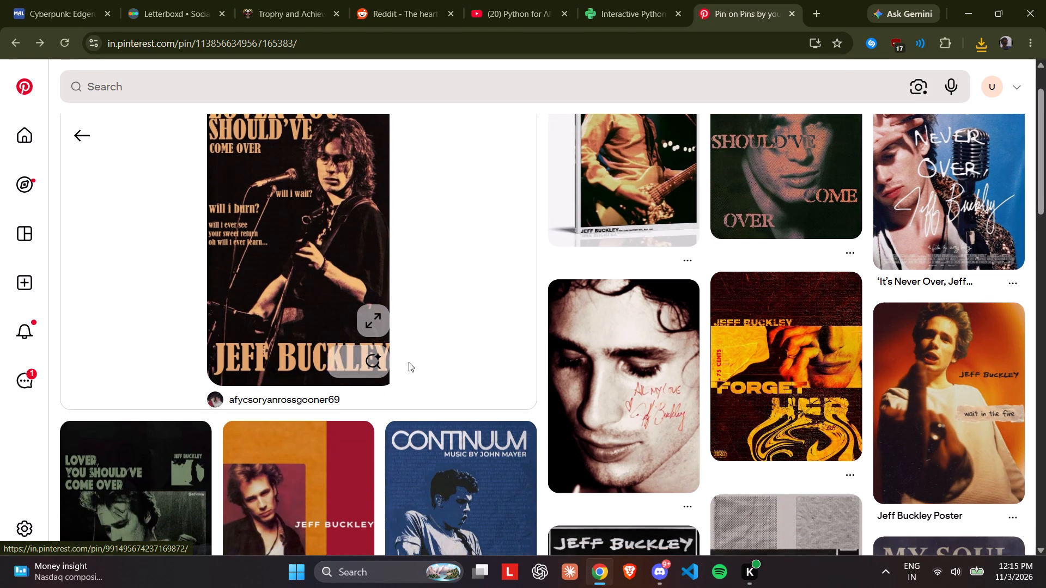
pyautogui.scroll(-1, 437, 345)
pyautogui.scroll(5, 439, 345)
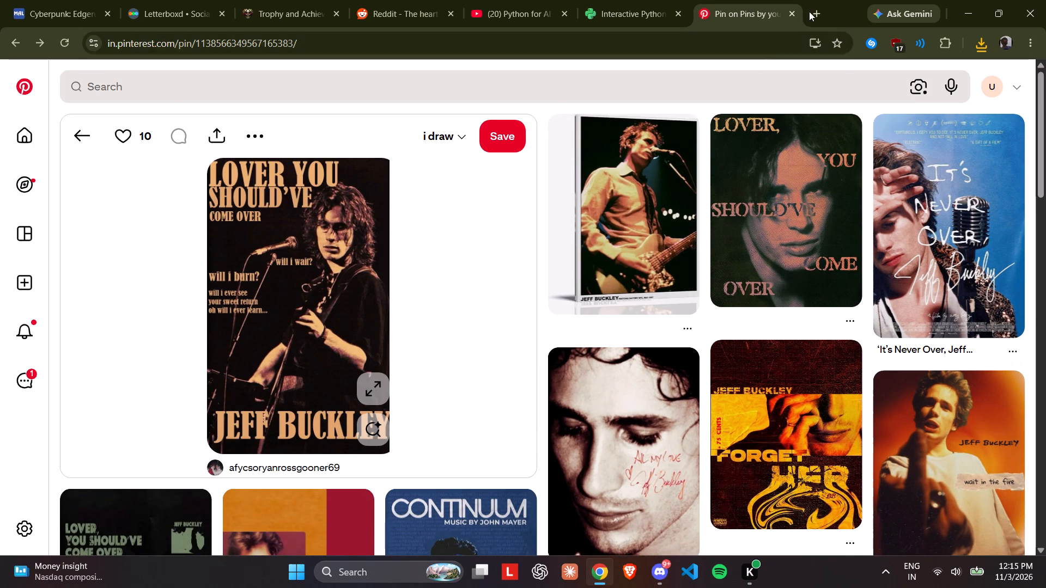
# Open Canva in a new browser tab.
pyautogui.click(811, 11)
pyautogui.write('canva')
pyautogui.press('Return')
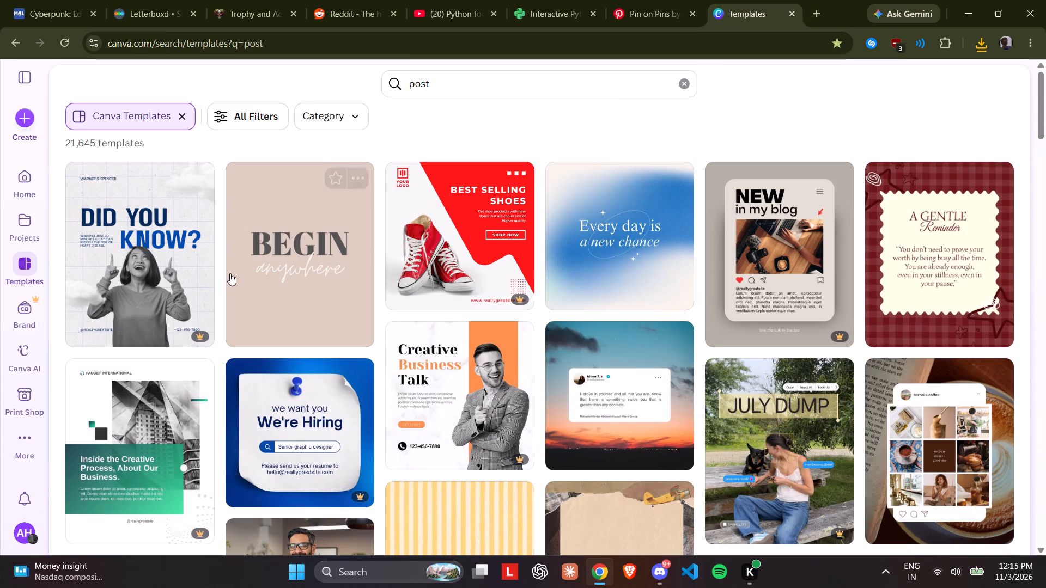
# Recheck the Jeff Buckley poster pin on Pinterest, and remove the Canva Templates filter from Canva's "post" search.
pyautogui.click(635, 0)
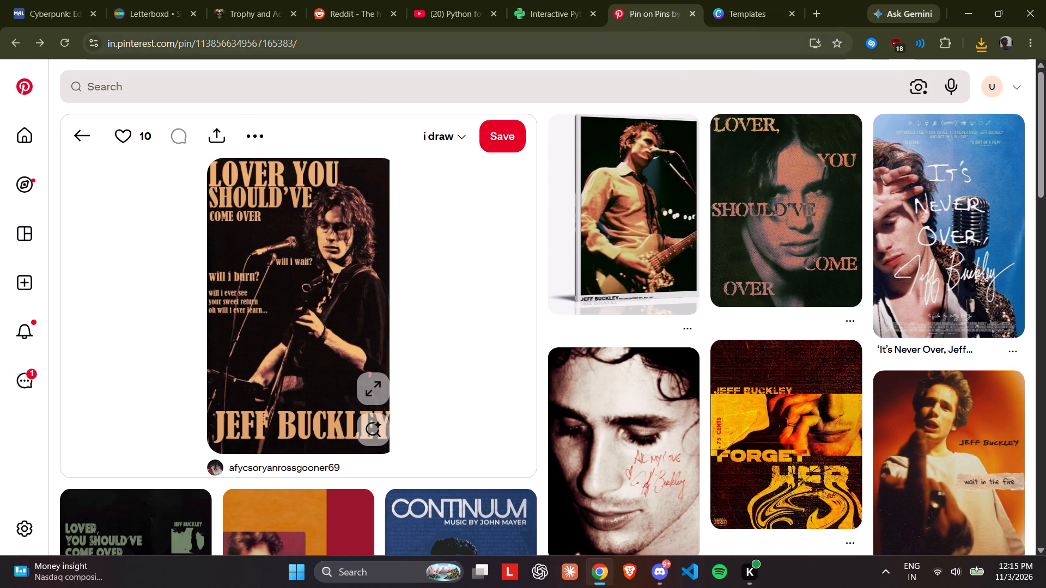
pyautogui.click(710, 0)
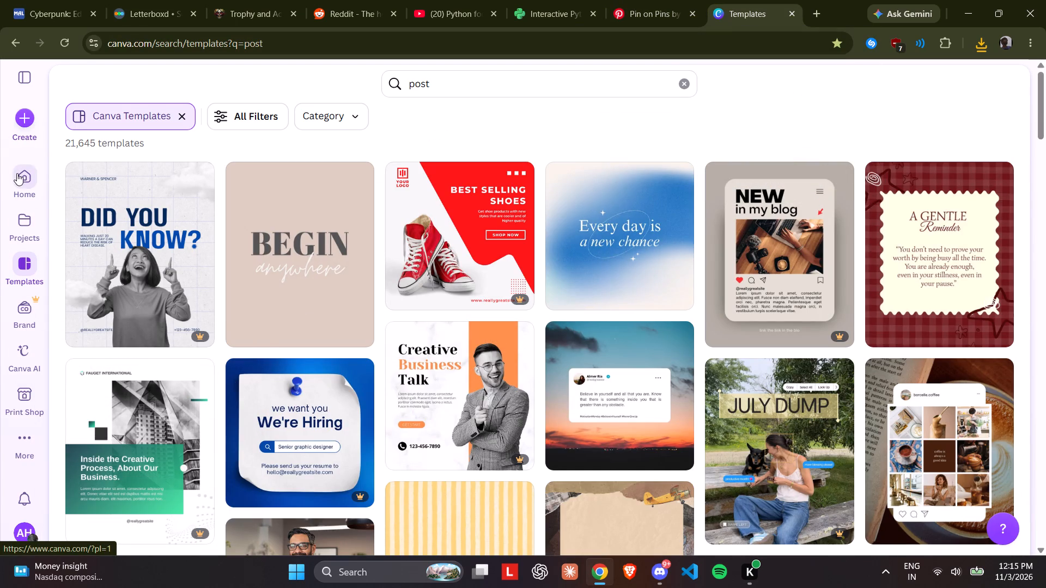
pyautogui.click(181, 114)
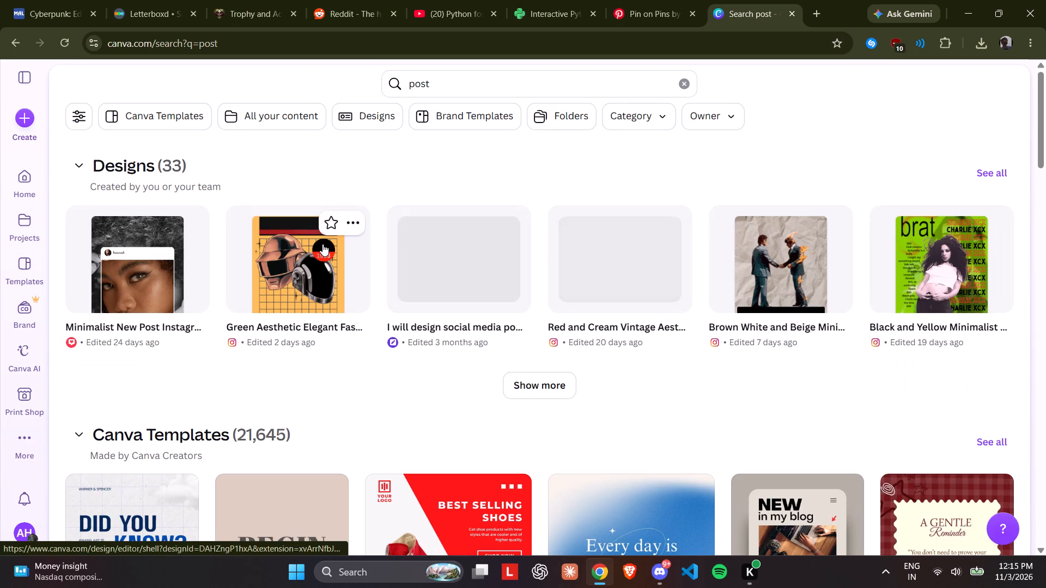
# Look through Canva's "post" search results, applying the Designs filter to view existing designs and removing it again.
pyautogui.scroll(-1, 323, 244)
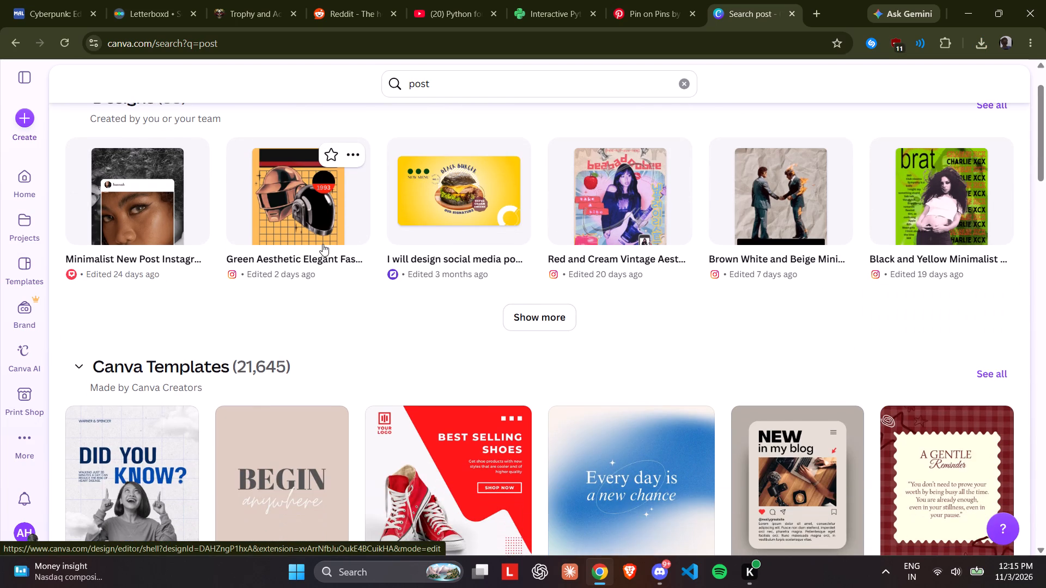
pyautogui.scroll(-6, 323, 244)
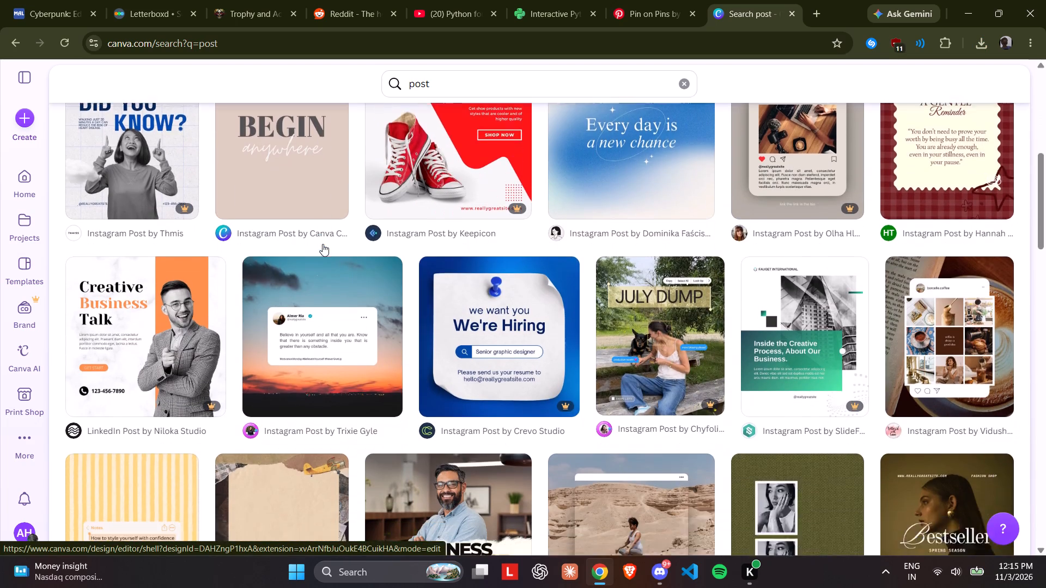
pyautogui.scroll(12, 323, 244)
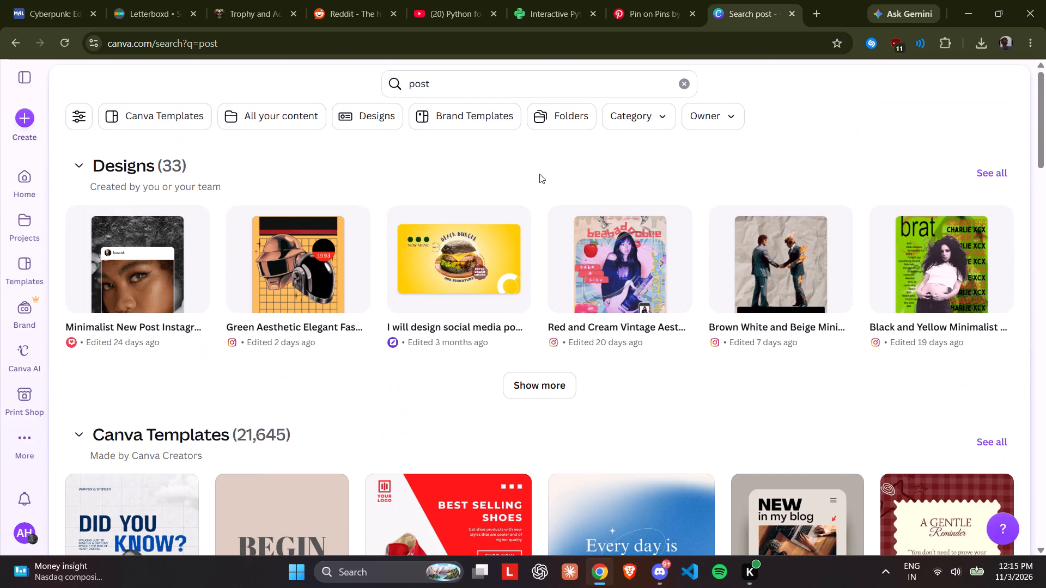
pyautogui.scroll(3, 539, 174)
pyautogui.click(382, 112)
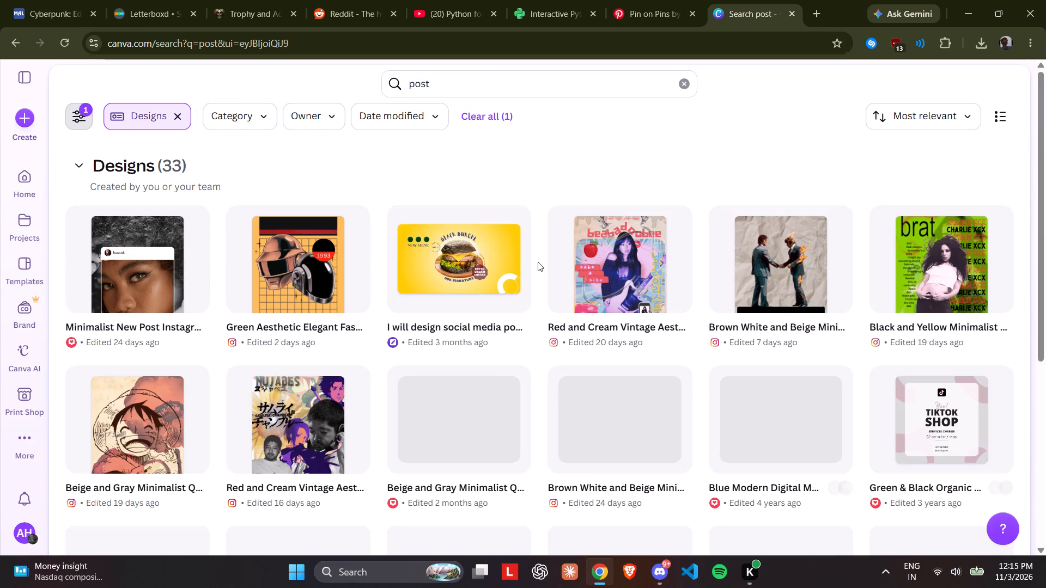
pyautogui.click(136, 112)
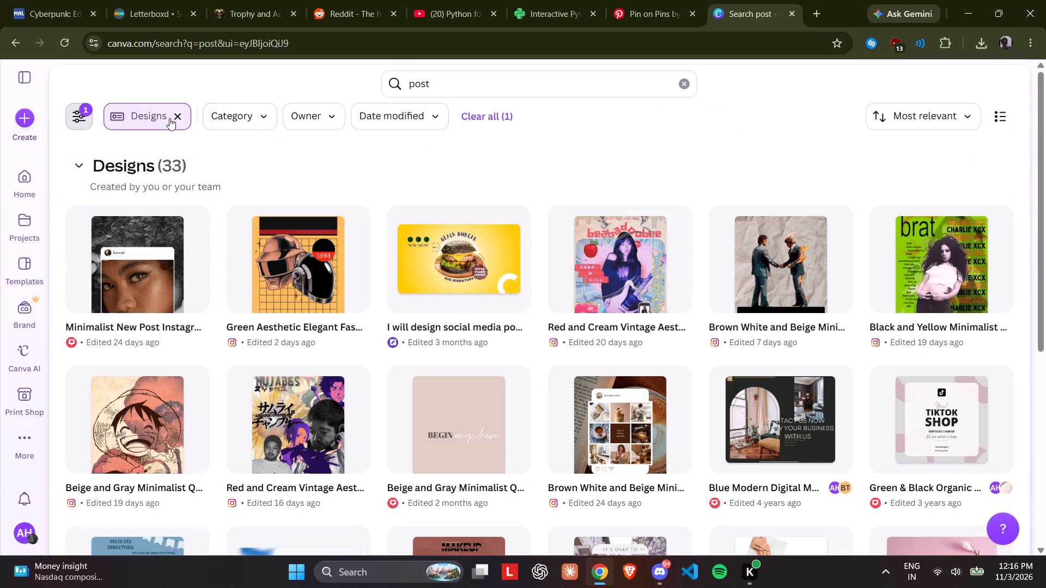
pyautogui.click(172, 117)
# Search Canva for "posters" and browse the poster designs and templates.
pyautogui.click(453, 81)
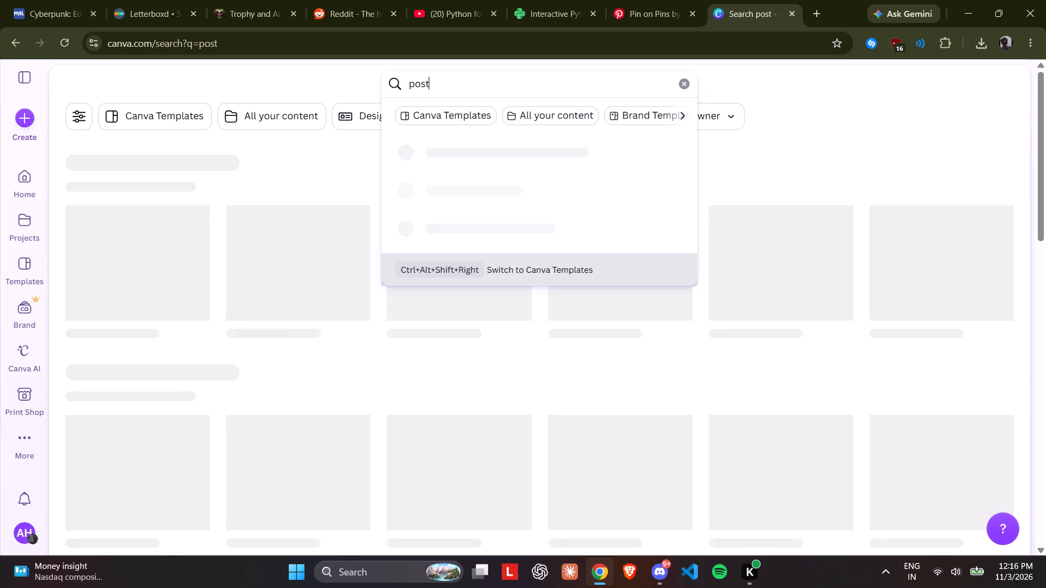
pyautogui.write('ers')
pyautogui.press('Return')
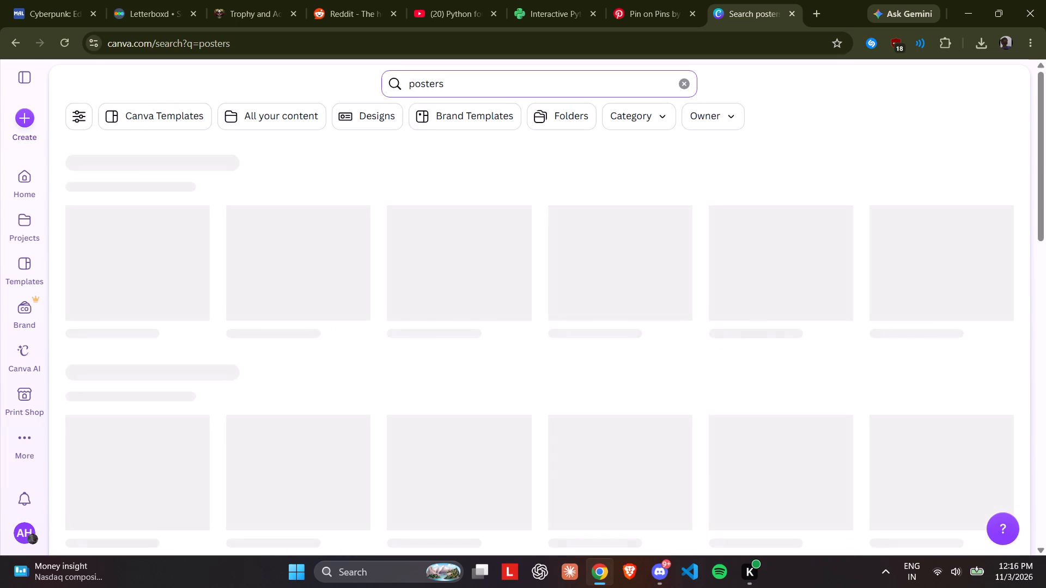
pyautogui.scroll(-5, 426, 168)
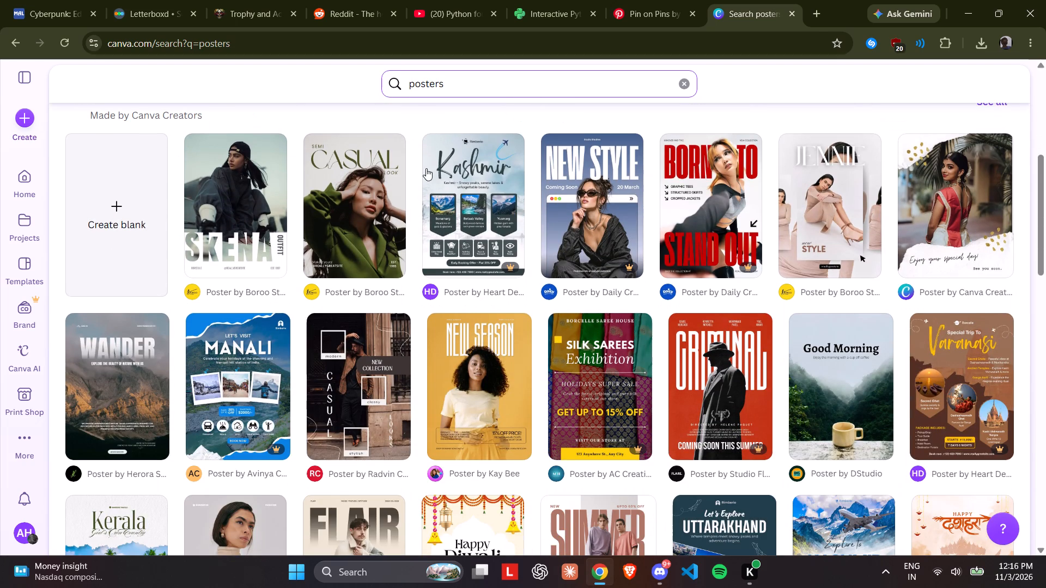
pyautogui.scroll(-4, 436, 186)
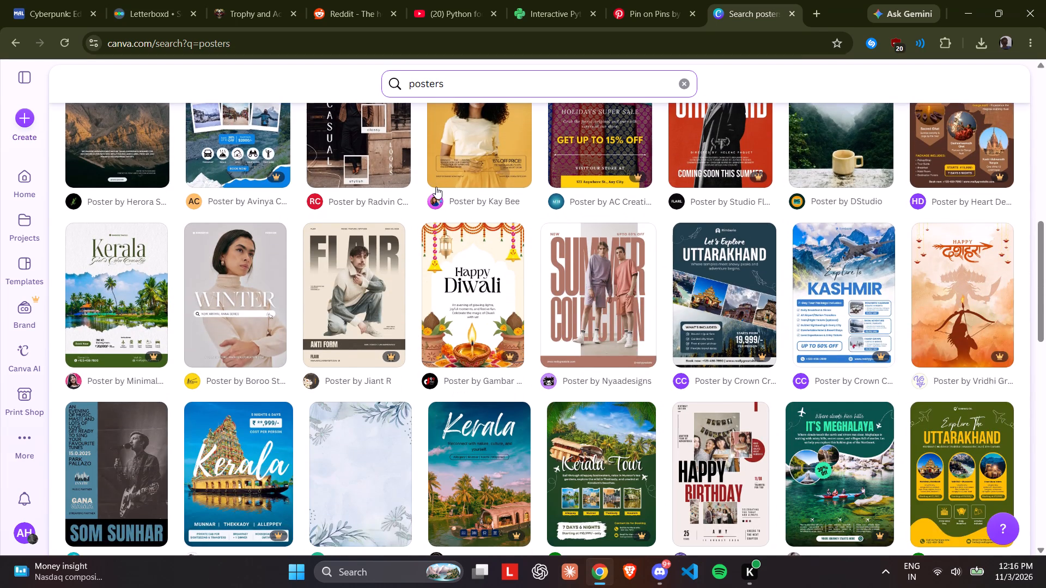
pyautogui.scroll(-13, 436, 187)
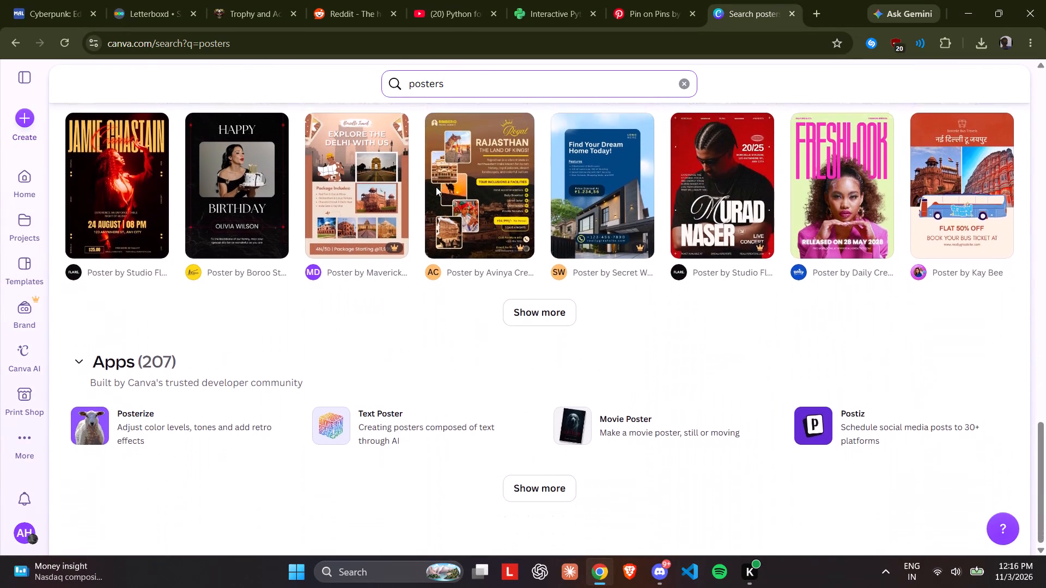
pyautogui.scroll(-5, 436, 187)
pyautogui.scroll(15, 436, 187)
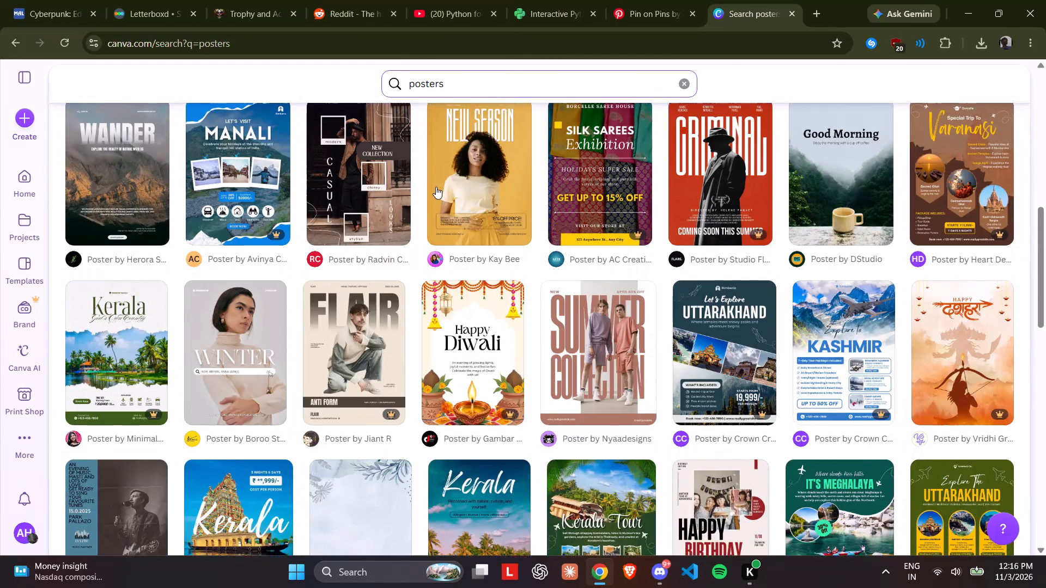
pyautogui.scroll(12, 436, 187)
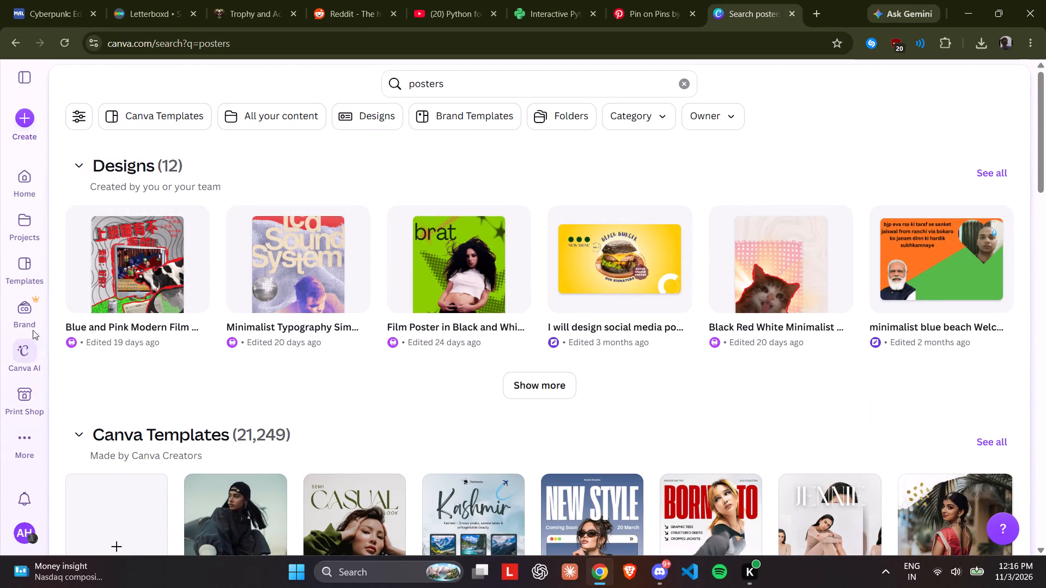
# Create a new custom-size design 580 px wide and 780 px high.
pyautogui.click(20, 124)
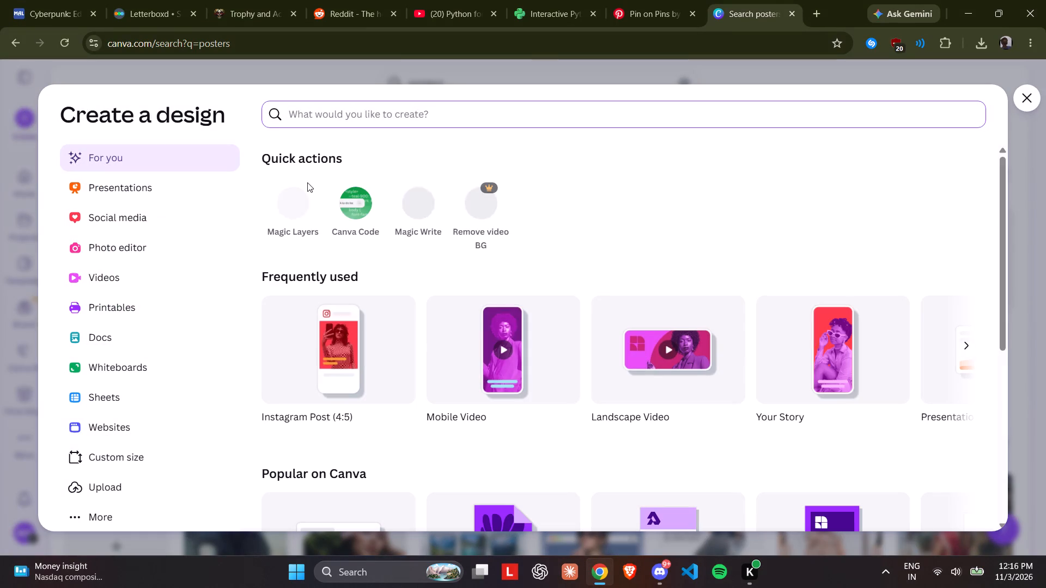
pyautogui.click(98, 459)
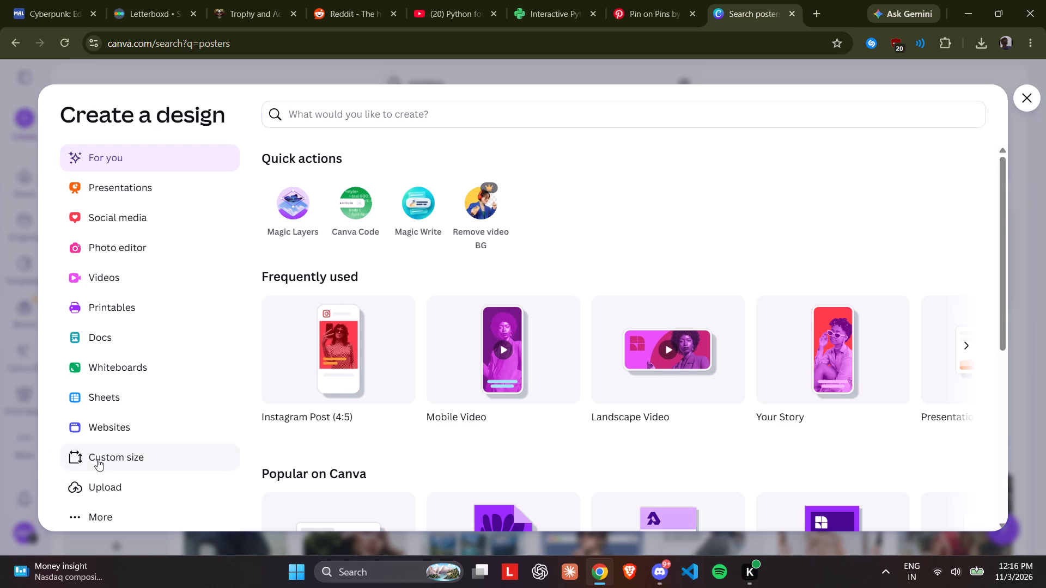
pyautogui.click(405, 170)
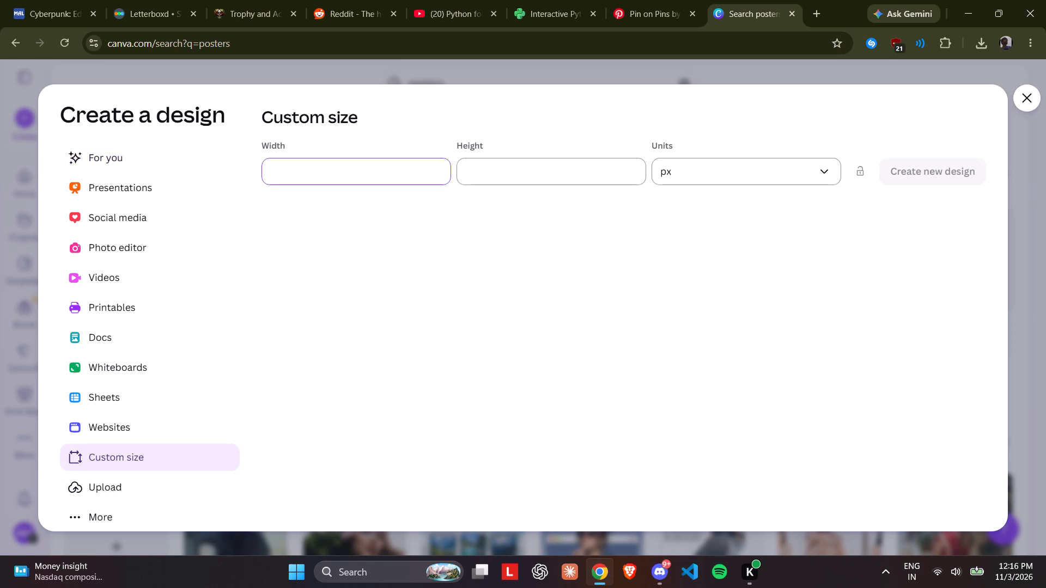
pyautogui.write('580')
pyautogui.click(518, 167)
pyautogui.write('80')
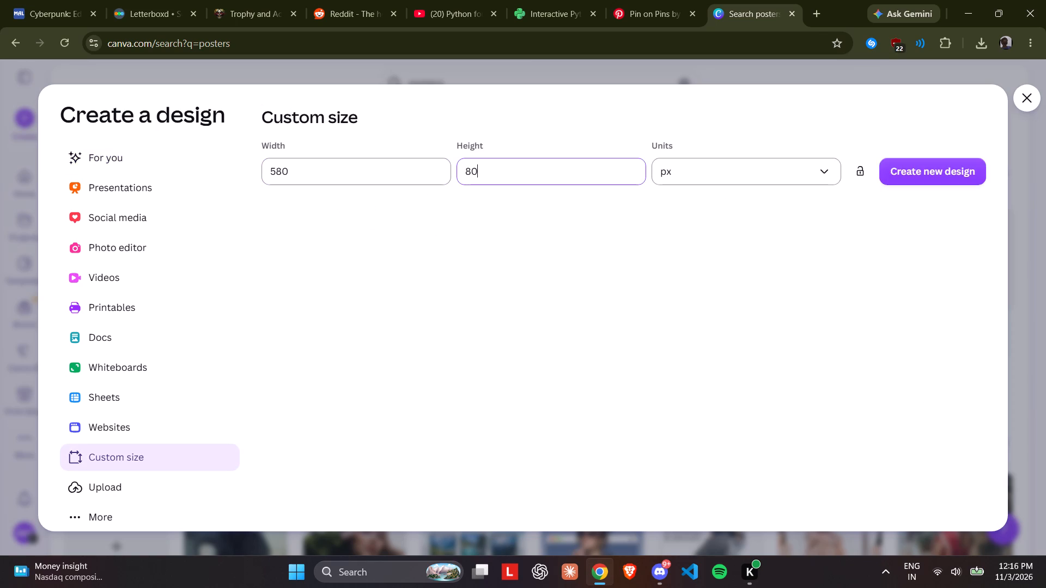
pyautogui.press('BackSpace')
pyautogui.press('BackSpace')
pyautogui.write('780')
pyautogui.press('Return')
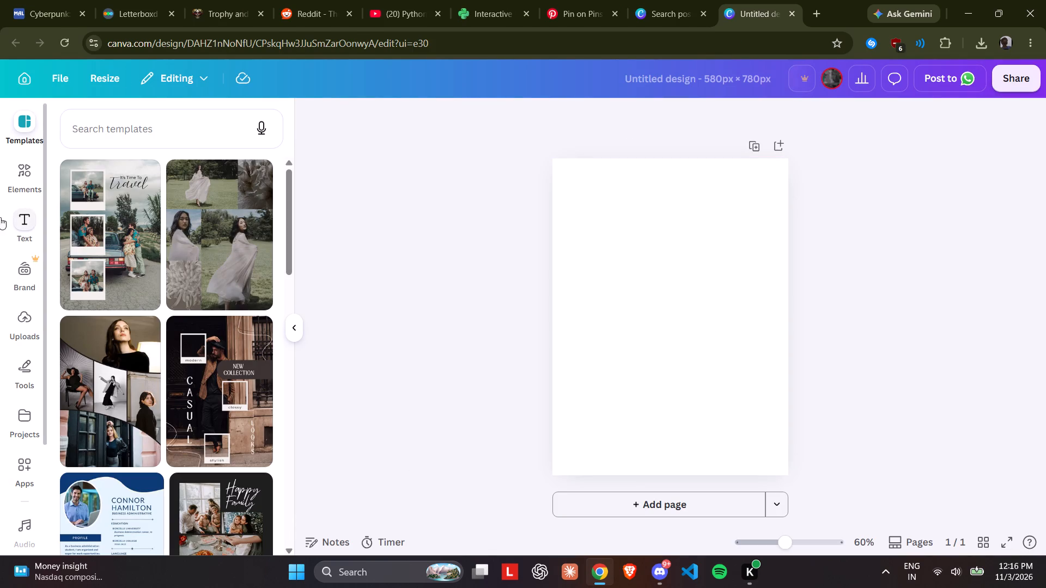
# Upload the download image from the Desktop to the design's uploaded images.
pyautogui.click(13, 333)
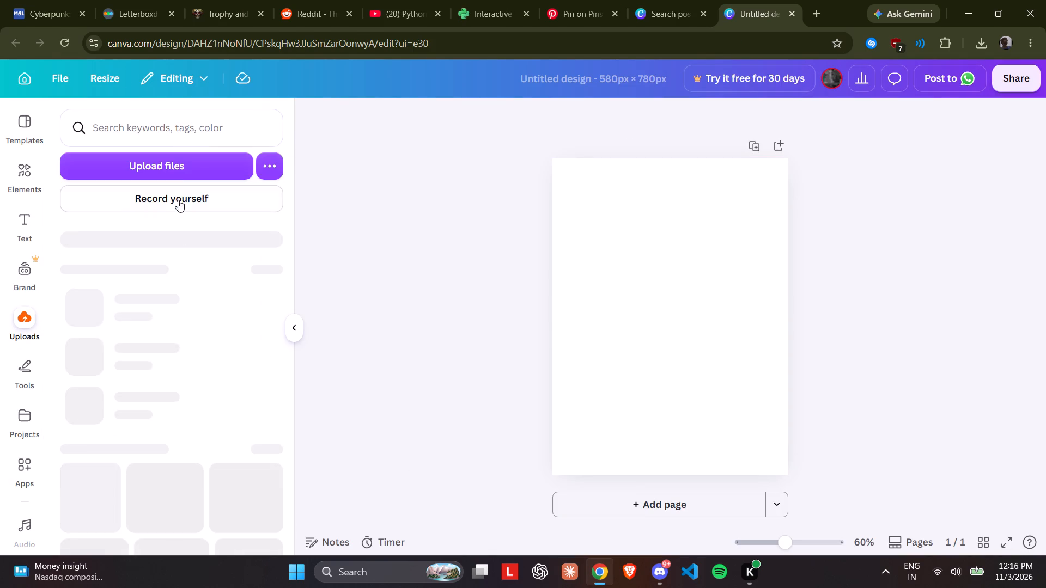
pyautogui.click(188, 169)
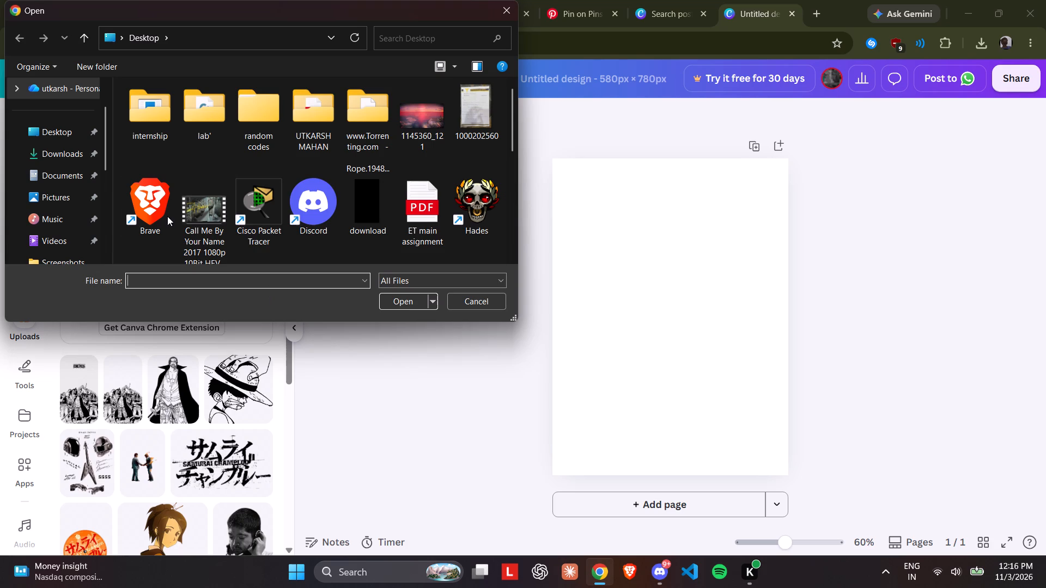
pyautogui.scroll(-3, 357, 181)
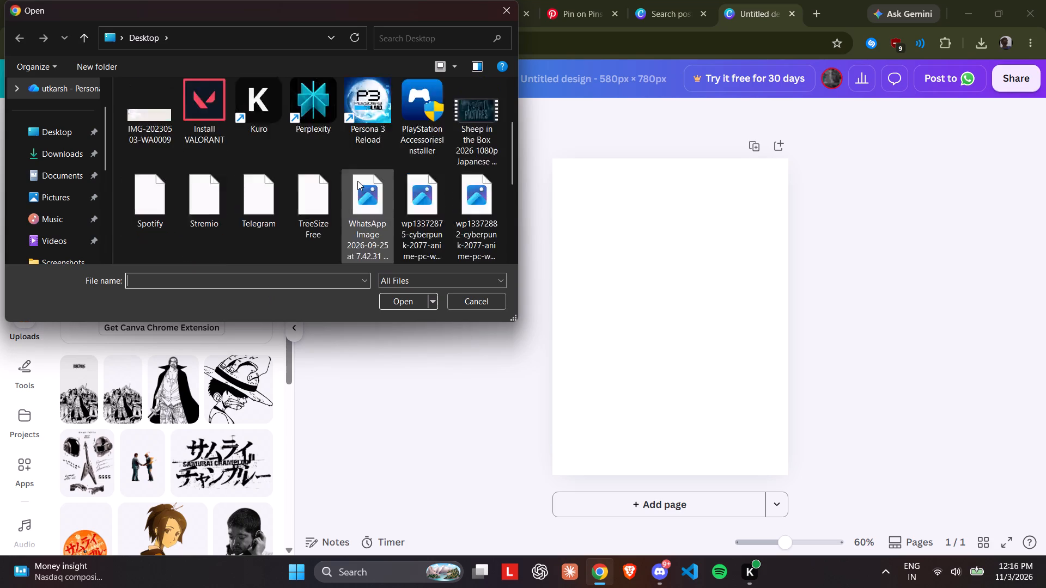
pyautogui.scroll(-1, 357, 181)
pyautogui.scroll(2, 382, 209)
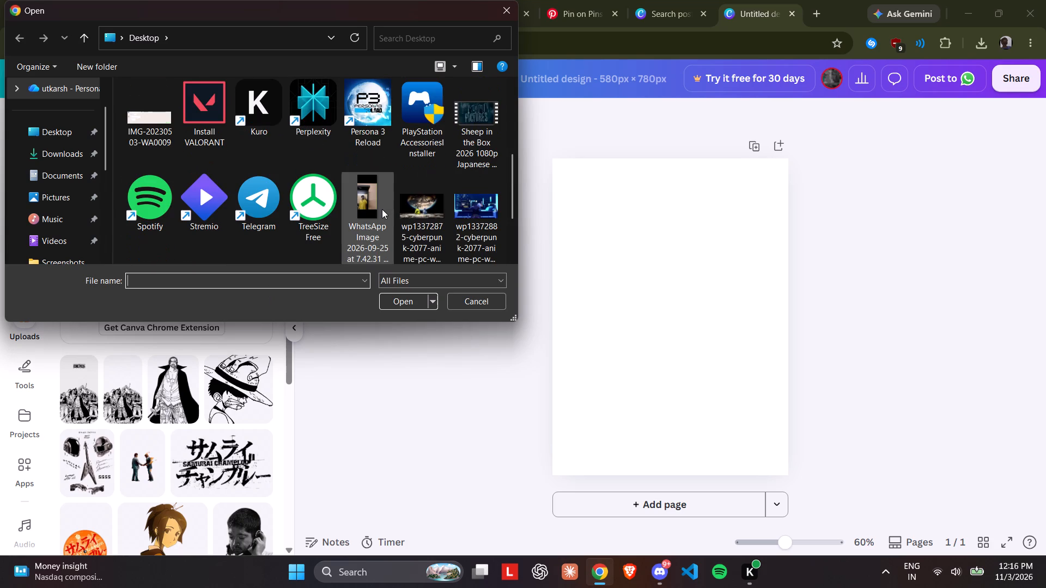
pyautogui.scroll(3, 382, 209)
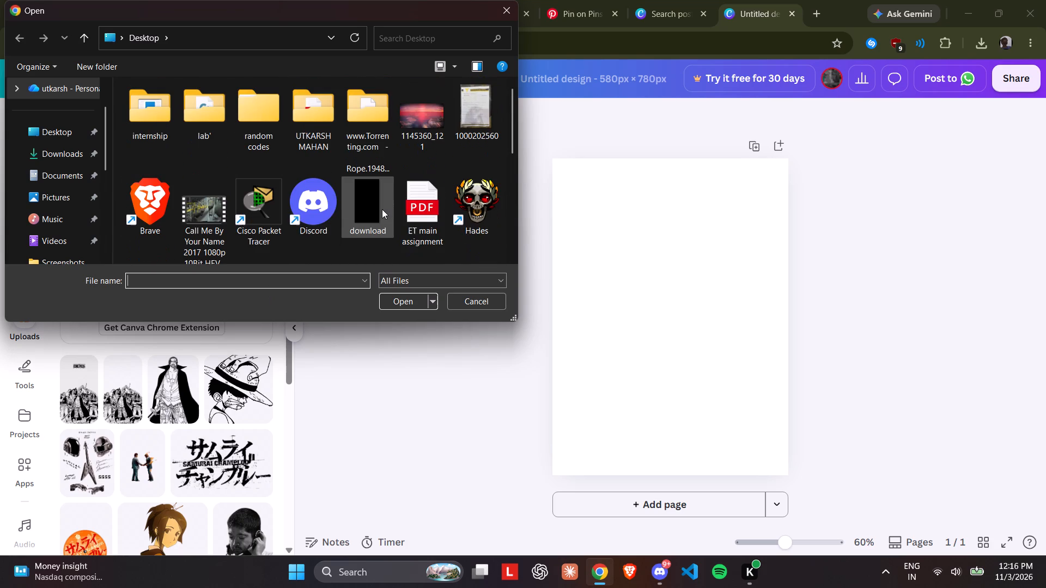
pyautogui.click(382, 209)
pyautogui.click(412, 304)
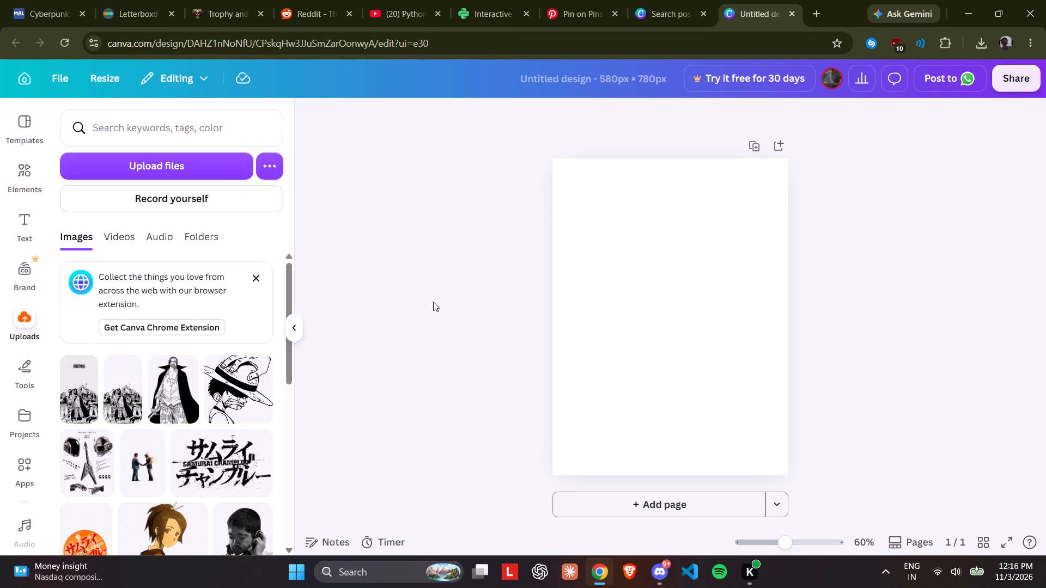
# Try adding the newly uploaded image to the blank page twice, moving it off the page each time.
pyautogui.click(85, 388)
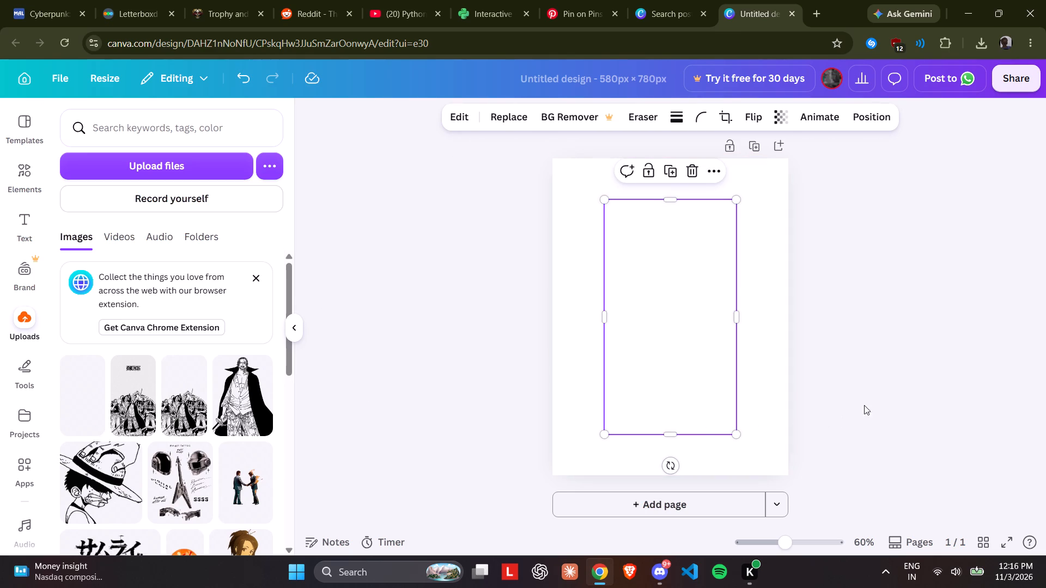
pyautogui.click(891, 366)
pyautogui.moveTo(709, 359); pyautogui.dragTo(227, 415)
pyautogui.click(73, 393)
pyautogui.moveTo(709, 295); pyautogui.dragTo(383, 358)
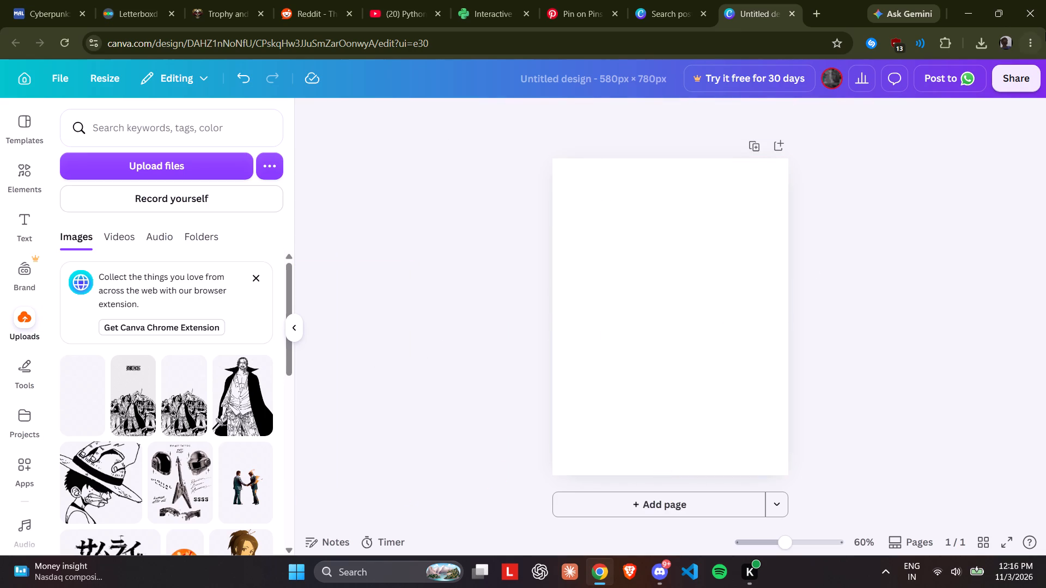
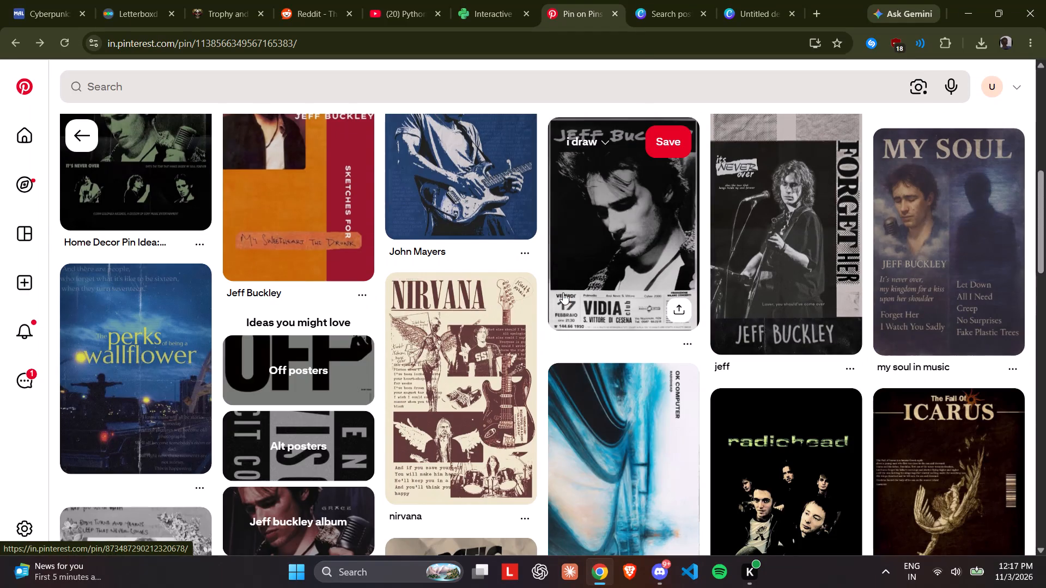
# Open the related pin showing Jeff Buckley singing at a microphone with his guitar.
pyautogui.scroll(-3, 563, 292)
pyautogui.click(679, 431)
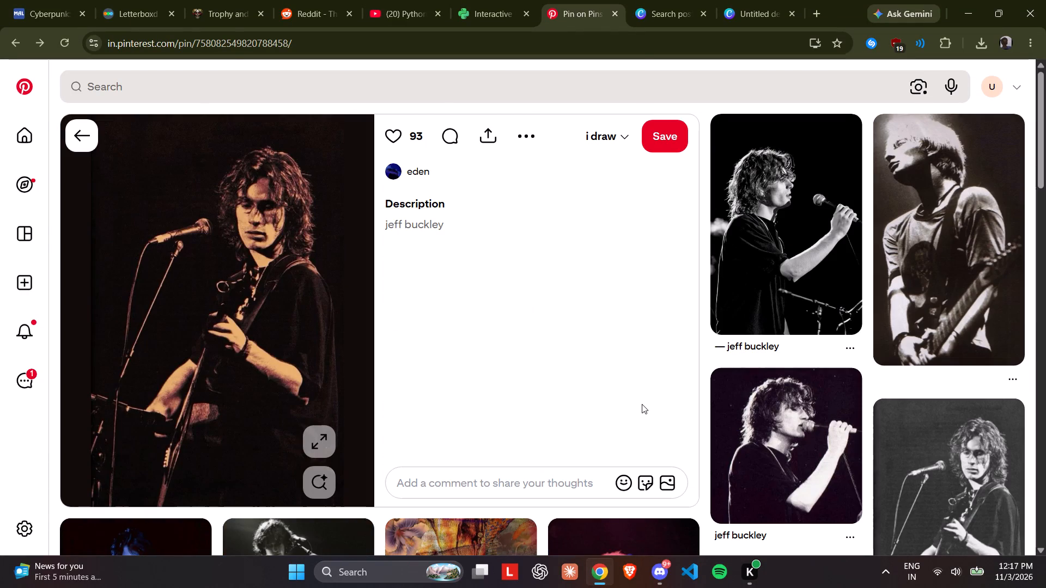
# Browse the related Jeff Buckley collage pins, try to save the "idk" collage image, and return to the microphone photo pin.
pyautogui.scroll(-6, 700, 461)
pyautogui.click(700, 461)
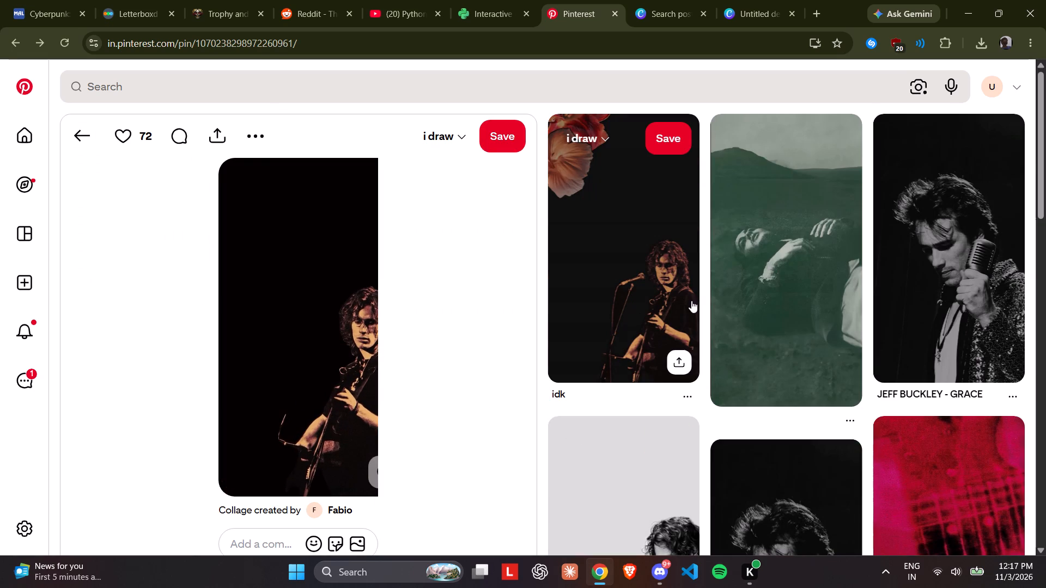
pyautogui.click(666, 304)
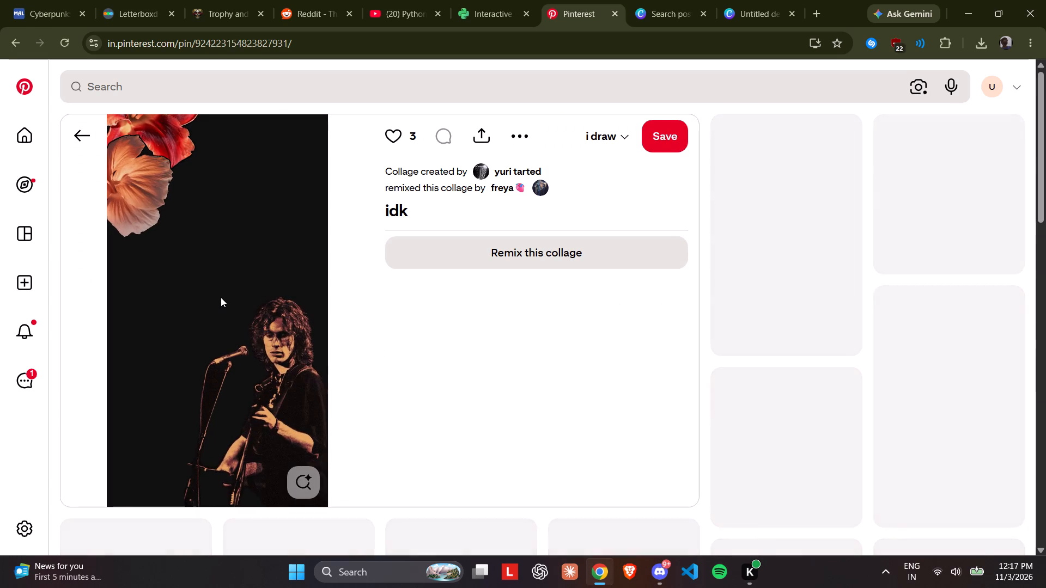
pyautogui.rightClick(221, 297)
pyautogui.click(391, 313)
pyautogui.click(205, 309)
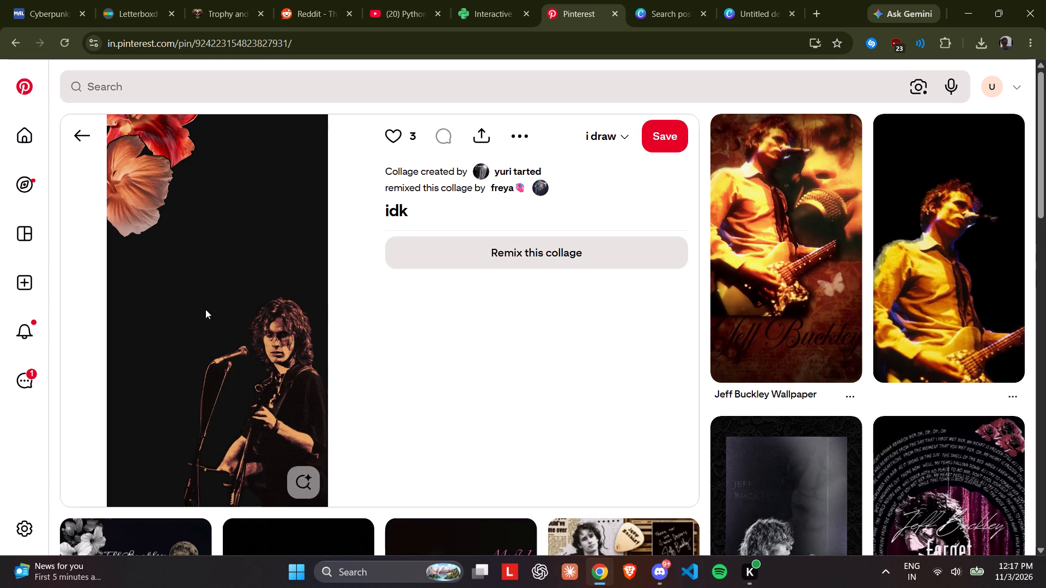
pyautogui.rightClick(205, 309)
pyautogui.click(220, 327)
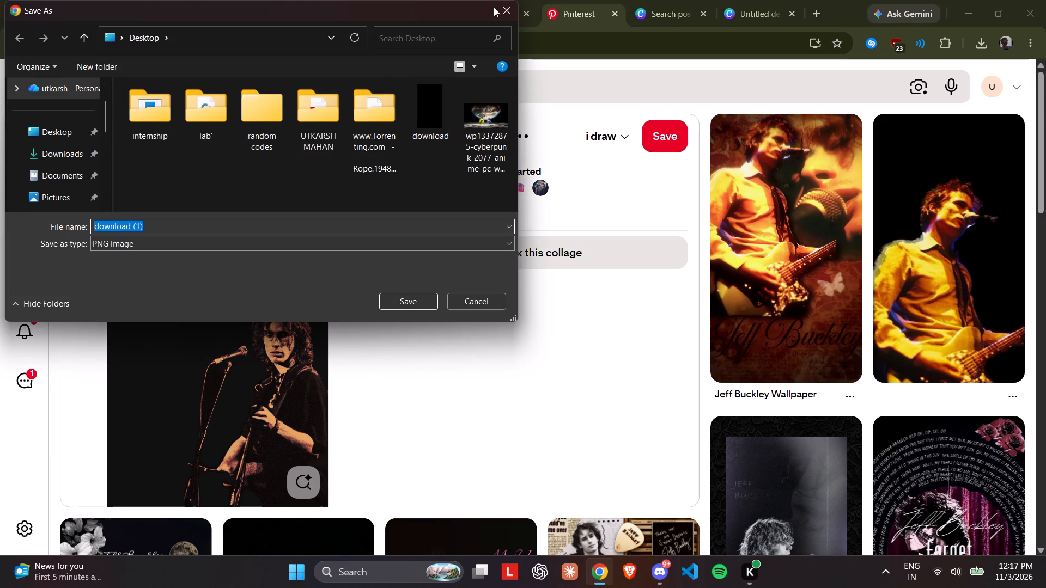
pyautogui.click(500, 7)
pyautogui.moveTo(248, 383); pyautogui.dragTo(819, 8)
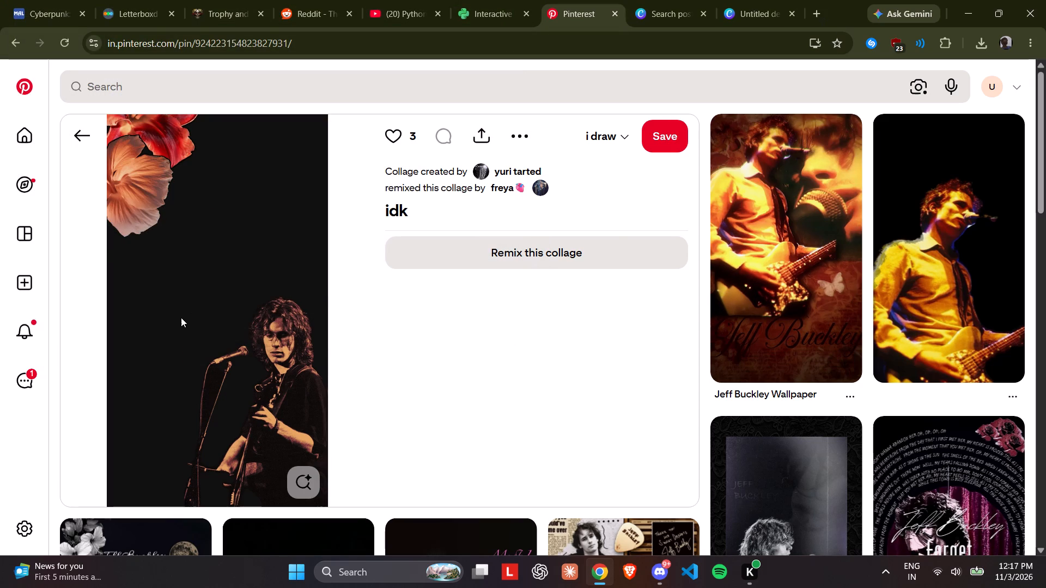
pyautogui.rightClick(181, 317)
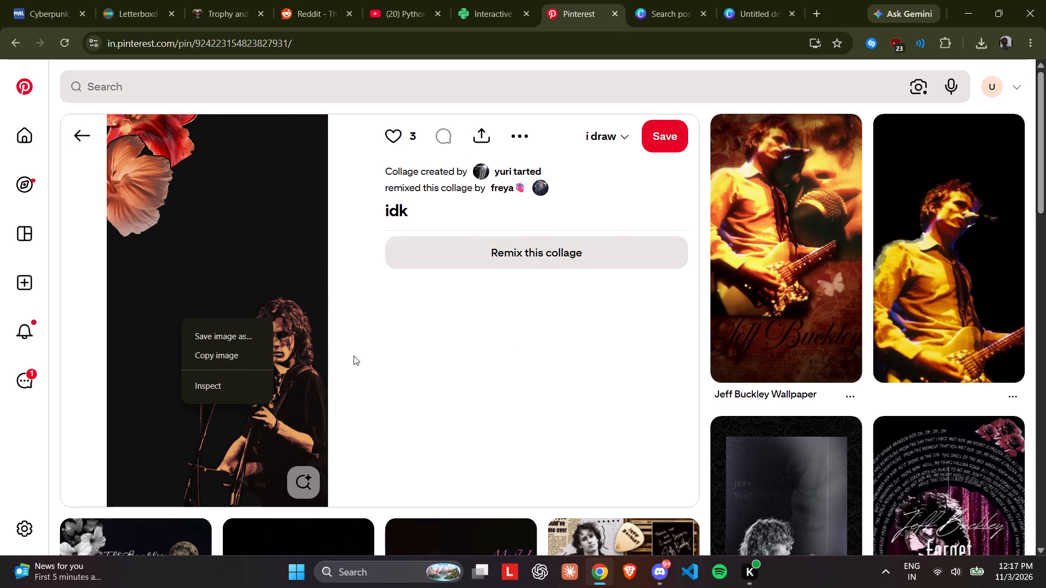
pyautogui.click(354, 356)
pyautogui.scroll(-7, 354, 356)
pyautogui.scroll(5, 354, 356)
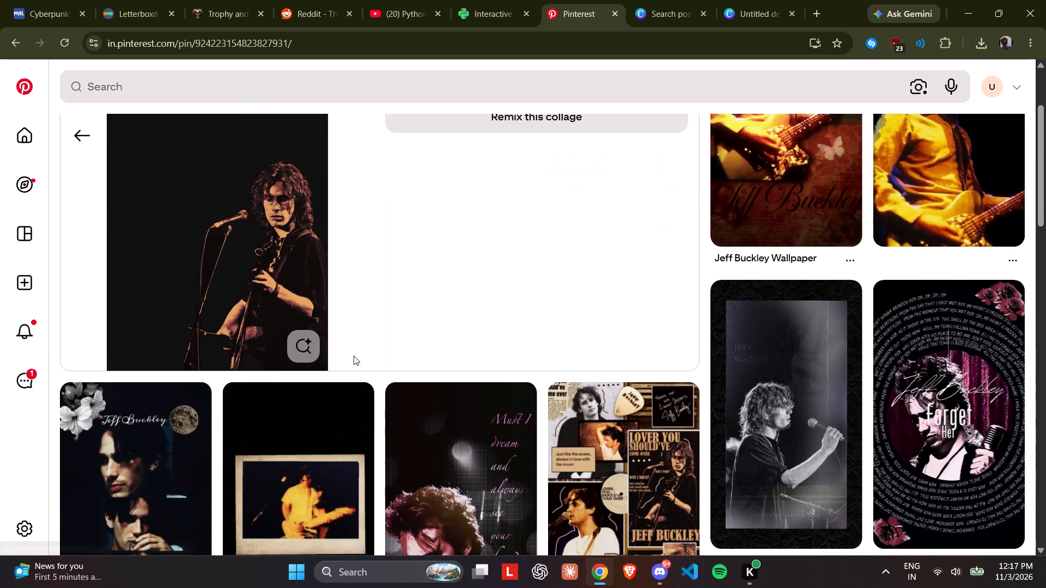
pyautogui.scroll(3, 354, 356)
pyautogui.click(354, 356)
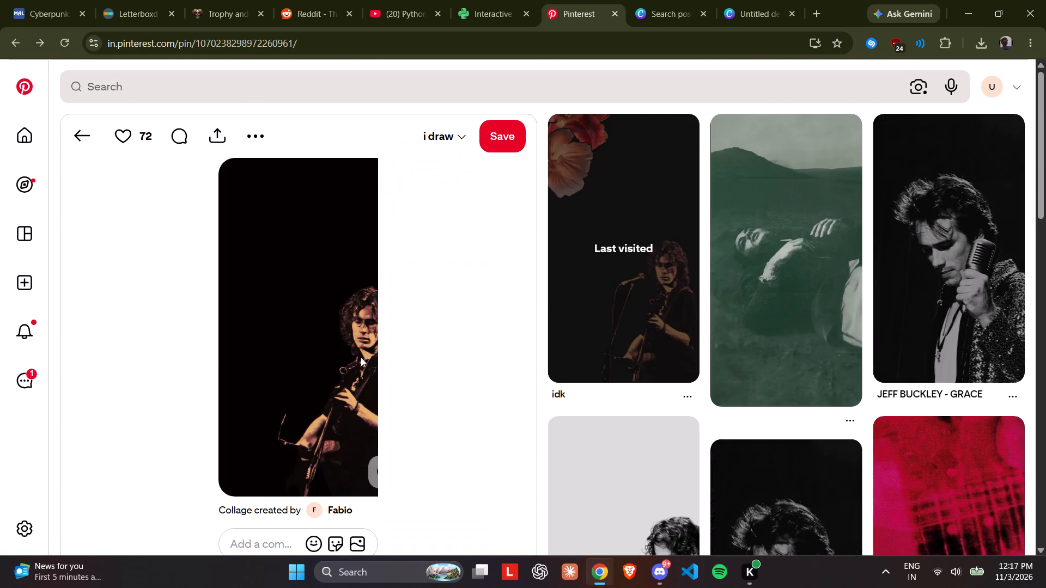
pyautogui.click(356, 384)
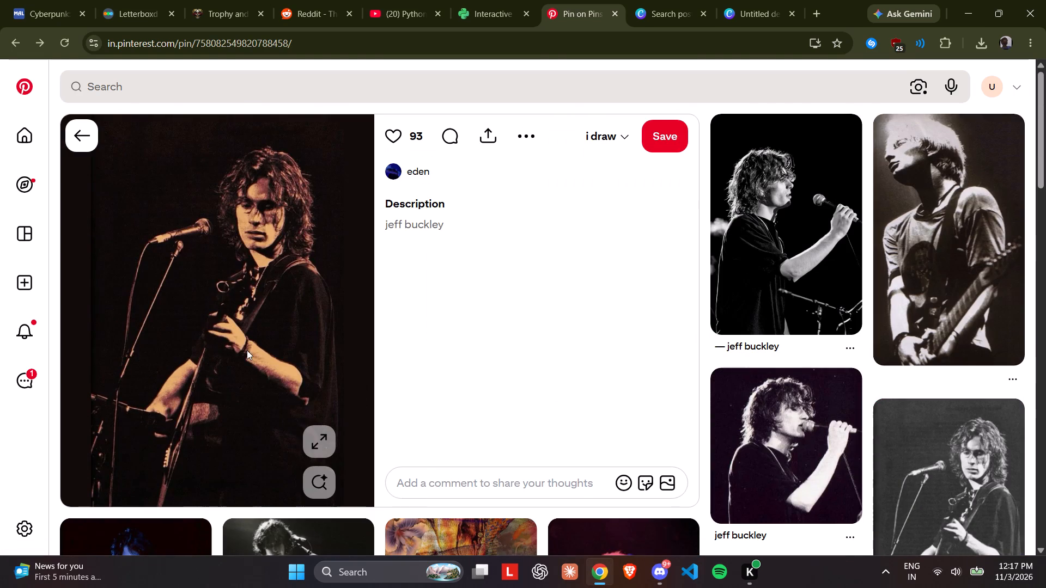
# Save the pin's photo of Jeff Buckley at the microphone to the Desktop.
pyautogui.rightClick(247, 350)
pyautogui.click(306, 383)
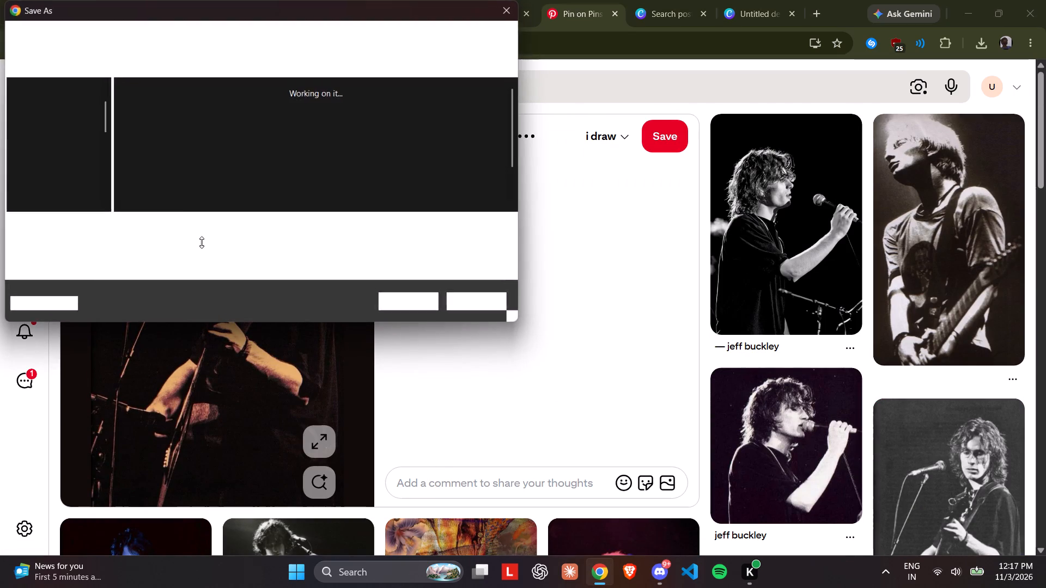
pyautogui.click(66, 137)
pyautogui.click(420, 303)
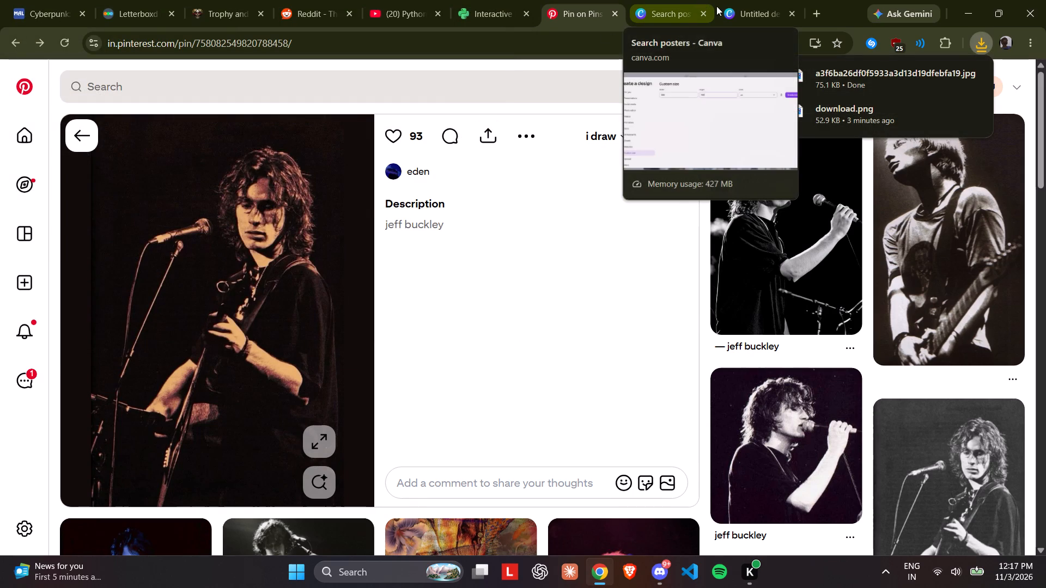
# Open remove.bg in a new tab and upload the saved Jeff Buckley photo from the Desktop for background removal.
pyautogui.click(807, 12)
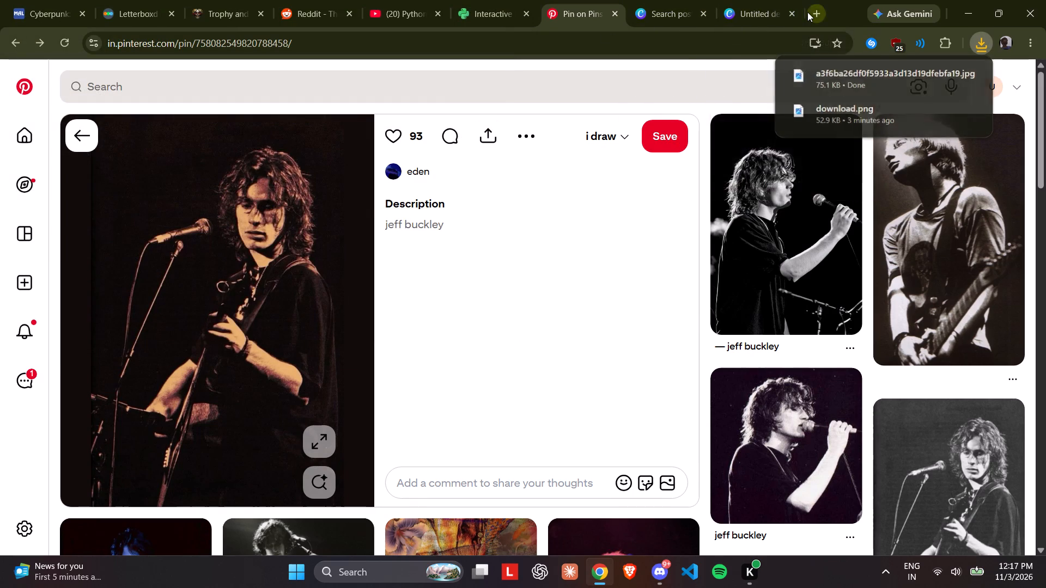
pyautogui.press('space')
pyautogui.write('bg')
pyautogui.press('Return')
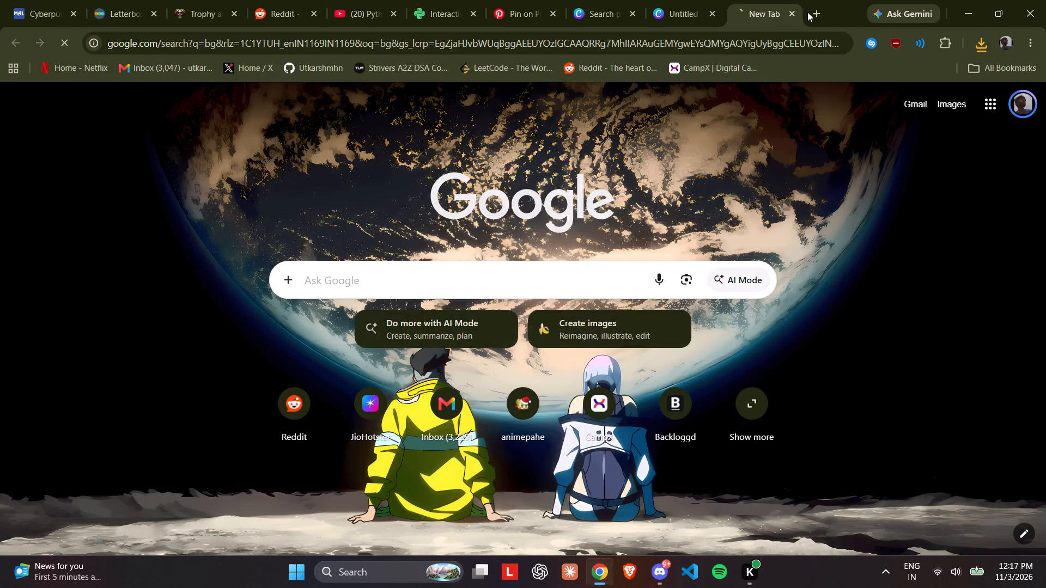
pyautogui.click(411, 204)
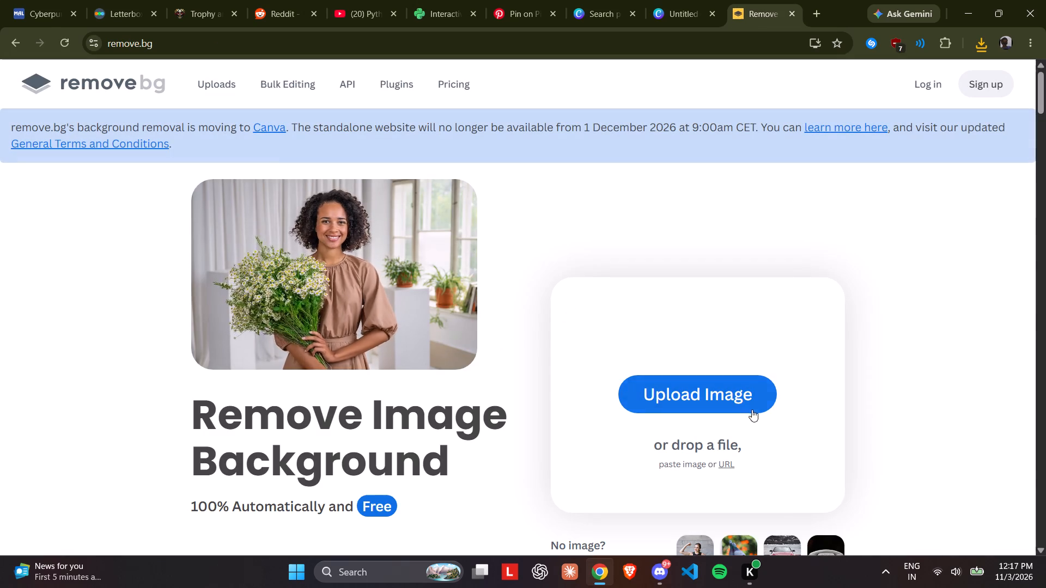
pyautogui.click(751, 408)
pyautogui.click(149, 203)
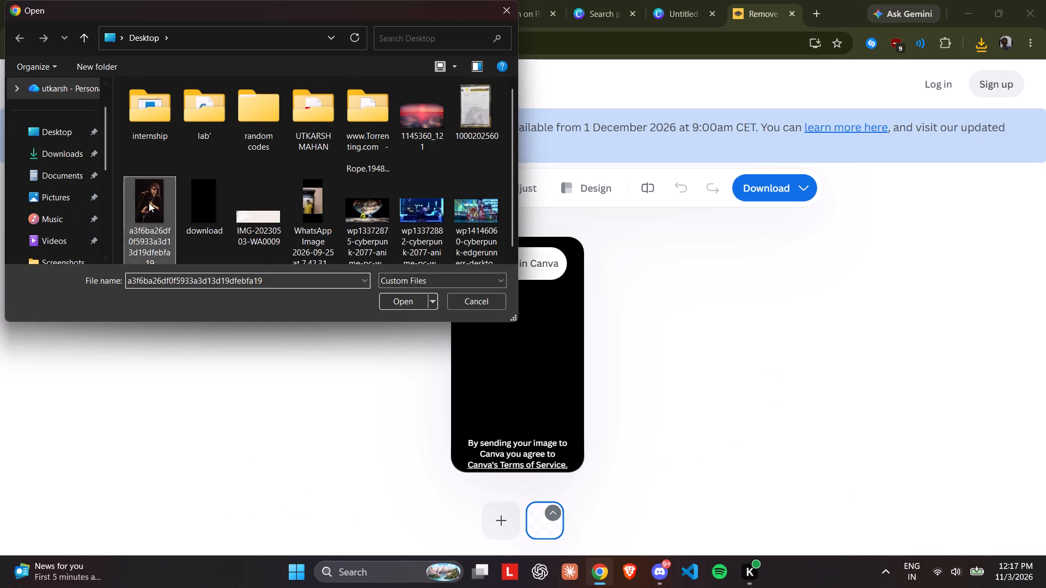
pyautogui.click(412, 305)
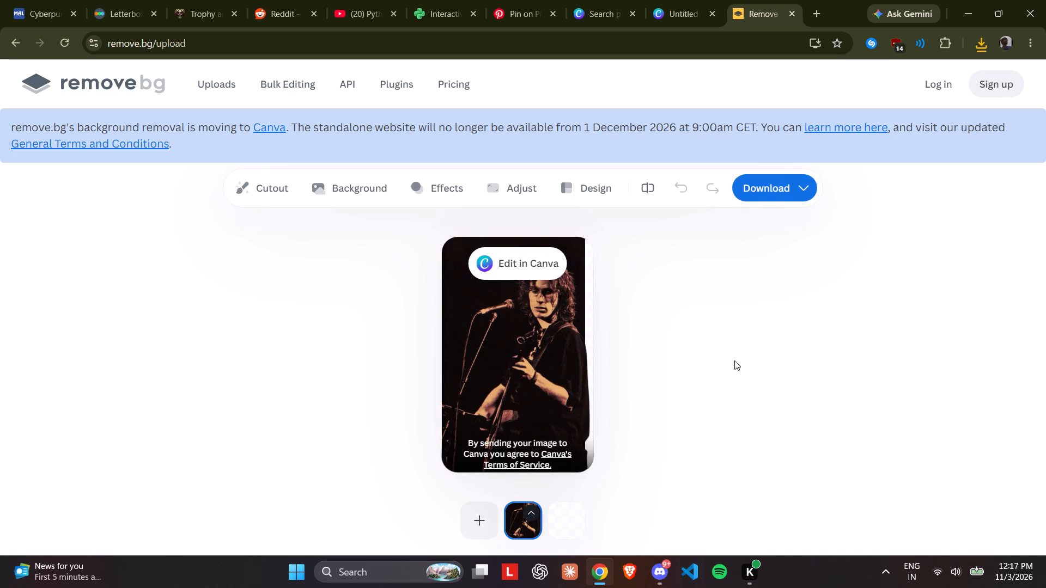
# Download the free 401 x 623 preview of the background-removed photo to the Desktop.
pyautogui.click(782, 187)
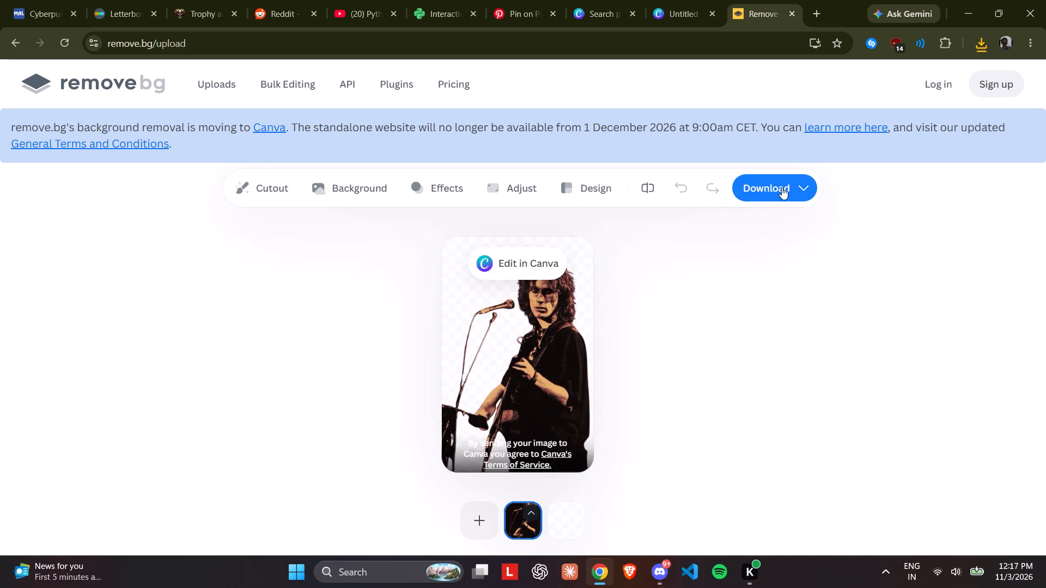
pyautogui.click(751, 235)
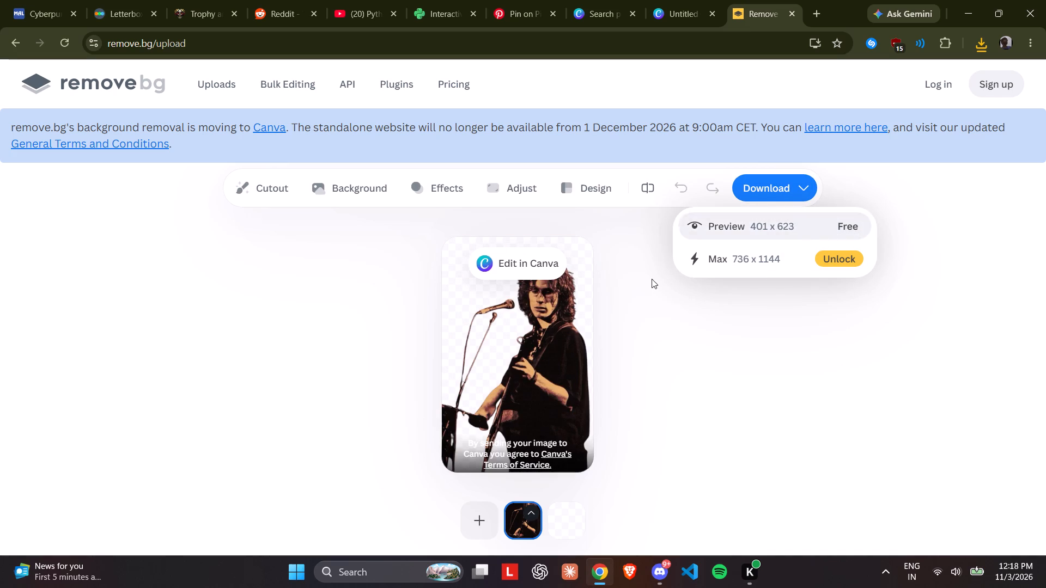
pyautogui.click(397, 302)
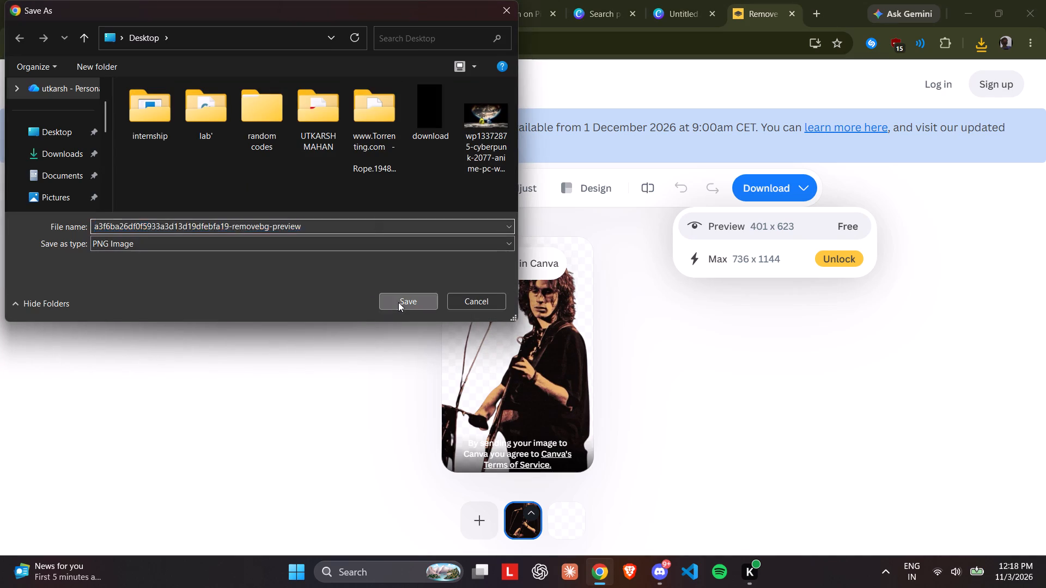
# Switch to the untitled Canva design and set the page background to solid black.
pyautogui.click(689, 21)
pyautogui.click(647, 233)
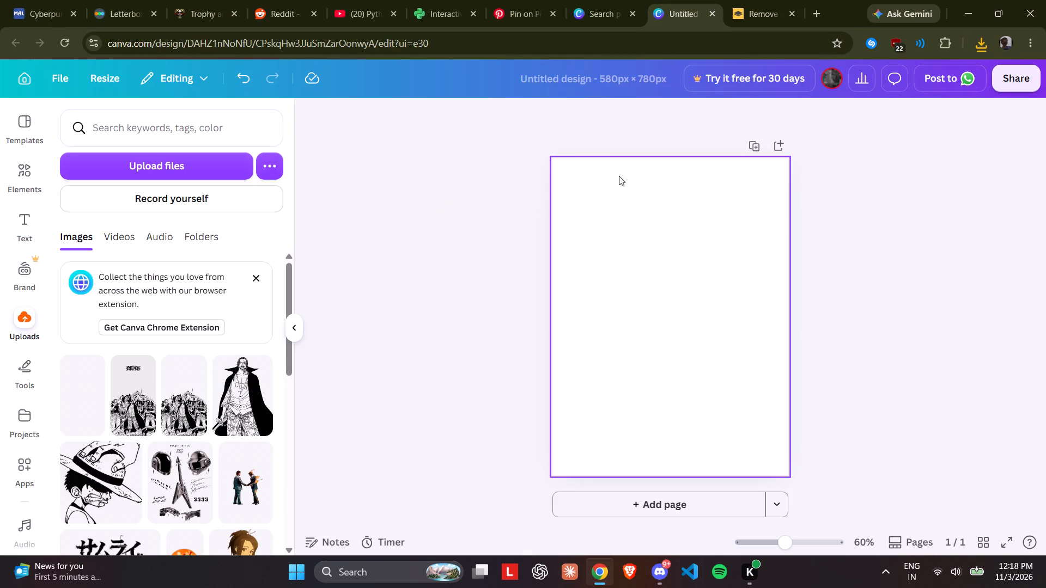
pyautogui.click(711, 117)
pyautogui.click(704, 120)
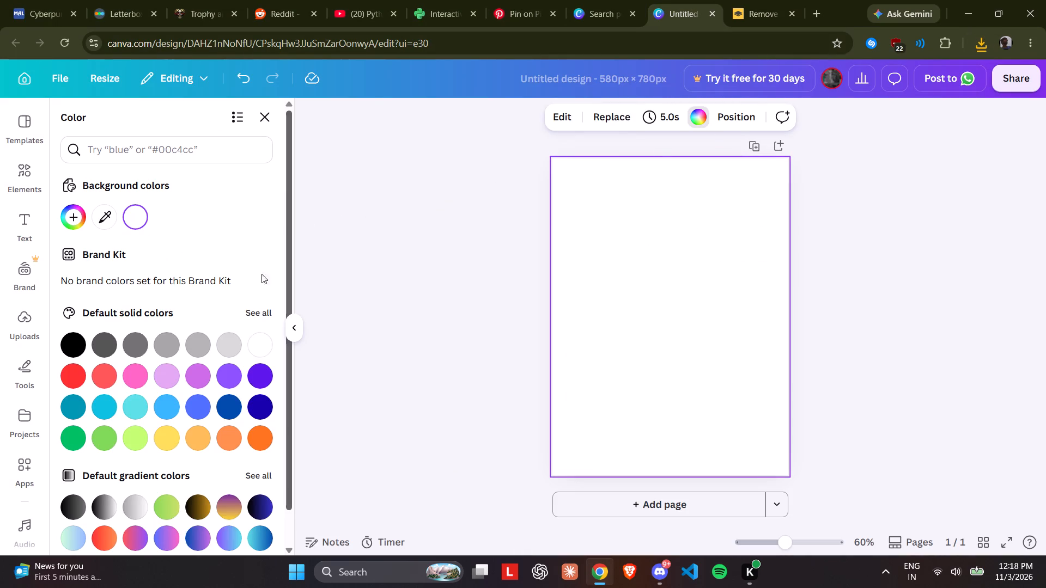
pyautogui.click(68, 345)
pyautogui.click(414, 217)
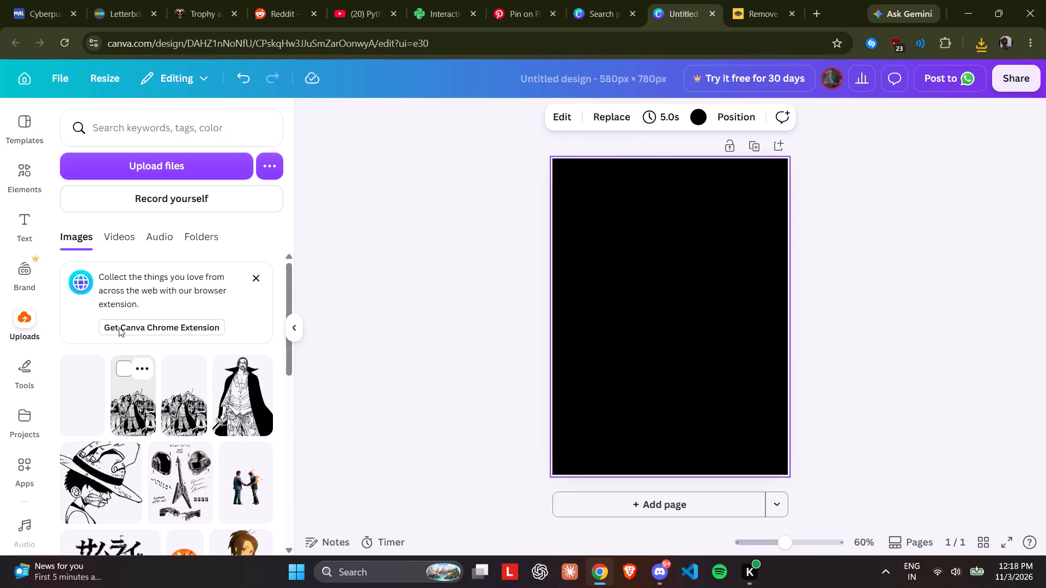
# Upload the background-removed Jeff Buckley image from the Desktop to the design's uploads.
pyautogui.click(185, 177)
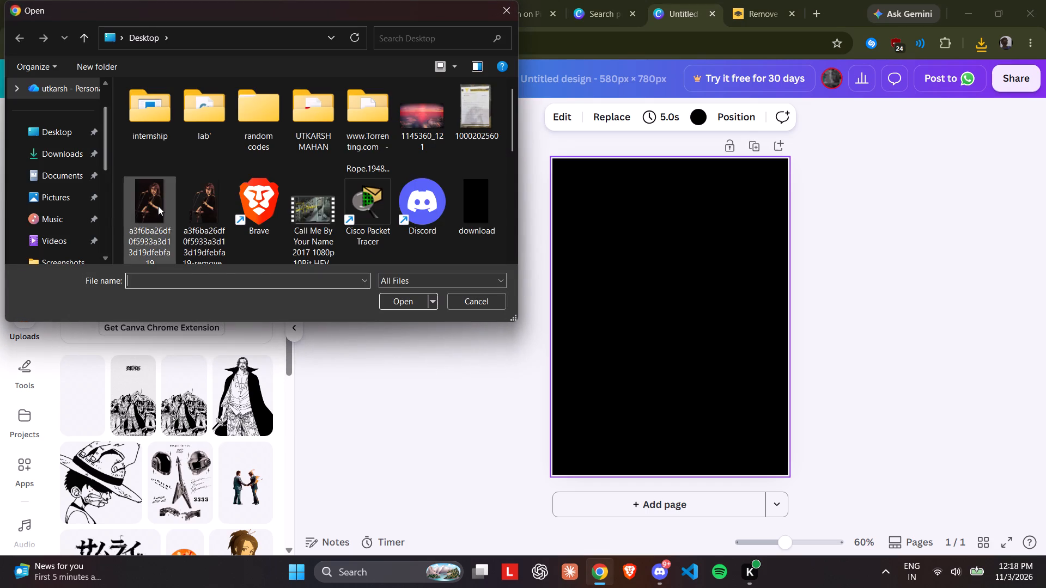
pyautogui.click(192, 193)
pyautogui.click(417, 304)
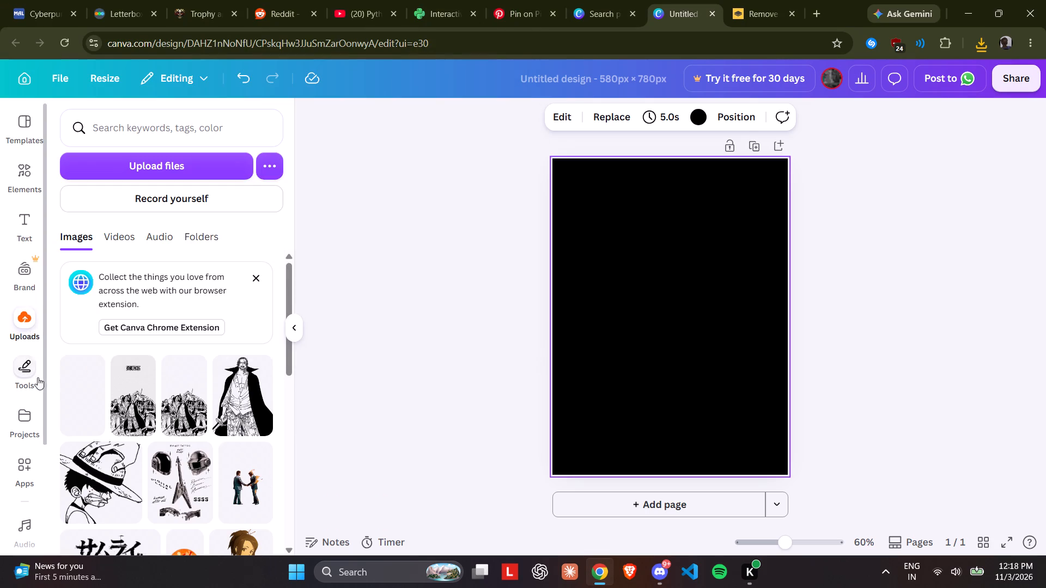
# Add the uploaded cutout to the black page, enlarge it to most of the page height, and position it against the page's lower right.
pyautogui.click(70, 388)
pyautogui.moveTo(702, 381); pyautogui.dragTo(749, 408)
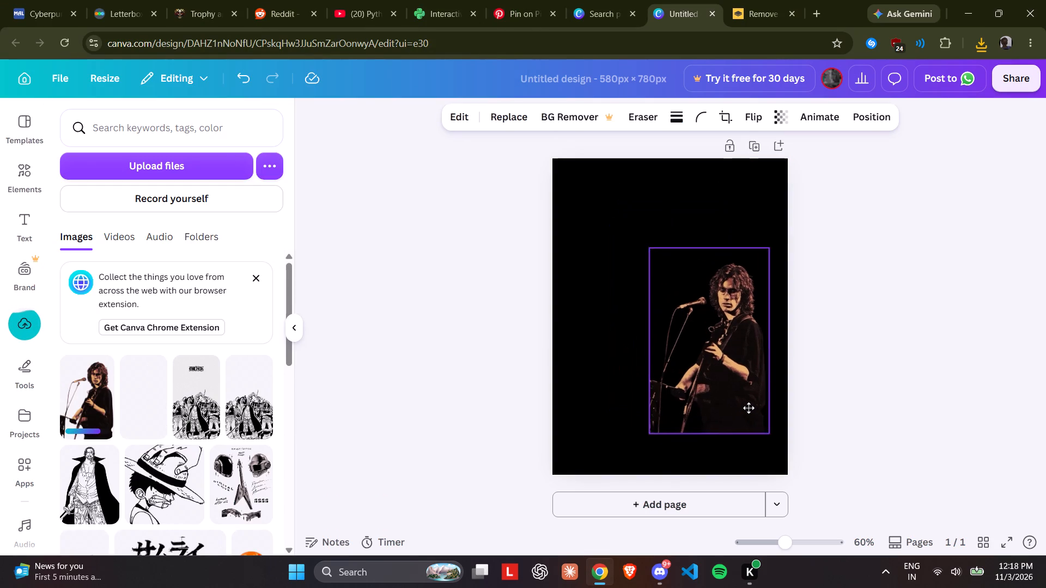
pyautogui.moveTo(749, 408); pyautogui.dragTo(756, 444)
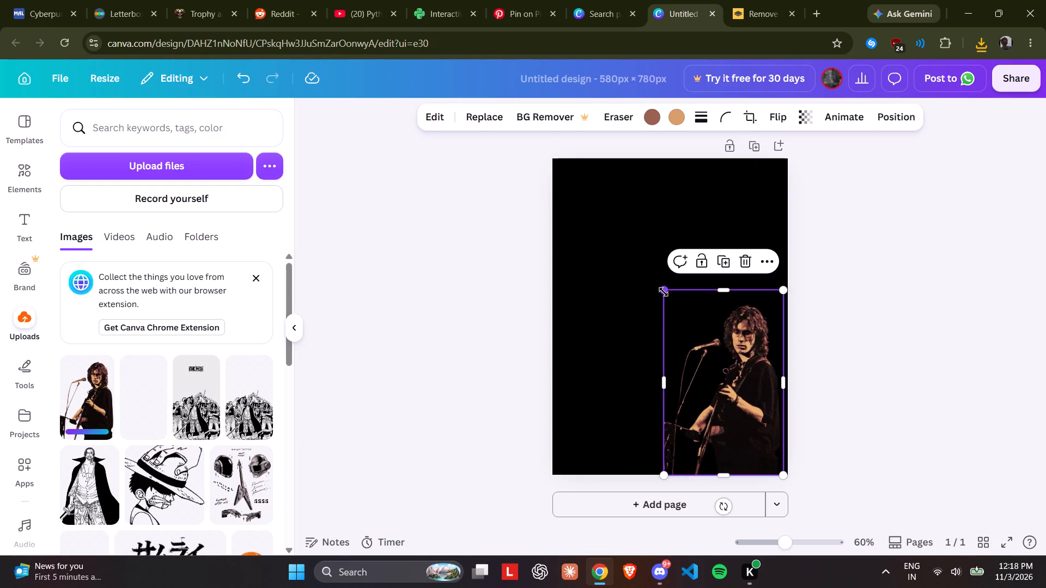
pyautogui.moveTo(664, 292); pyautogui.dragTo(546, 185)
pyautogui.moveTo(659, 296); pyautogui.dragTo(677, 314)
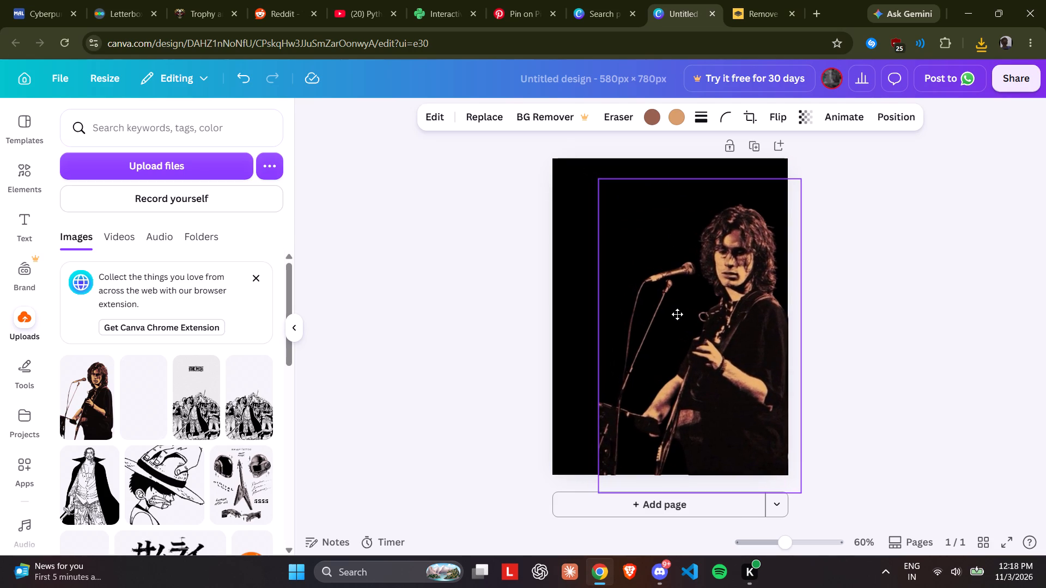
pyautogui.moveTo(677, 314); pyautogui.dragTo(682, 314)
pyautogui.click(902, 232)
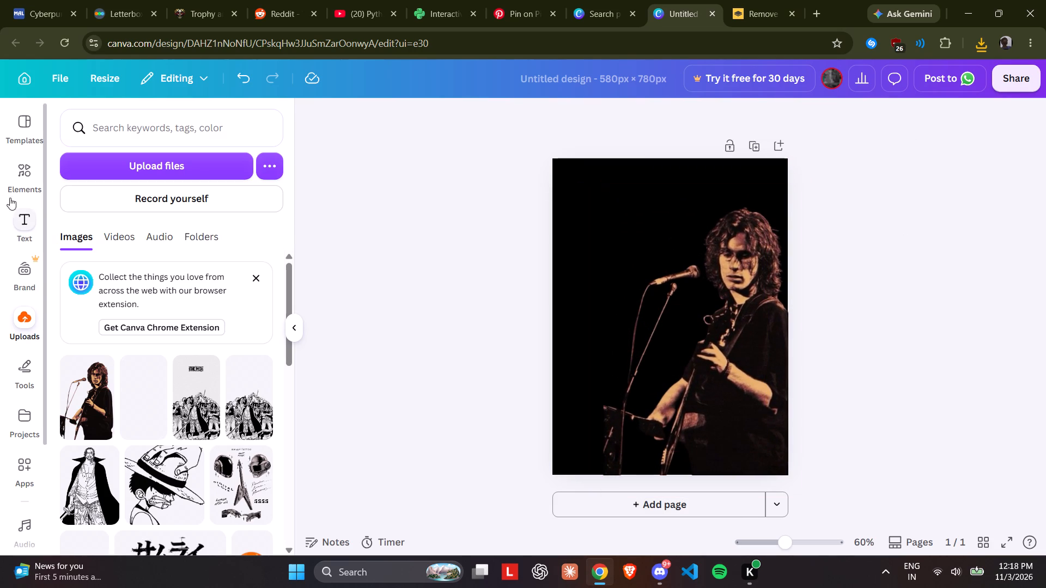
# Consult the reference poster pin, add an uppercase heading reading "LOVER", and place it near the page's upper-left corner.
pyautogui.click(29, 225)
pyautogui.click(542, 14)
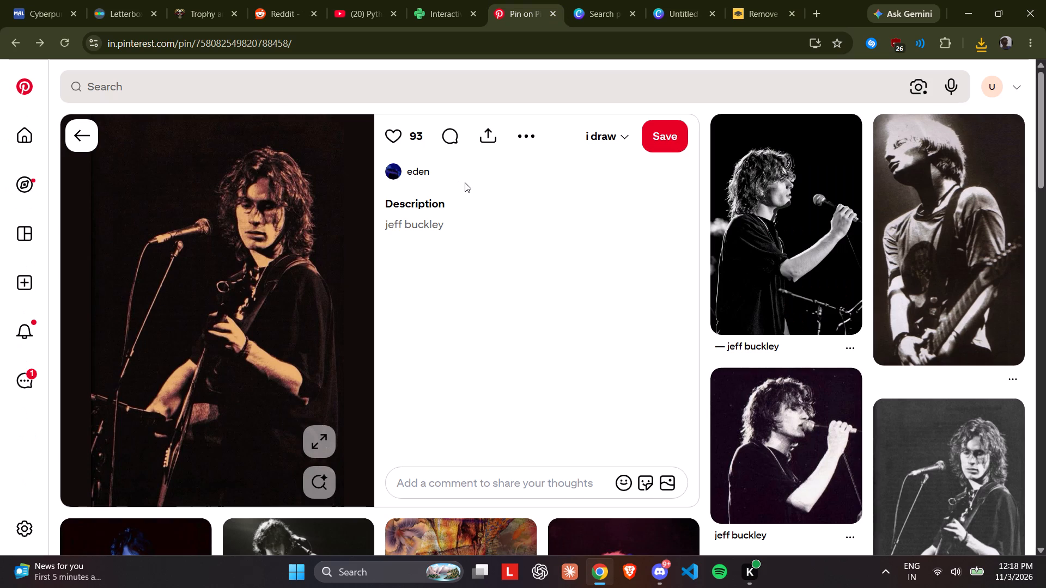
pyautogui.click(465, 182)
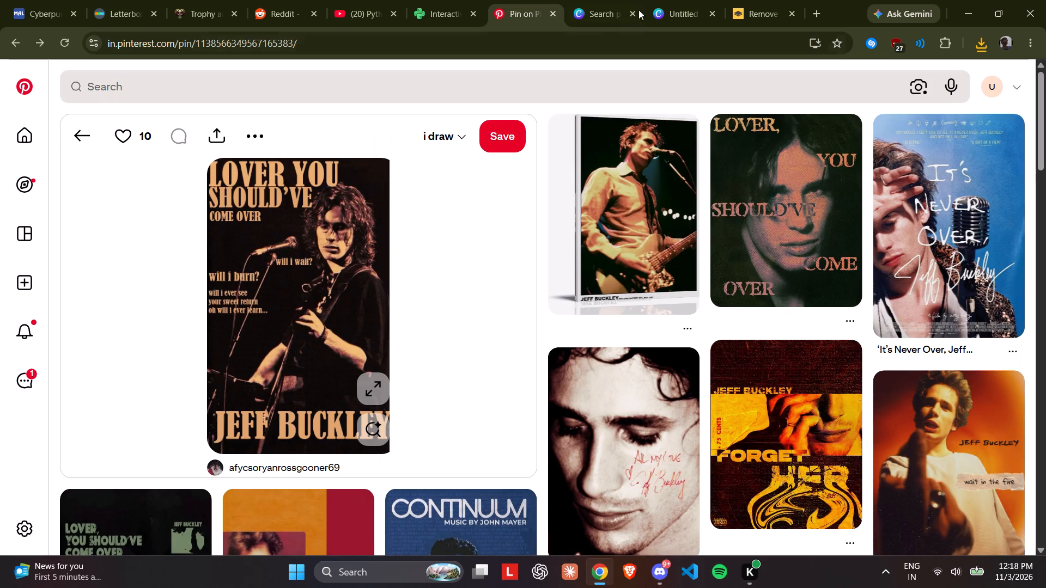
pyautogui.click(702, 0)
pyautogui.click(180, 328)
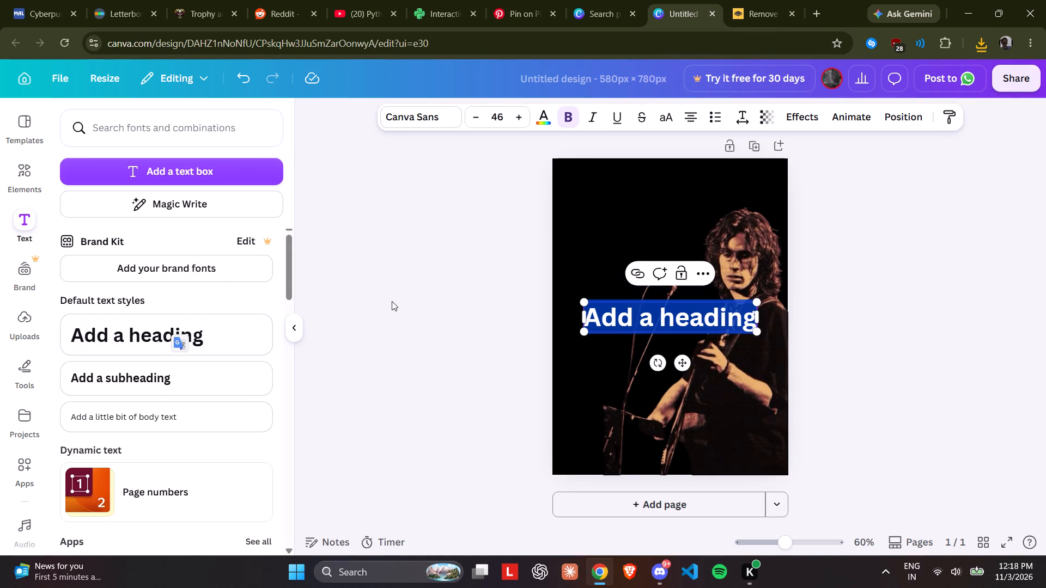
pyautogui.write('lover')
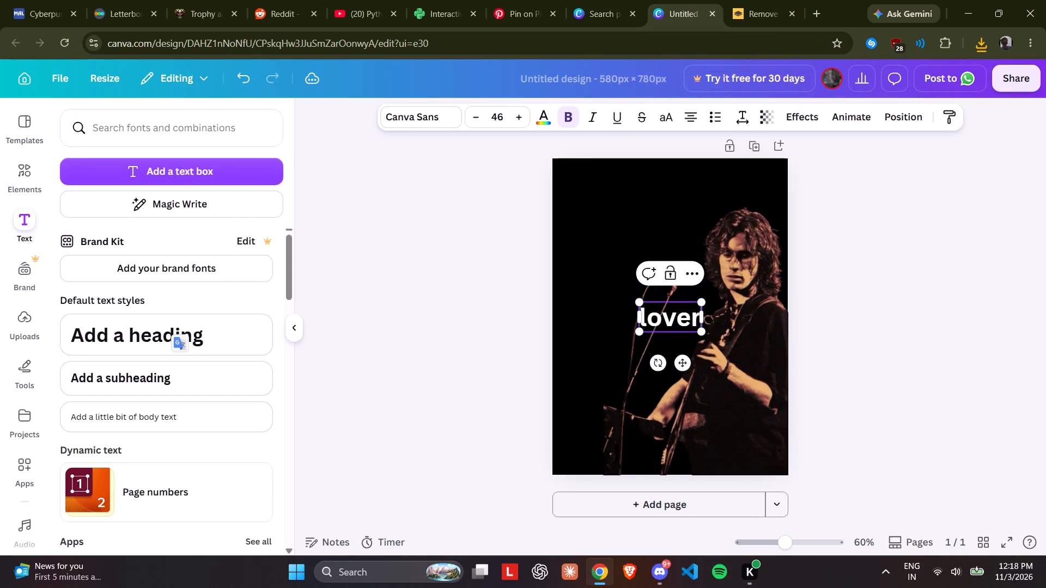
pyautogui.click(667, 121)
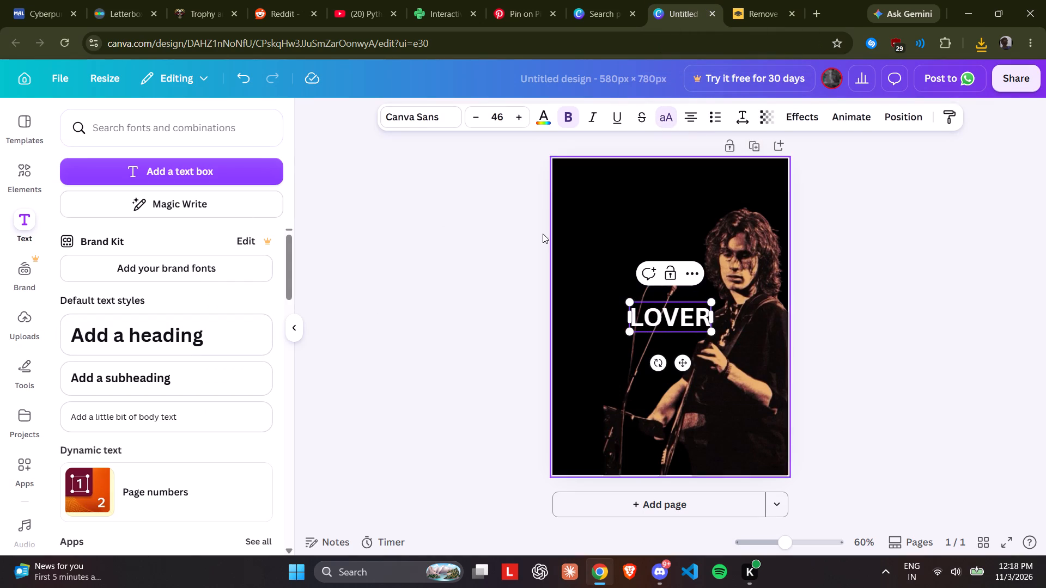
pyautogui.click(441, 290)
pyautogui.moveTo(673, 311); pyautogui.dragTo(611, 177)
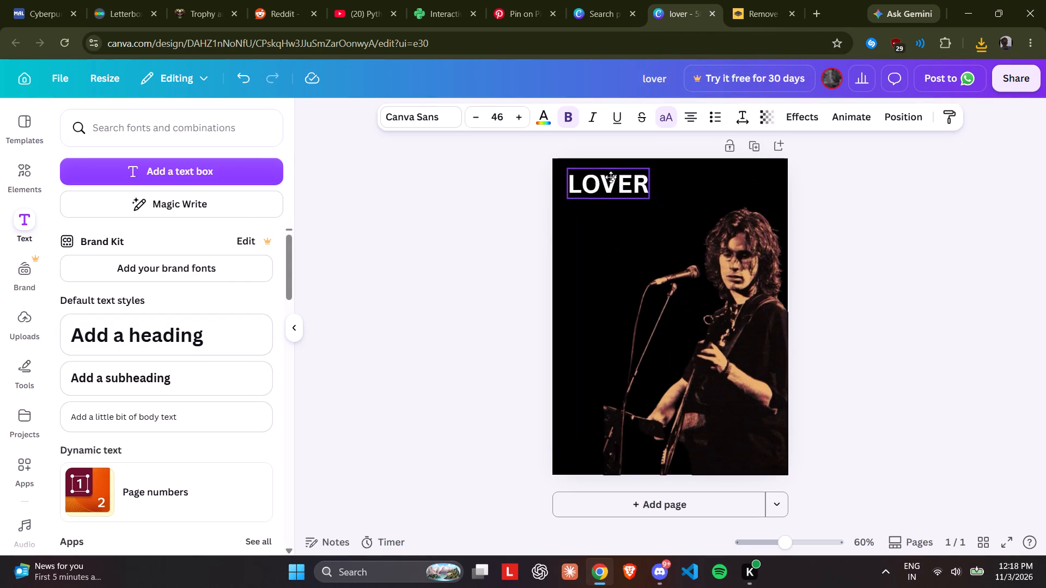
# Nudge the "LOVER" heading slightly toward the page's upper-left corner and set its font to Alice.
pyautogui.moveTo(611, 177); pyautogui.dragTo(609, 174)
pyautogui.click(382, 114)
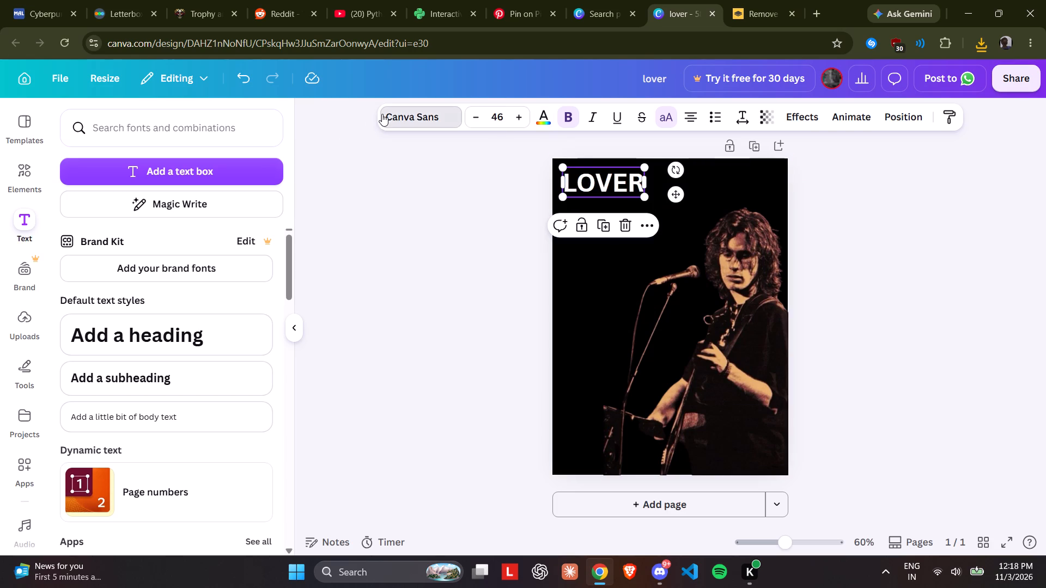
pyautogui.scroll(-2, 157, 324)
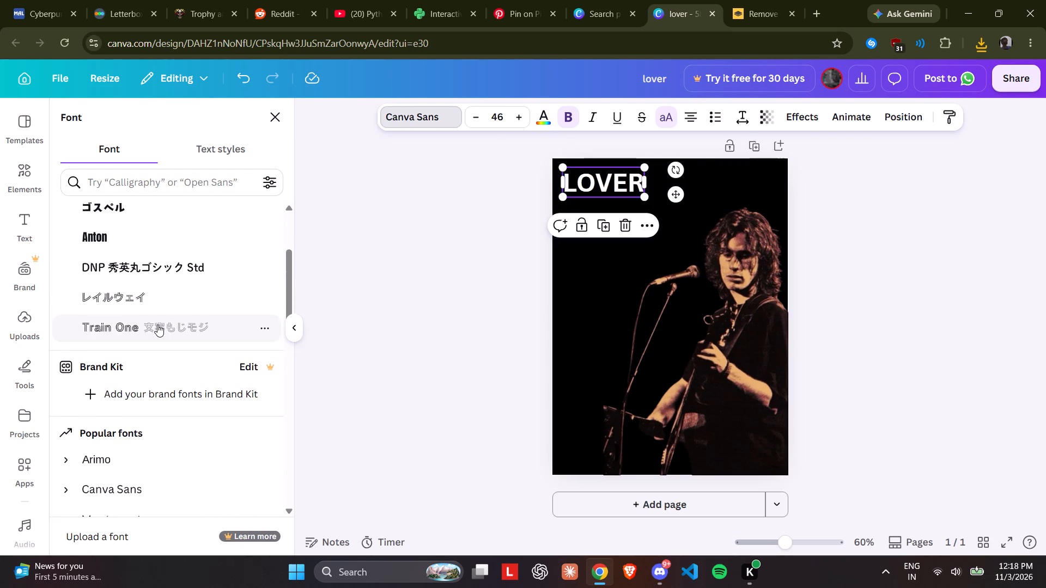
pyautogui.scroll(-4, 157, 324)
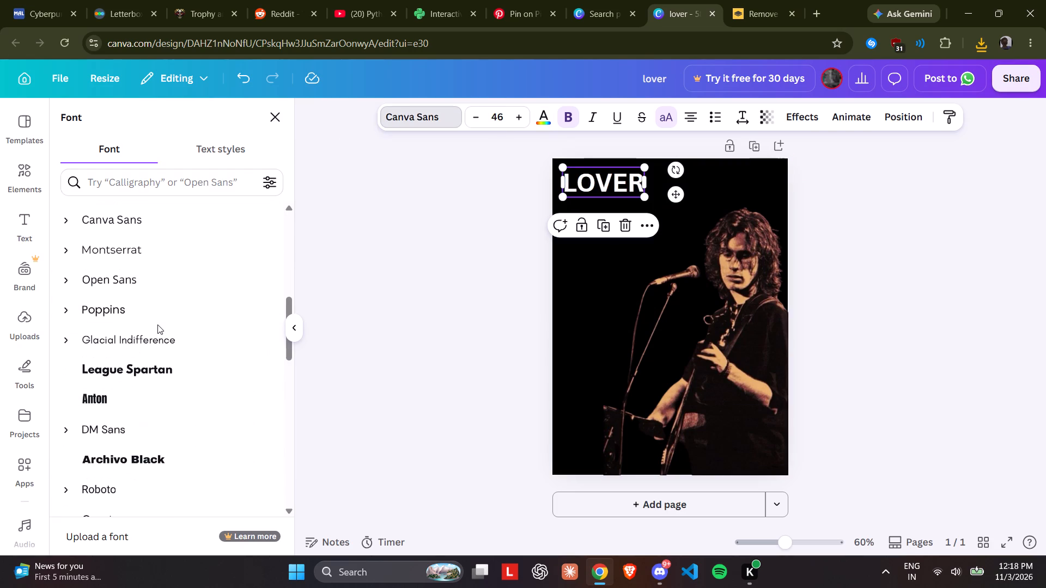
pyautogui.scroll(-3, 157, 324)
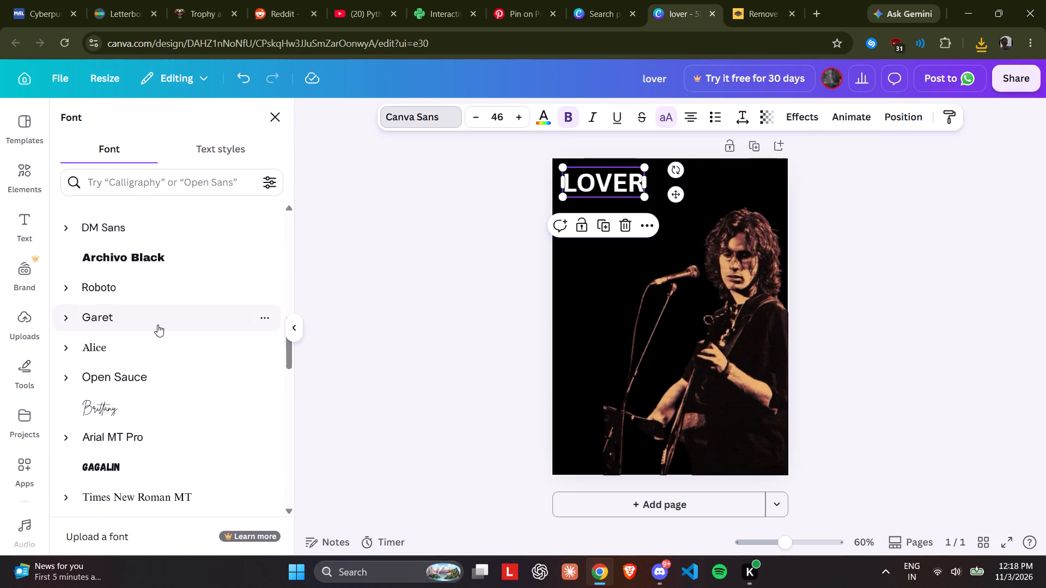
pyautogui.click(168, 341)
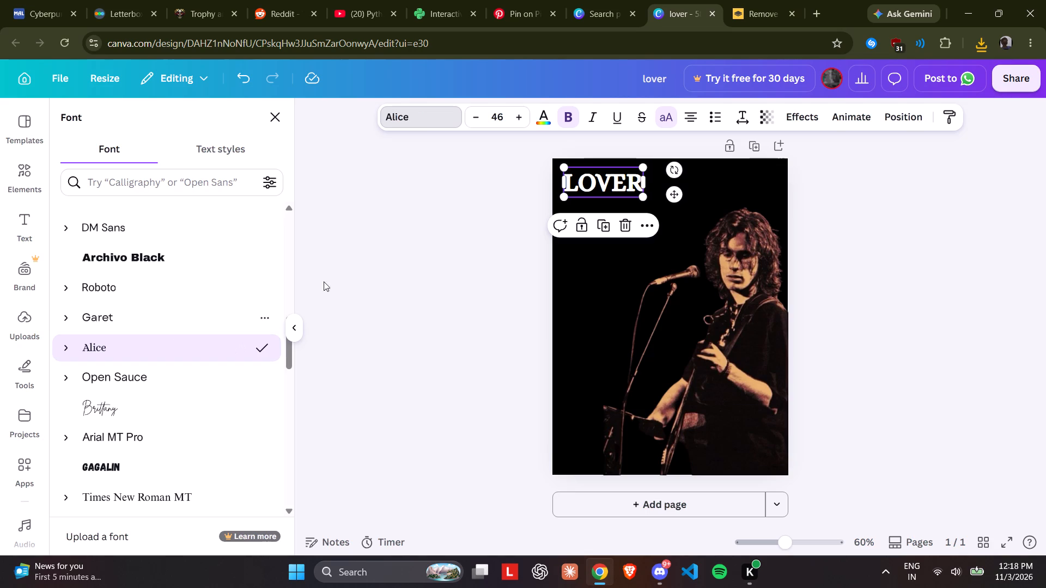
# Recolour the "LOVER" heading with a light tan sampled from the singer's forearm in the photo.
pyautogui.click(539, 113)
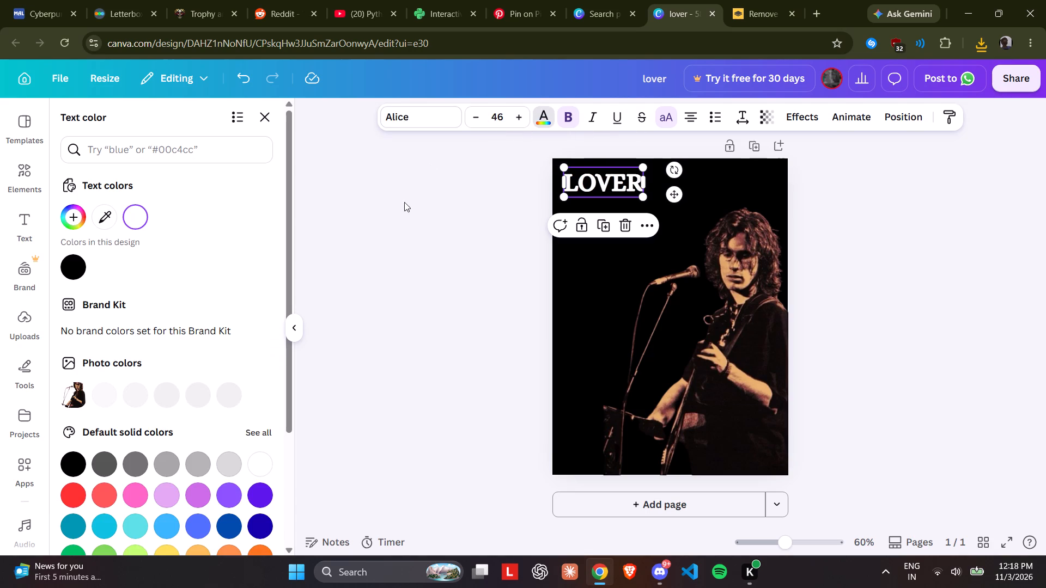
pyautogui.click(108, 213)
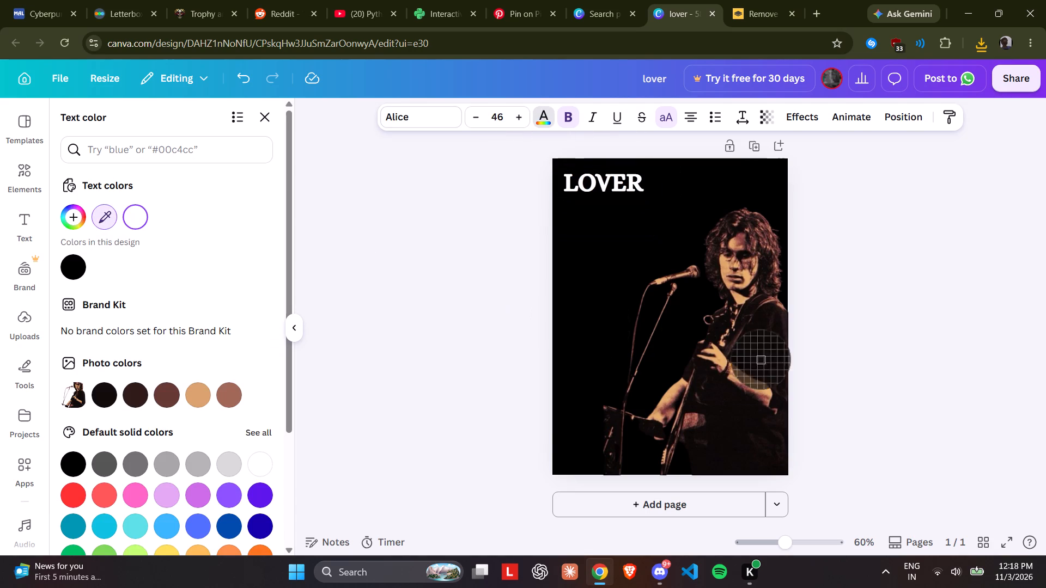
pyautogui.click(759, 384)
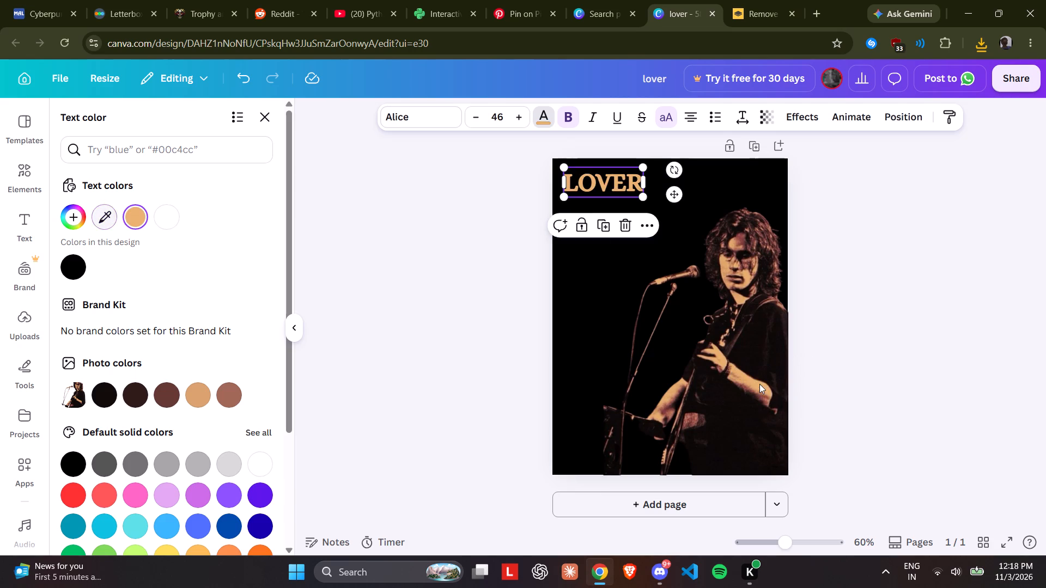
pyautogui.click(885, 252)
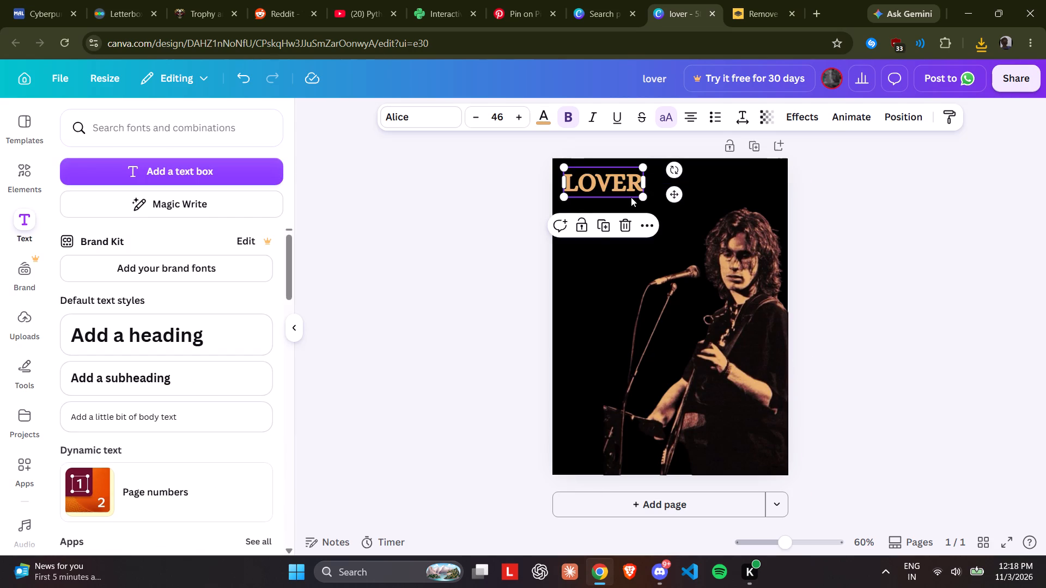
# Enlarge the "LOVER" heading to a font size of about 67.4 and move it up against the page's top edge.
pyautogui.moveTo(643, 195); pyautogui.dragTo(672, 229)
pyautogui.moveTo(632, 200); pyautogui.dragTo(630, 193)
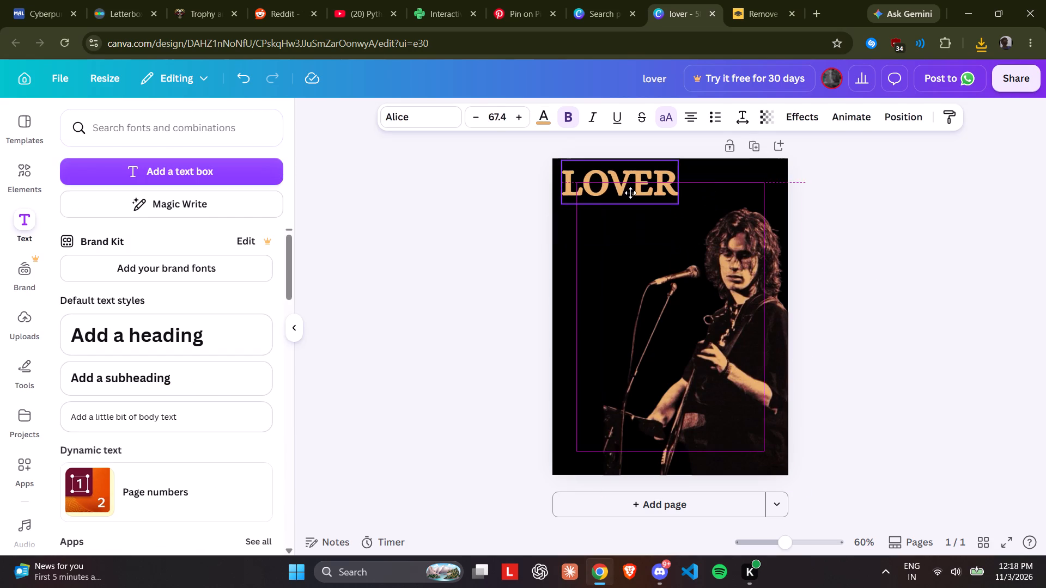
pyautogui.moveTo(630, 193); pyautogui.dragTo(630, 192)
# Consult the reference poster pin for its lettering and change the "LOVER" heading's font to The Seasons.
pyautogui.click(578, 0)
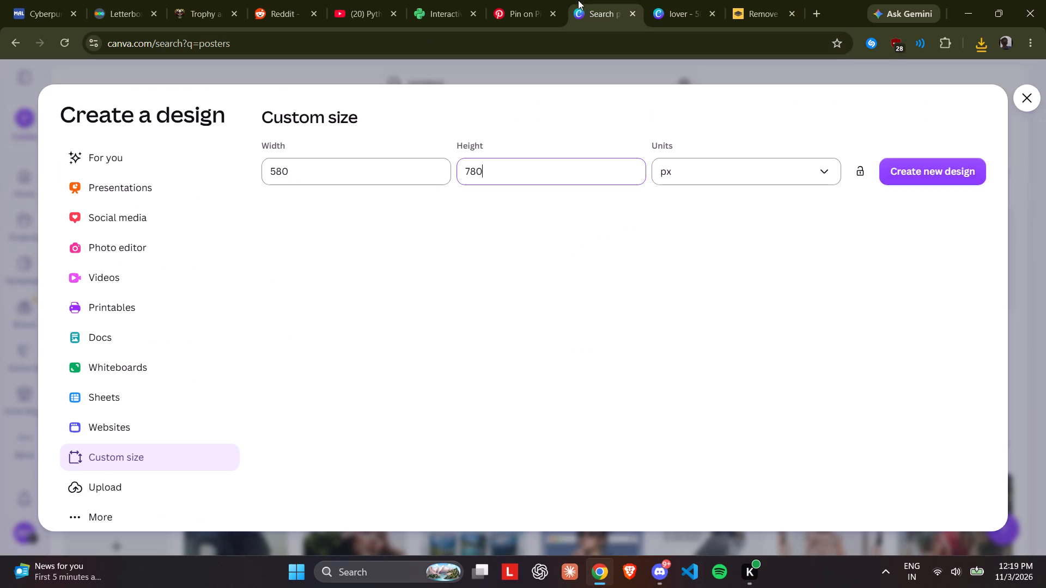
pyautogui.click(520, 16)
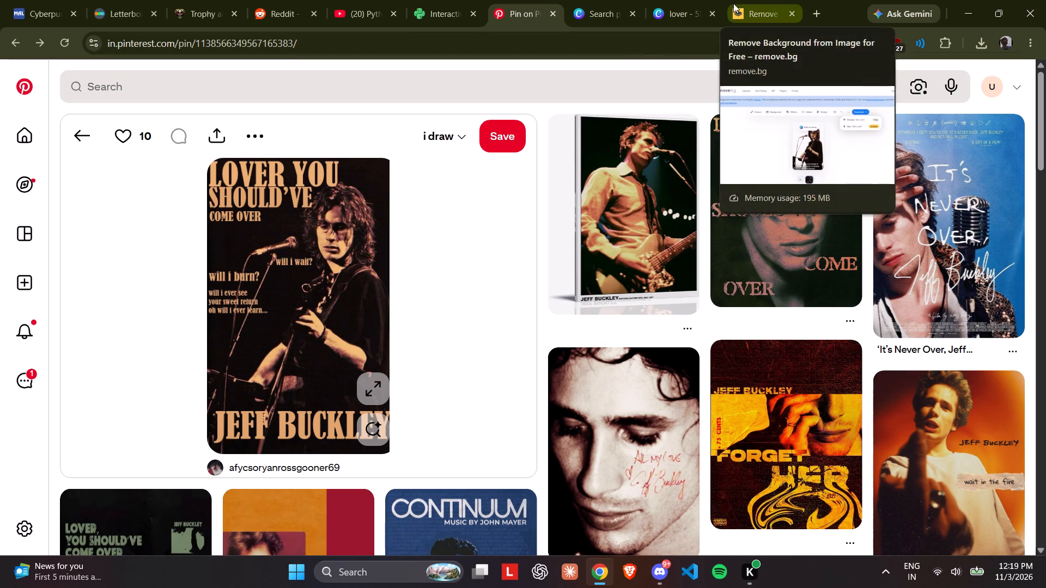
pyautogui.click(697, 7)
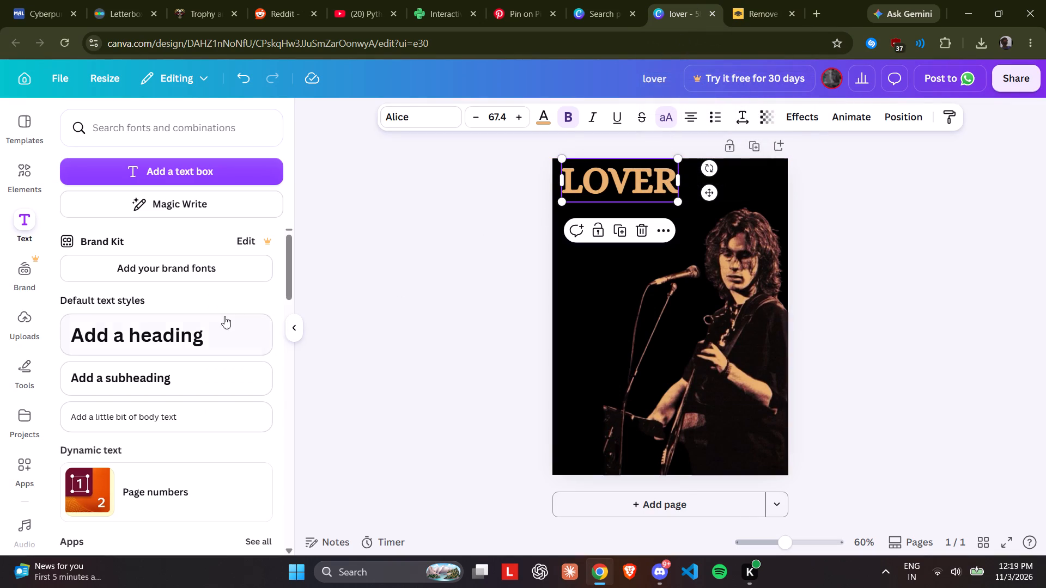
pyautogui.click(424, 114)
pyautogui.scroll(-2, 195, 235)
pyautogui.scroll(-1, 141, 248)
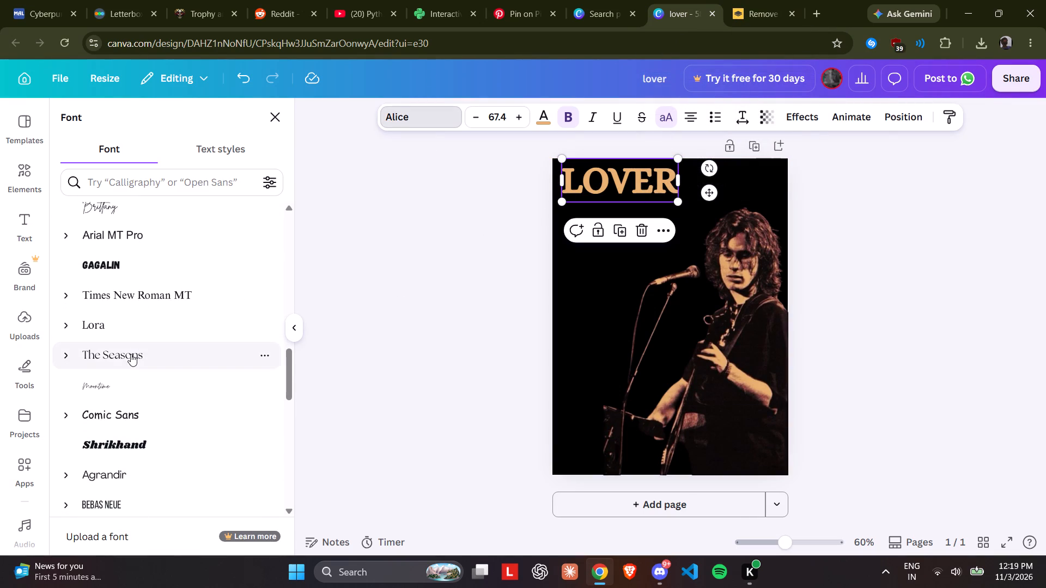
pyautogui.click(131, 354)
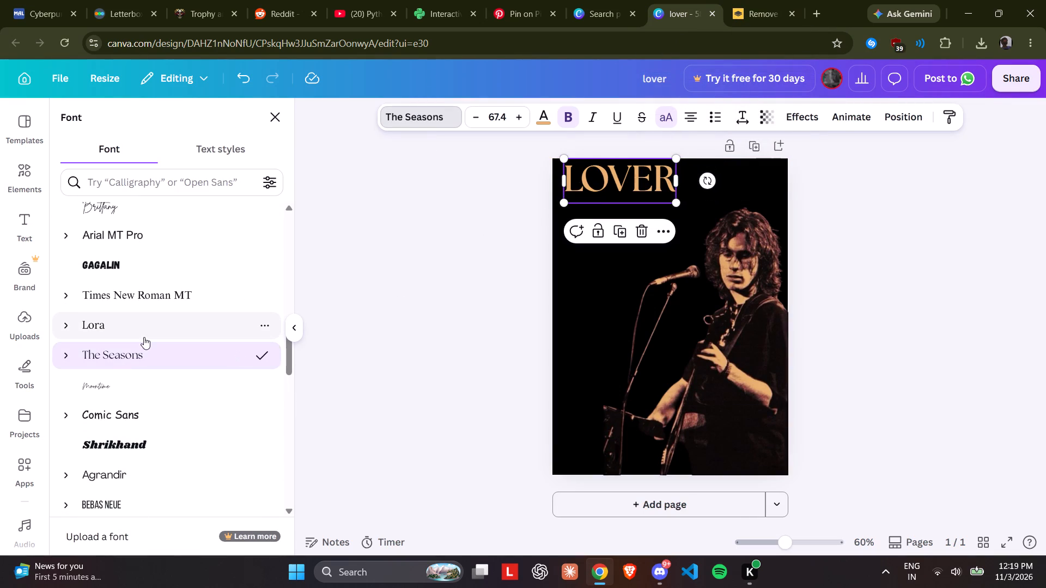
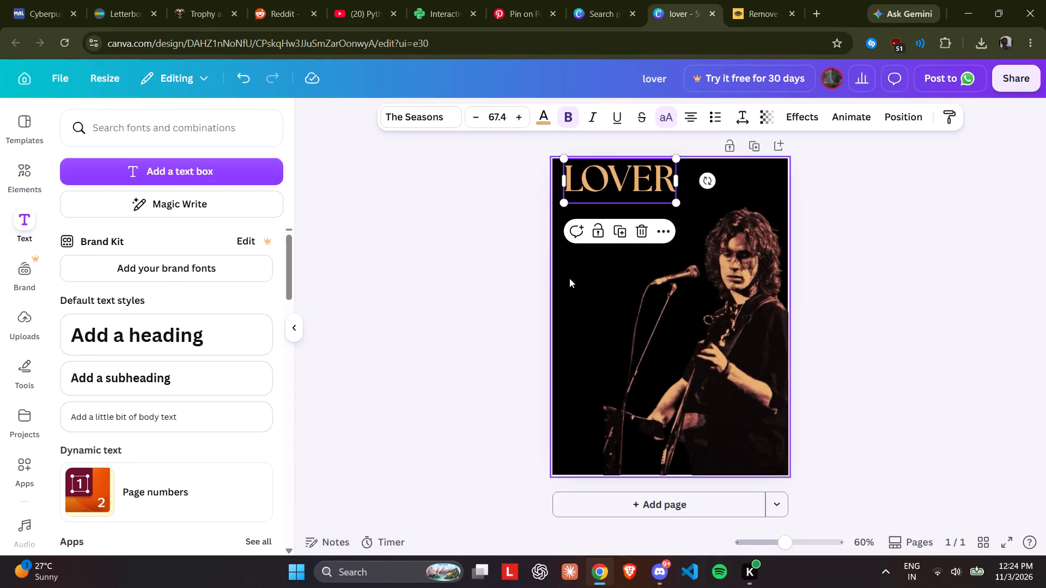
# Consult the reference poster pin again and shift the "LOVER" heading slightly closer to the page's left edge.
pyautogui.click(589, 0)
pyautogui.click(496, 4)
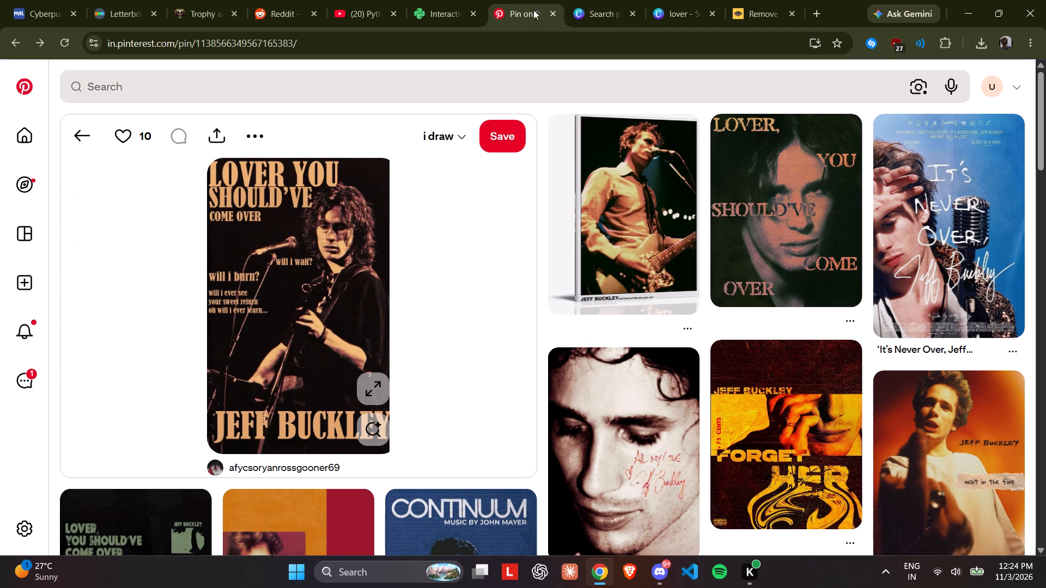
pyautogui.click(656, 0)
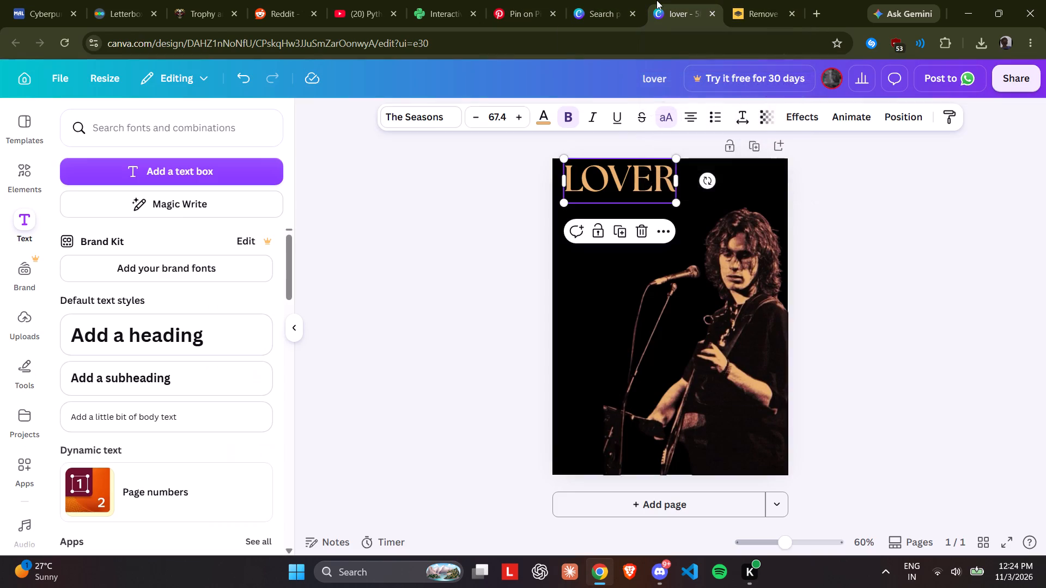
pyautogui.click(409, 326)
pyautogui.click(595, 187)
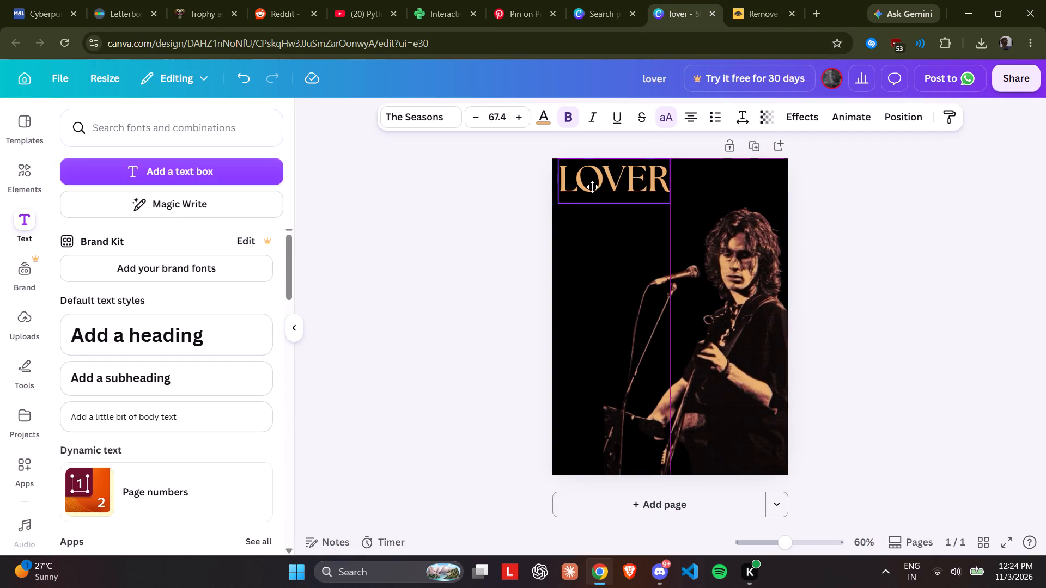
# Set the "LOVER" heading's font to Shrikhand and widen its text box so the word fits on one line.
pyautogui.click(413, 113)
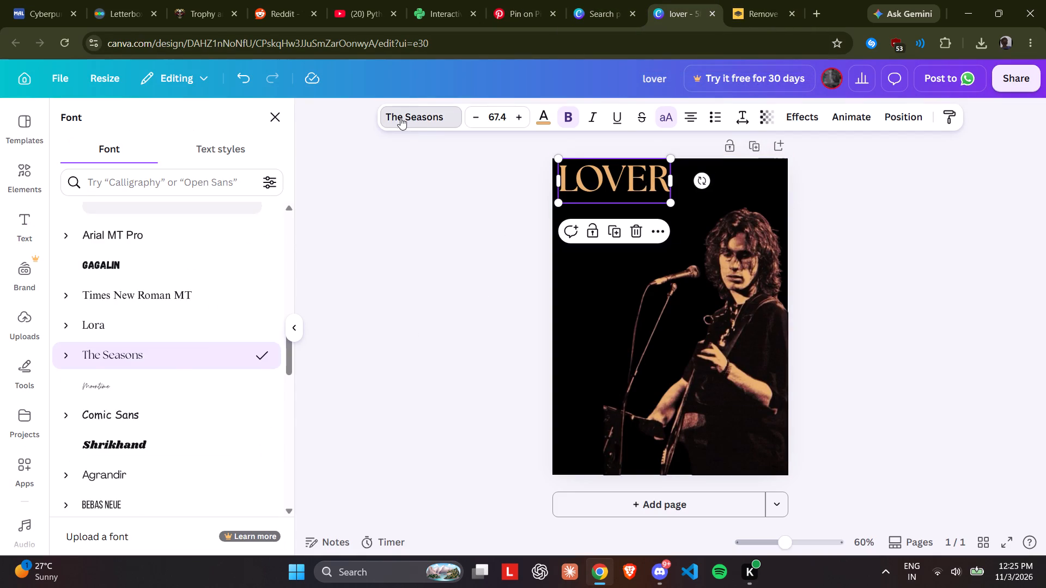
pyautogui.scroll(-2, 116, 343)
pyautogui.click(137, 303)
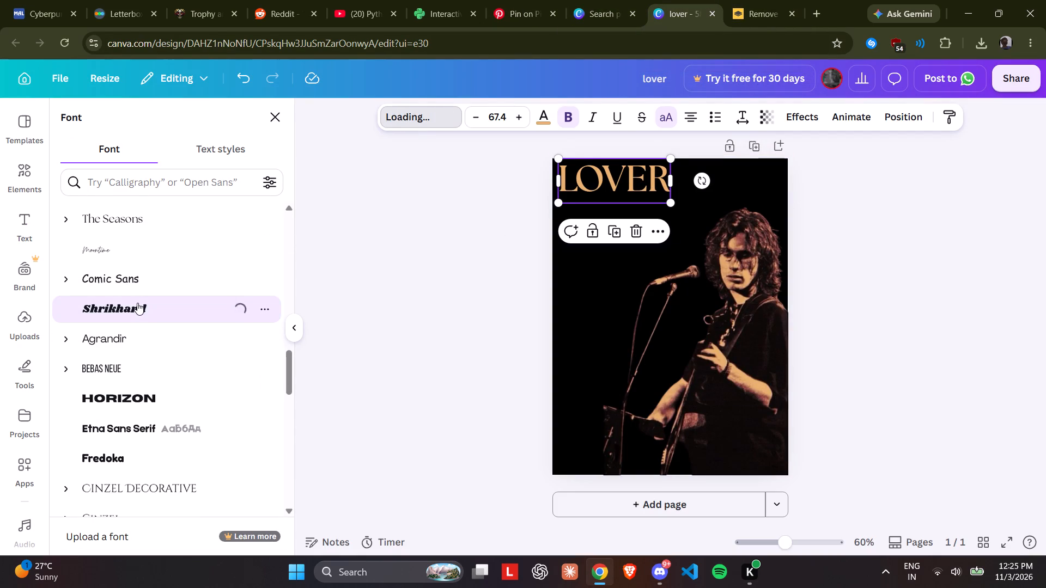
pyautogui.moveTo(678, 203); pyautogui.dragTo(693, 206)
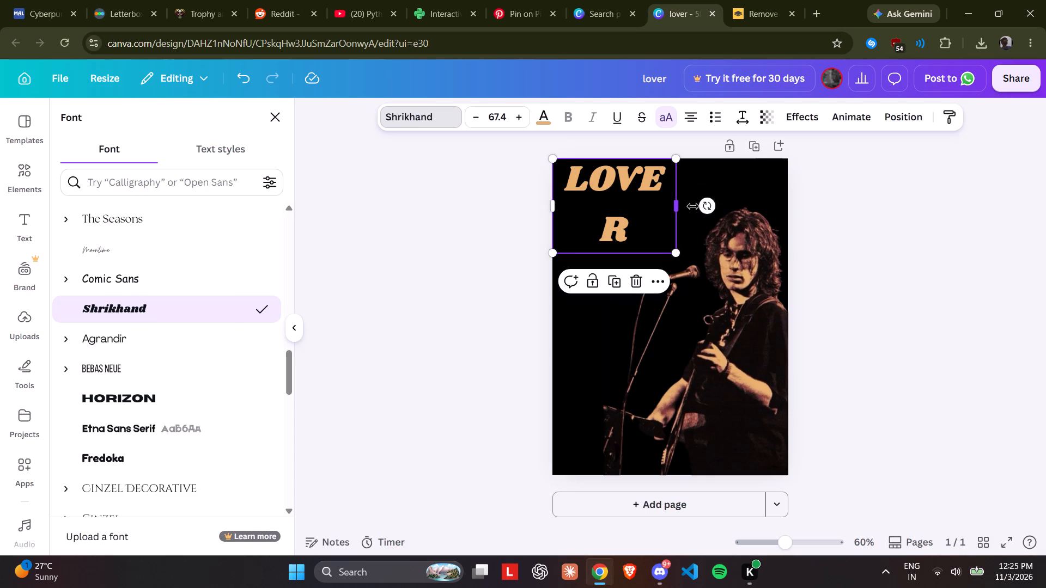
pyautogui.moveTo(693, 206); pyautogui.dragTo(749, 199)
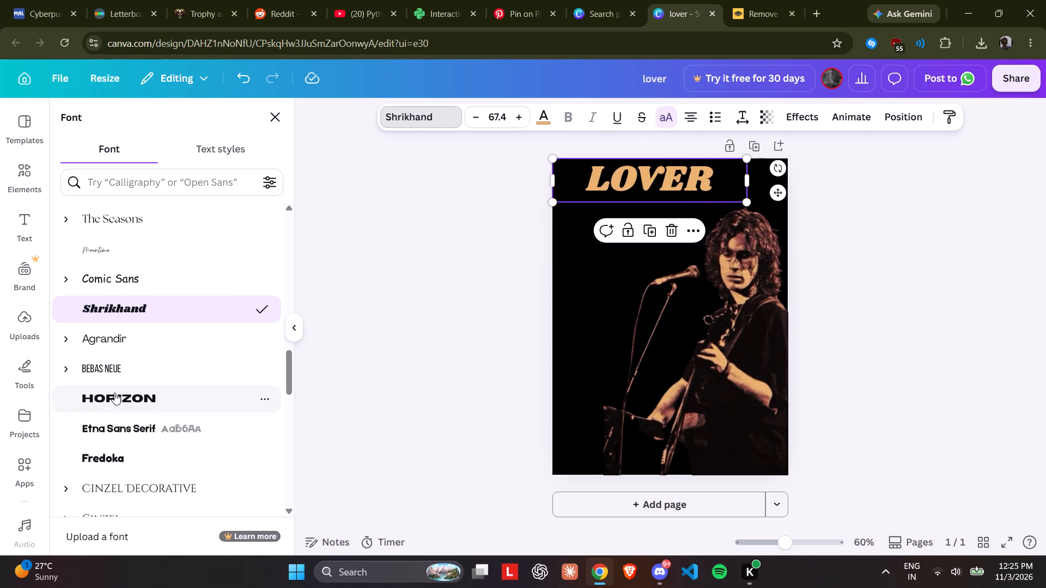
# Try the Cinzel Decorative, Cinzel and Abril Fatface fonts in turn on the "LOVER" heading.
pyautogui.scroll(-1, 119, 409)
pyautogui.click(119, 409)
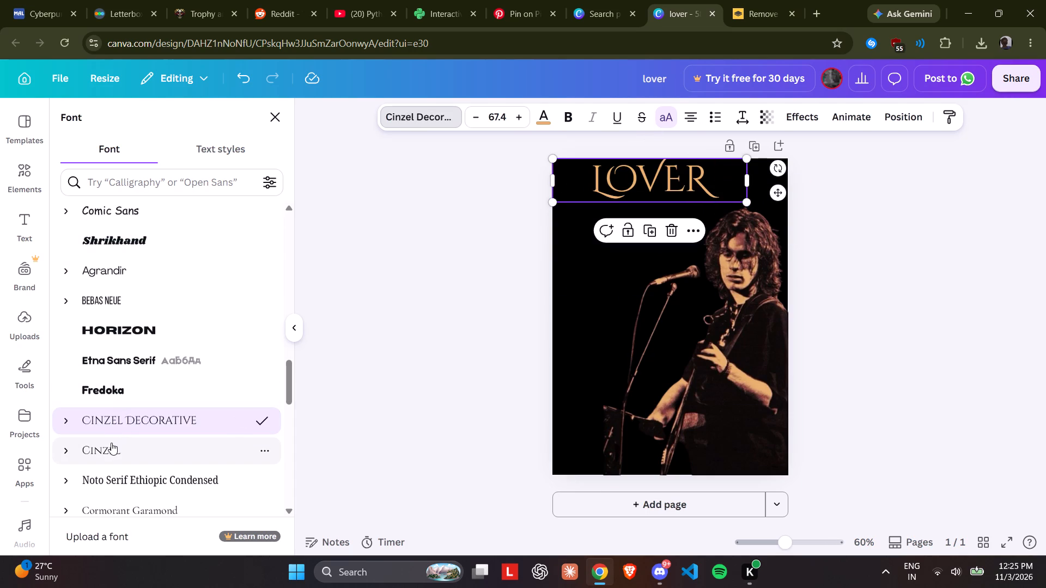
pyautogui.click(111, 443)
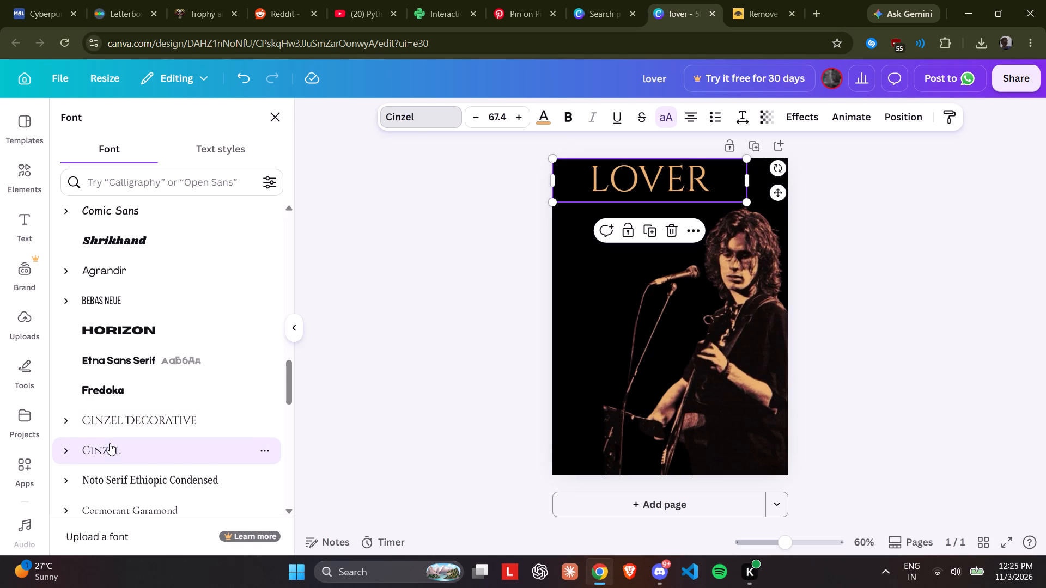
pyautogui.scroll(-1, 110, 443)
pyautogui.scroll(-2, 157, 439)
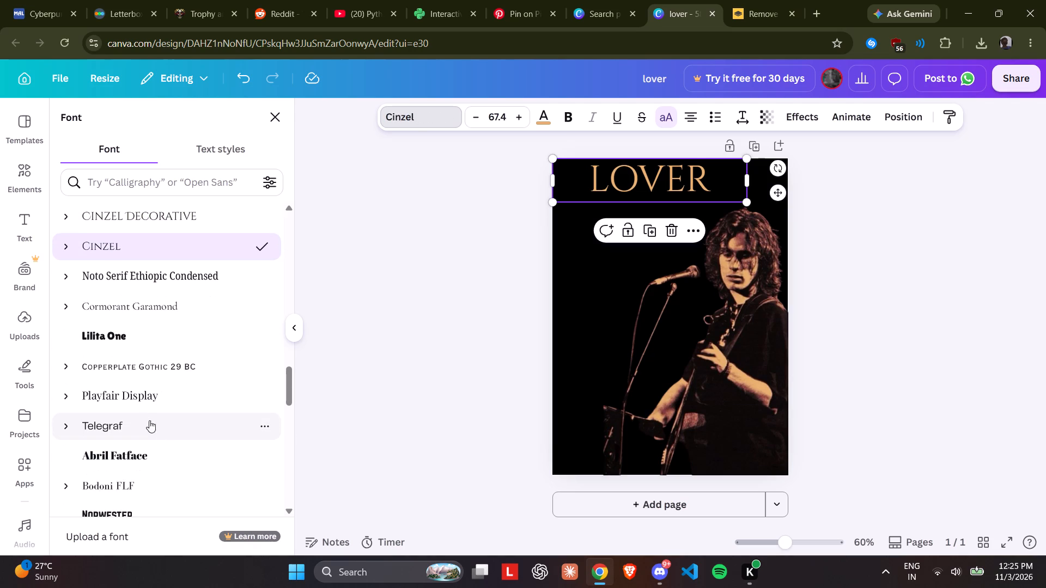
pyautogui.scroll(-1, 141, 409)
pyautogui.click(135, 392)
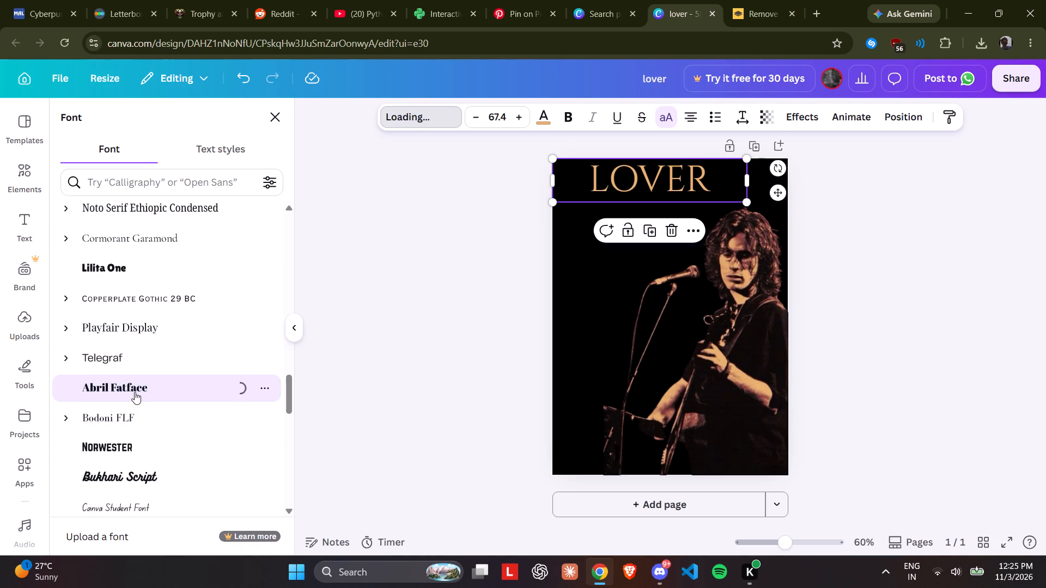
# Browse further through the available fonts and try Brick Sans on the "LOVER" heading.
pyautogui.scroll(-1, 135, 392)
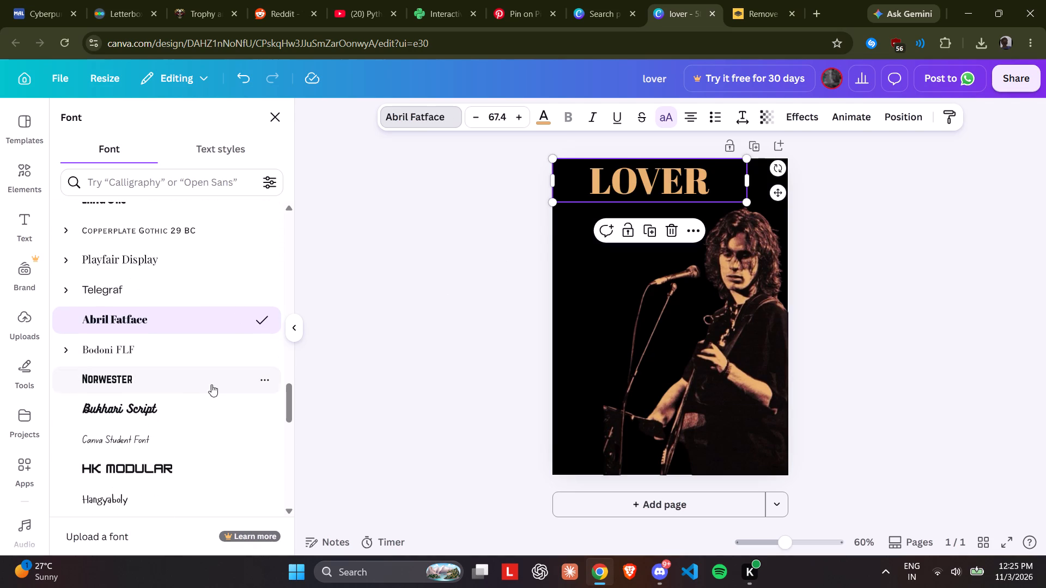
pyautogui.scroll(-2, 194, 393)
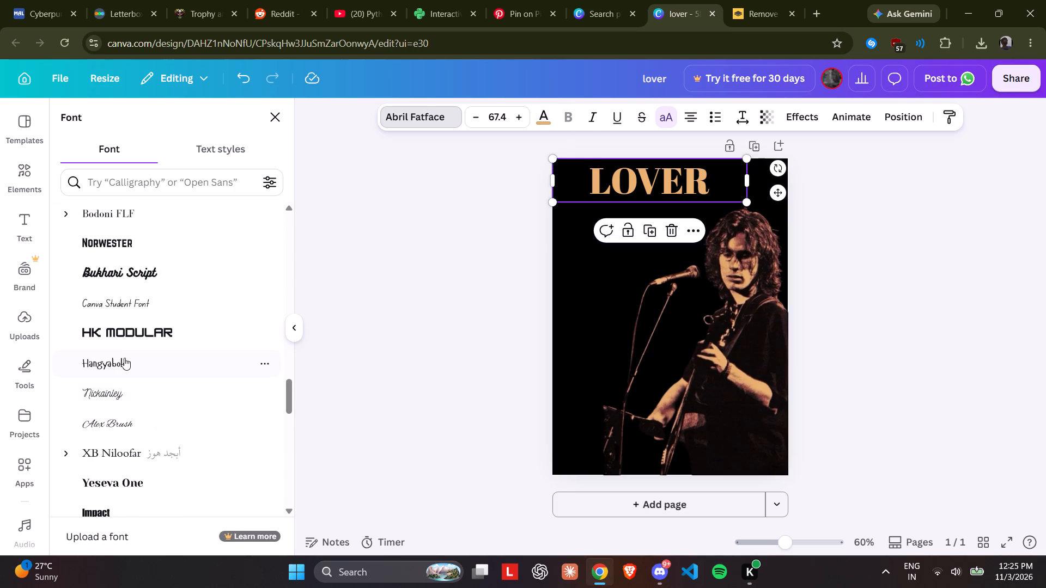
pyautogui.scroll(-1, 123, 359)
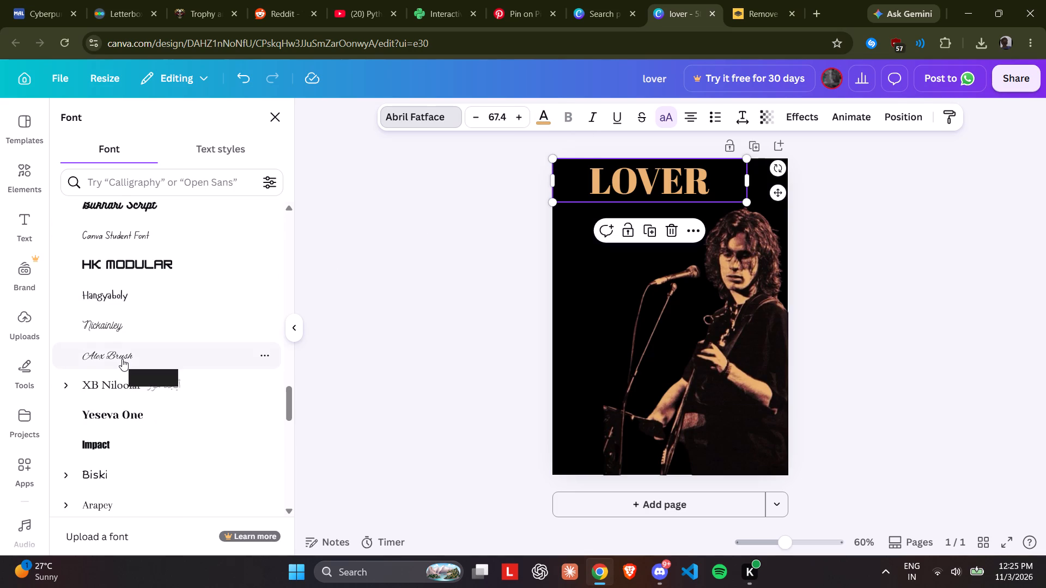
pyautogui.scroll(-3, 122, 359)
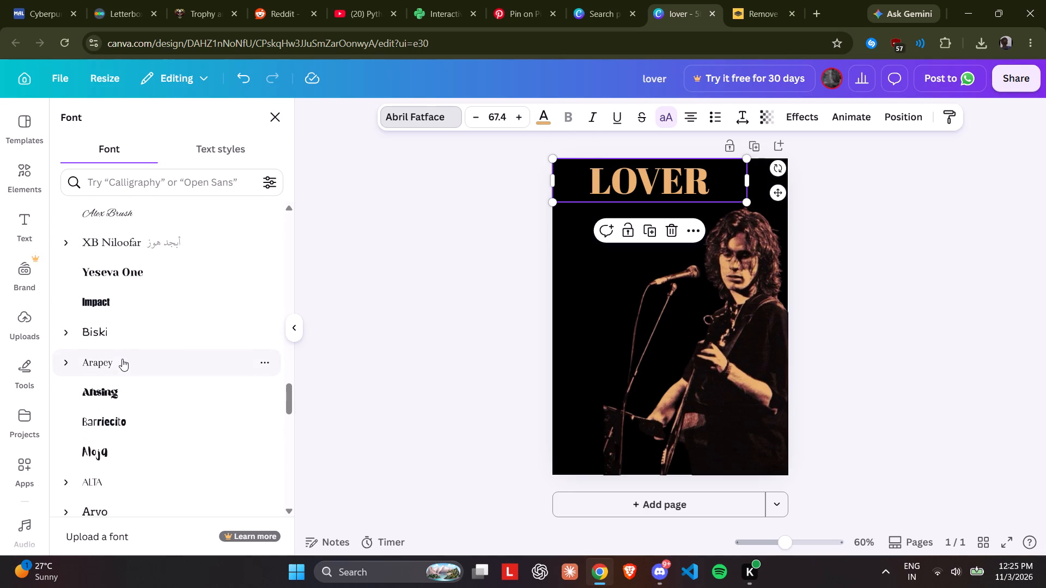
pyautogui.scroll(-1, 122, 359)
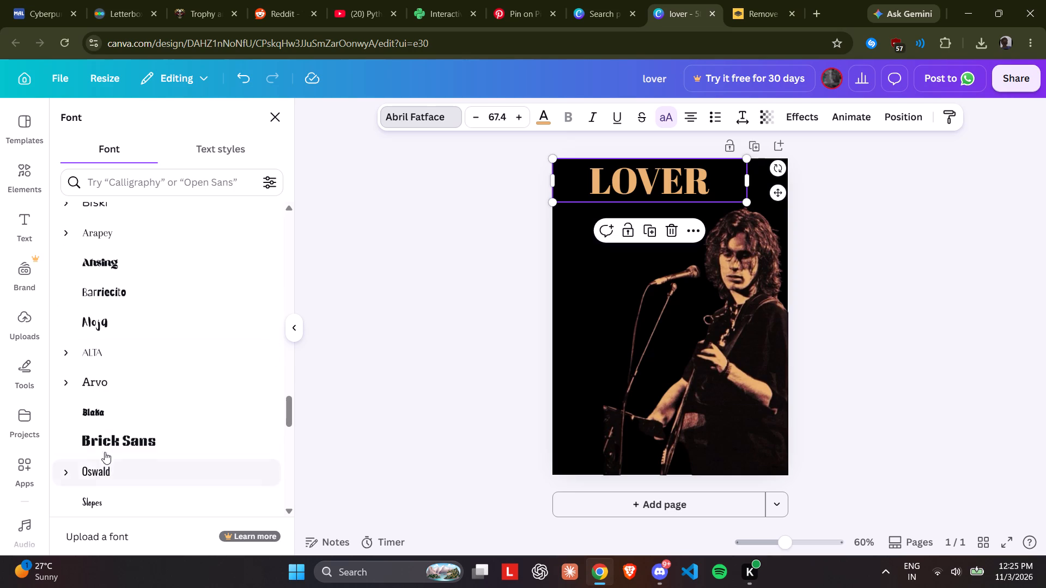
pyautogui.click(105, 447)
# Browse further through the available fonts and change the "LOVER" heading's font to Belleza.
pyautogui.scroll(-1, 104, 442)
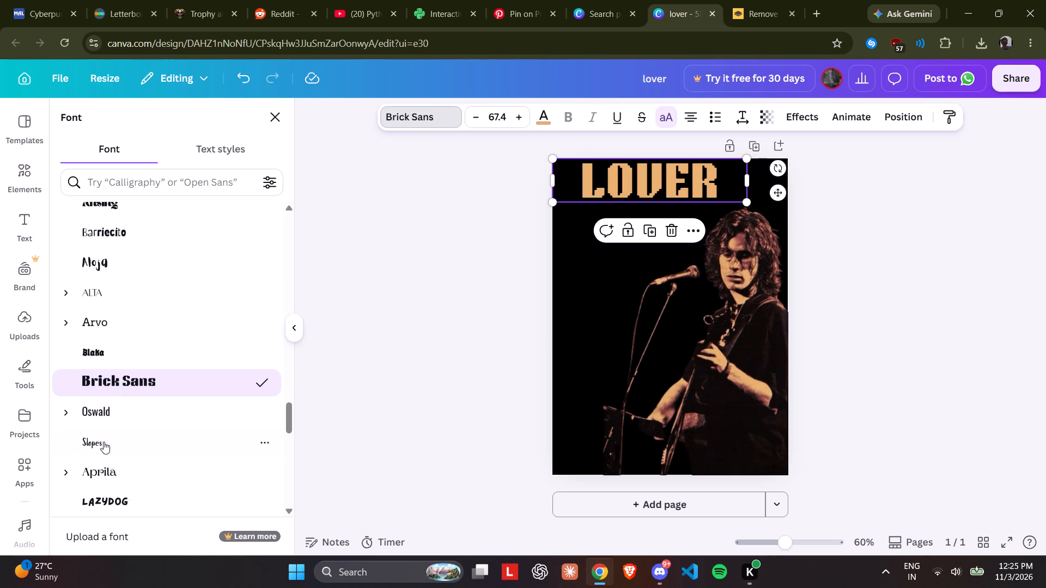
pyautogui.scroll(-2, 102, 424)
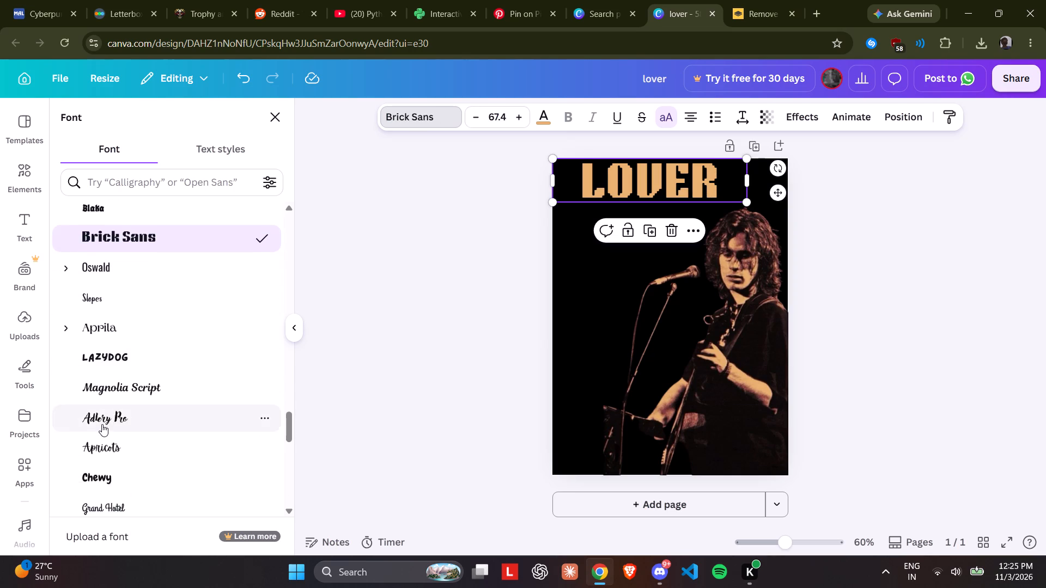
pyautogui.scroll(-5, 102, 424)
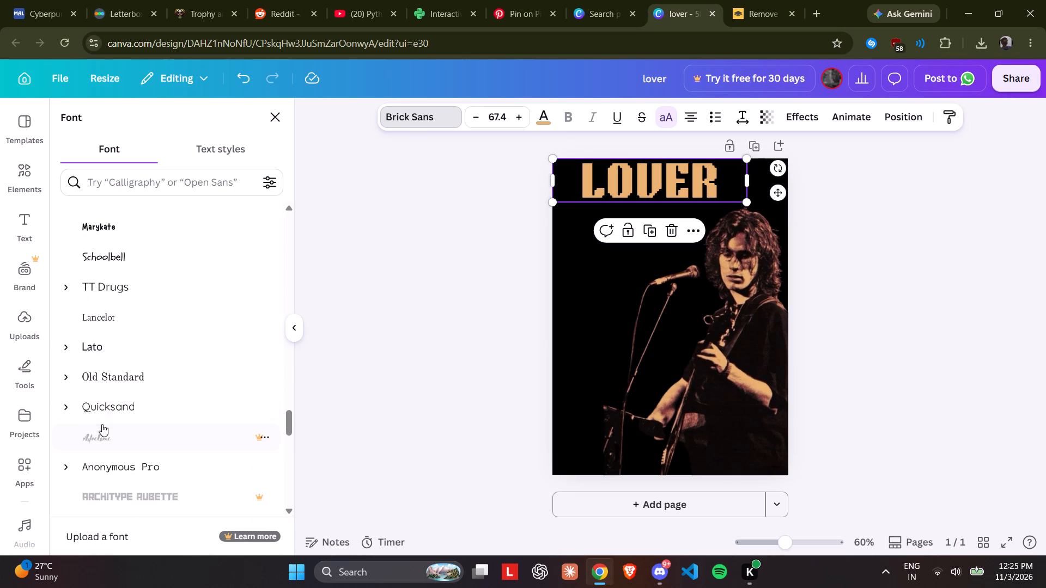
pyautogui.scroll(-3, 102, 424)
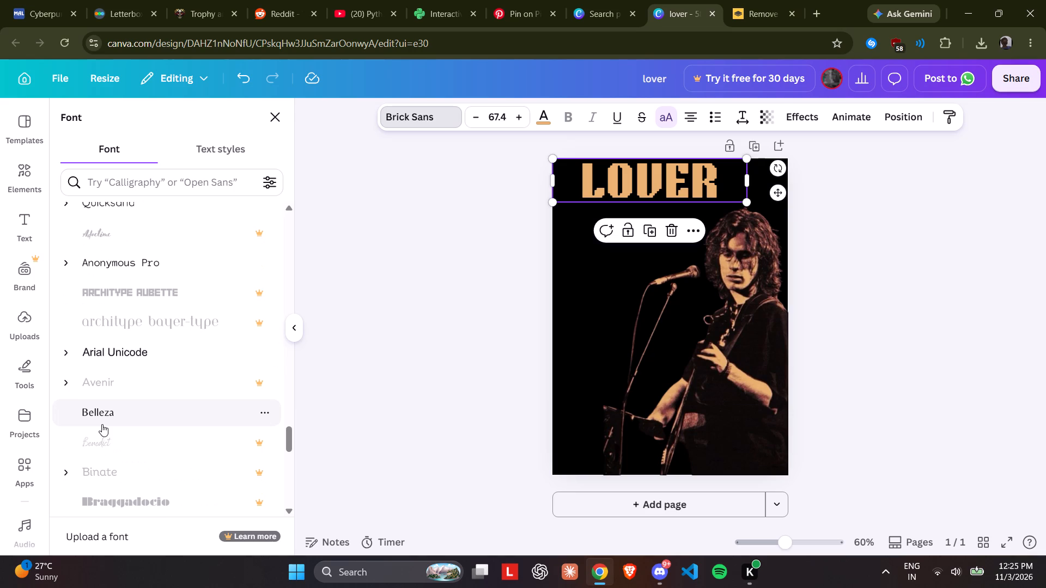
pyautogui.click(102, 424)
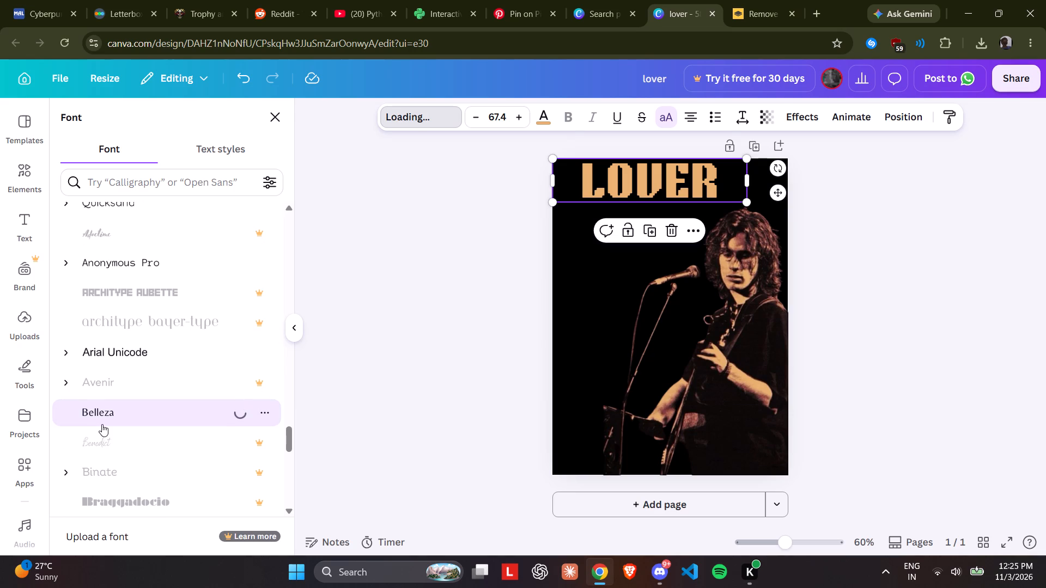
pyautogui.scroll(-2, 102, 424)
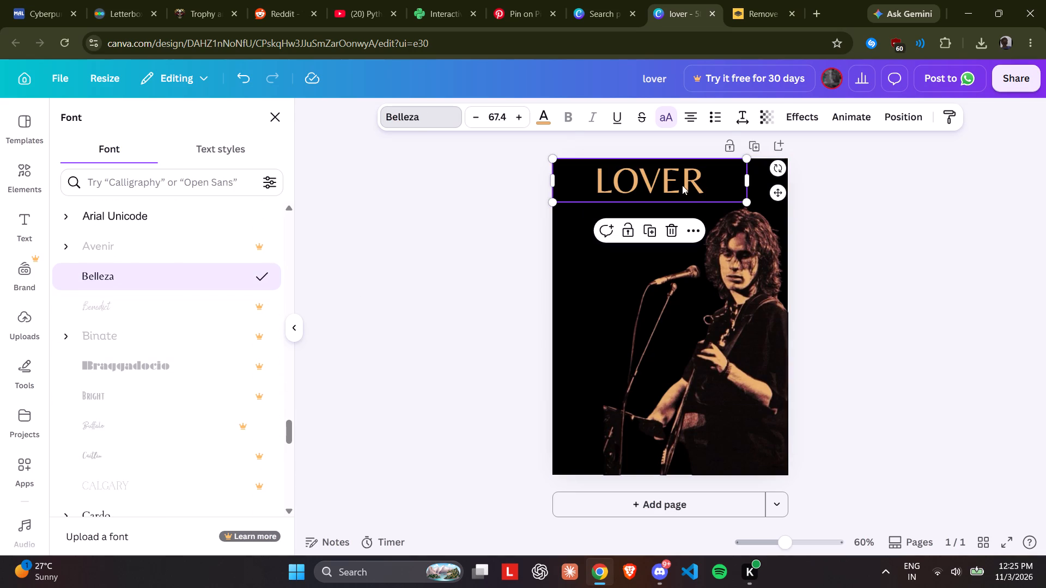
# Shift the heading toward the page's left edge and extend its text to "LOVER YOU".
pyautogui.moveTo(682, 185); pyautogui.dragTo(647, 183)
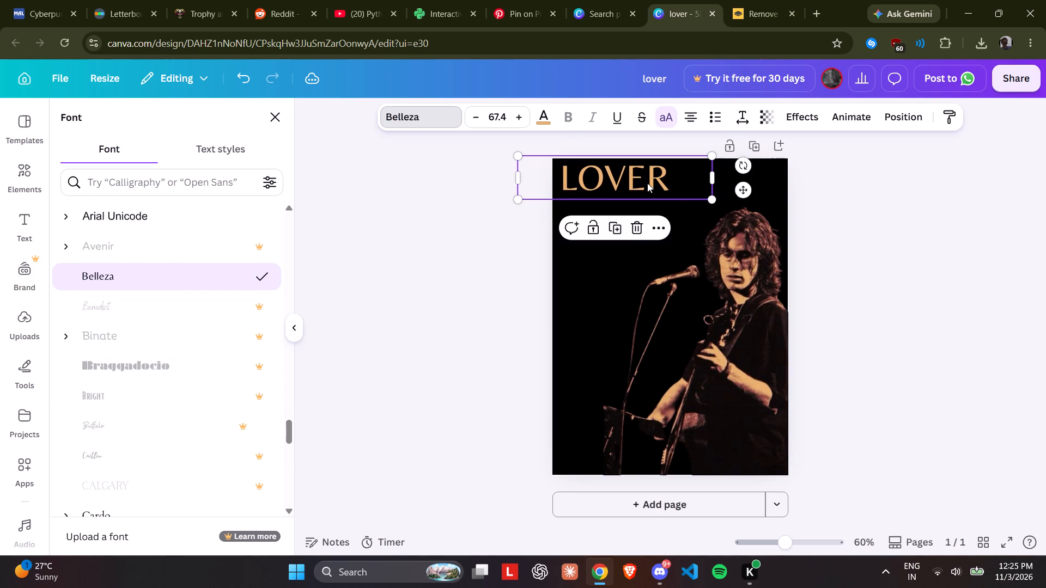
pyautogui.click(680, 177)
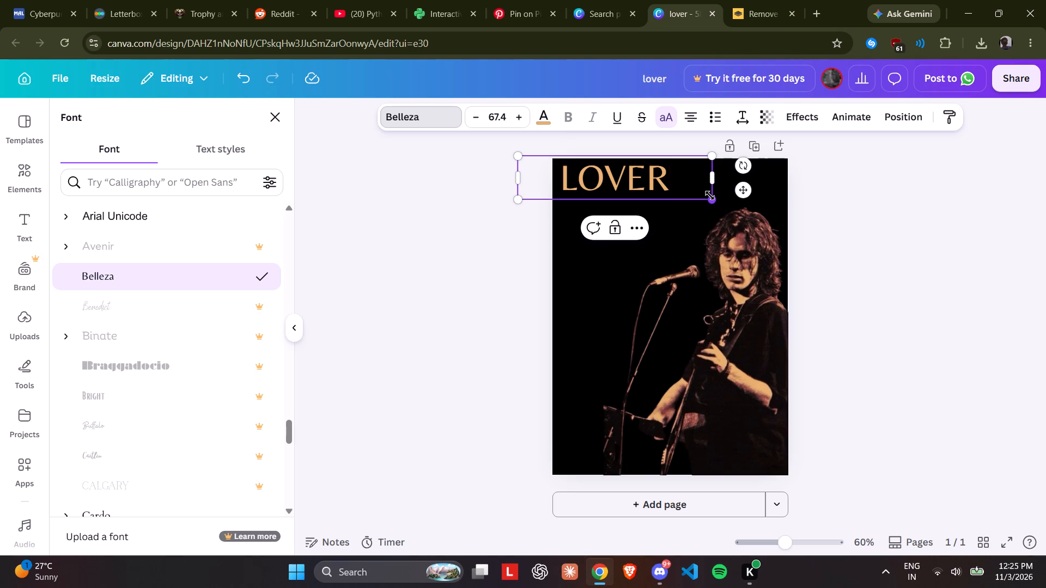
pyautogui.press('space')
pyautogui.write('you')
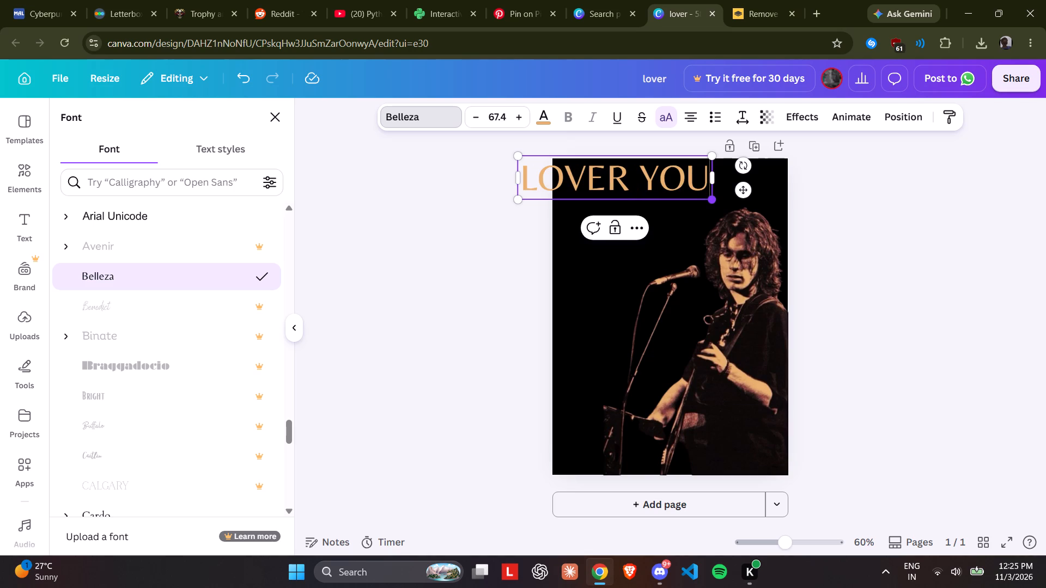
# Shrink the "LOVER YOU" heading to a font size of about 48.6 and place it unlocked in the page's upper-left corner.
pyautogui.moveTo(709, 202); pyautogui.dragTo(662, 186)
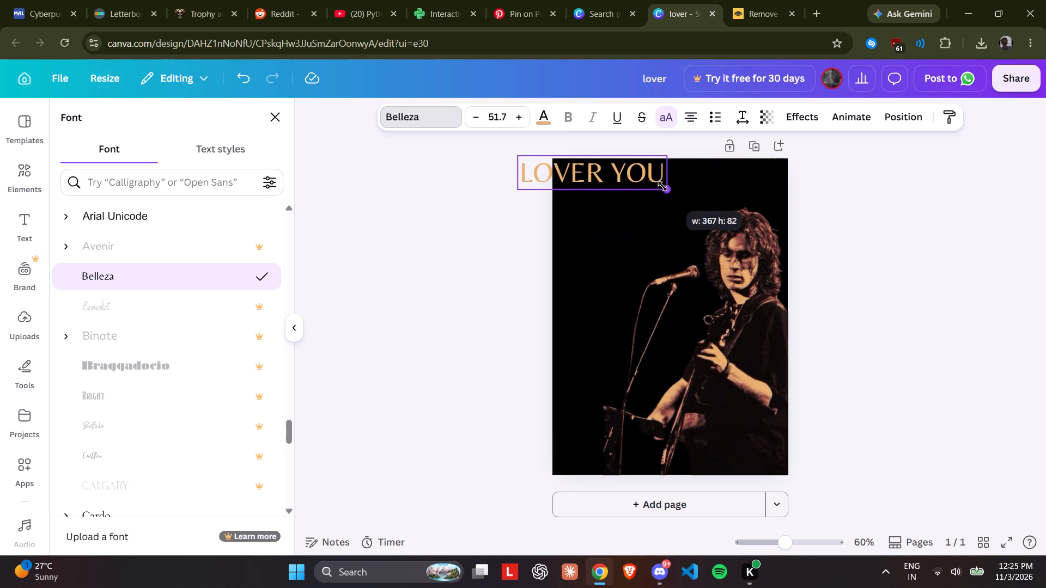
pyautogui.moveTo(662, 186); pyautogui.dragTo(656, 185)
pyautogui.moveTo(576, 172); pyautogui.dragTo(591, 175)
pyautogui.click(594, 209)
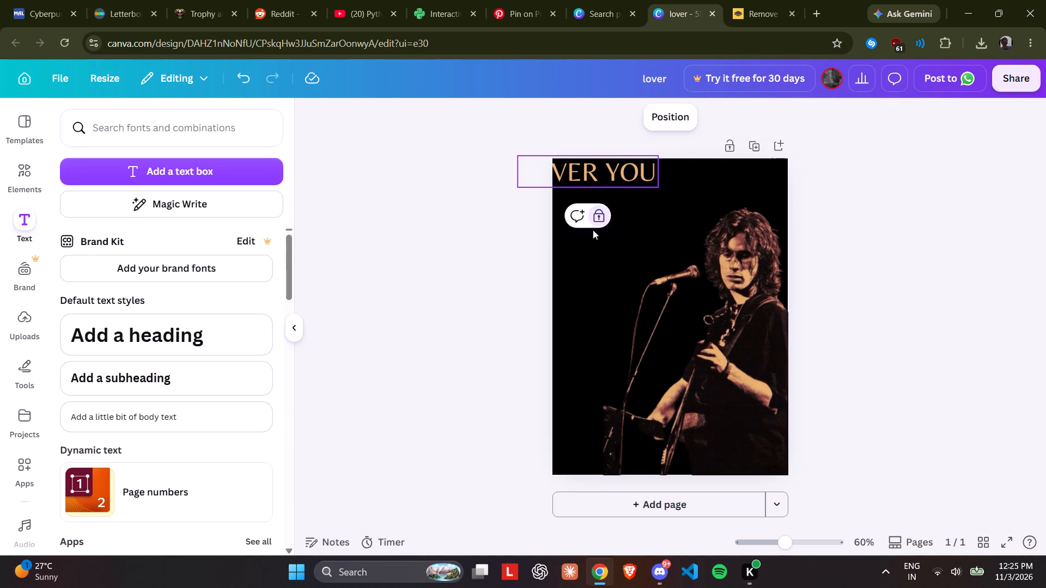
pyautogui.hotkey('ctrl', 'z')
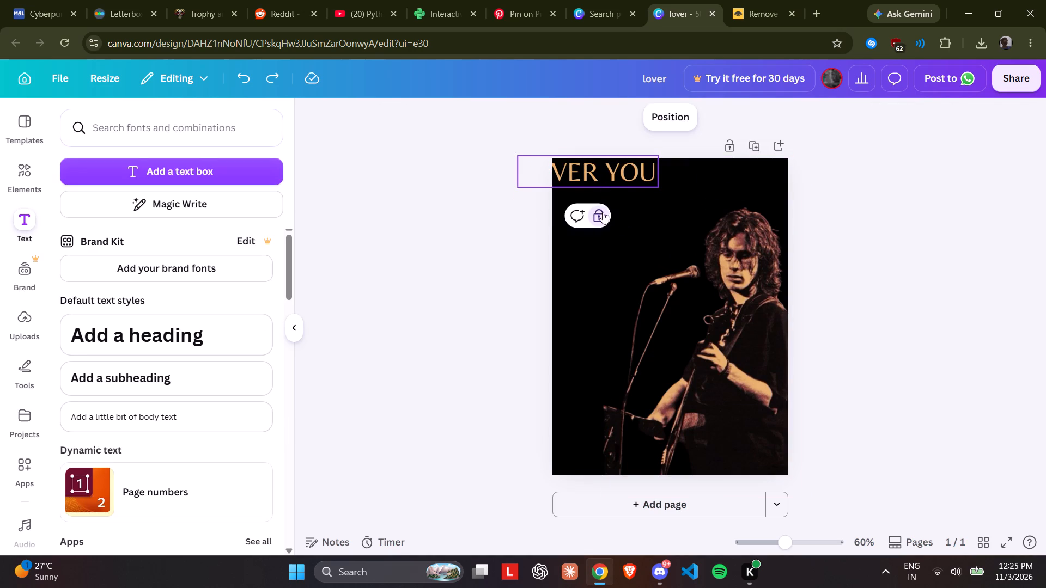
pyautogui.click(603, 213)
pyautogui.moveTo(591, 175); pyautogui.dragTo(633, 179)
# Compare with the reference poster pin and enlarge the "LOVER YOU" heading to a font size of about 60.6.
pyautogui.click(518, 4)
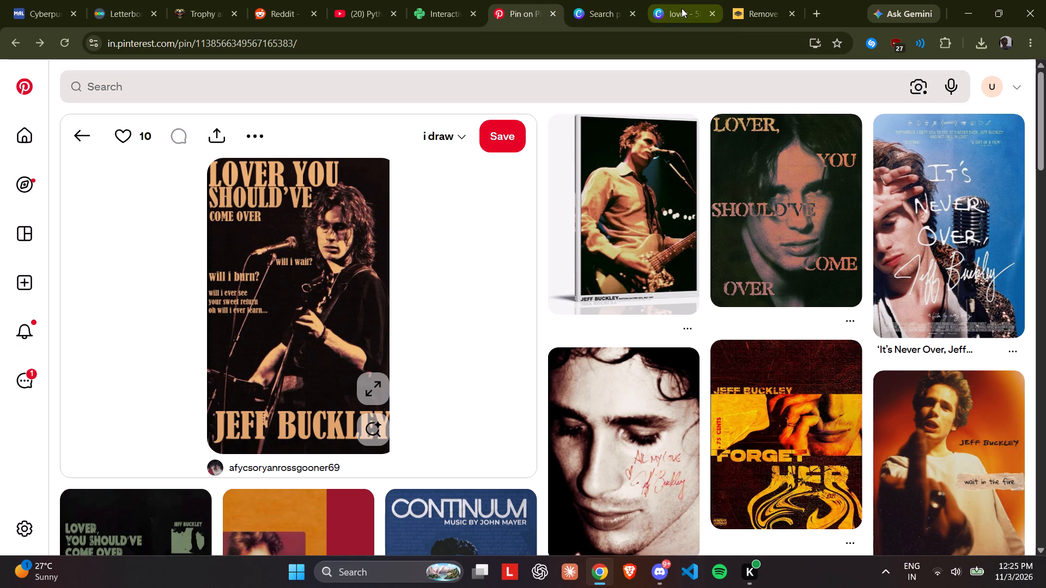
pyautogui.click(682, 8)
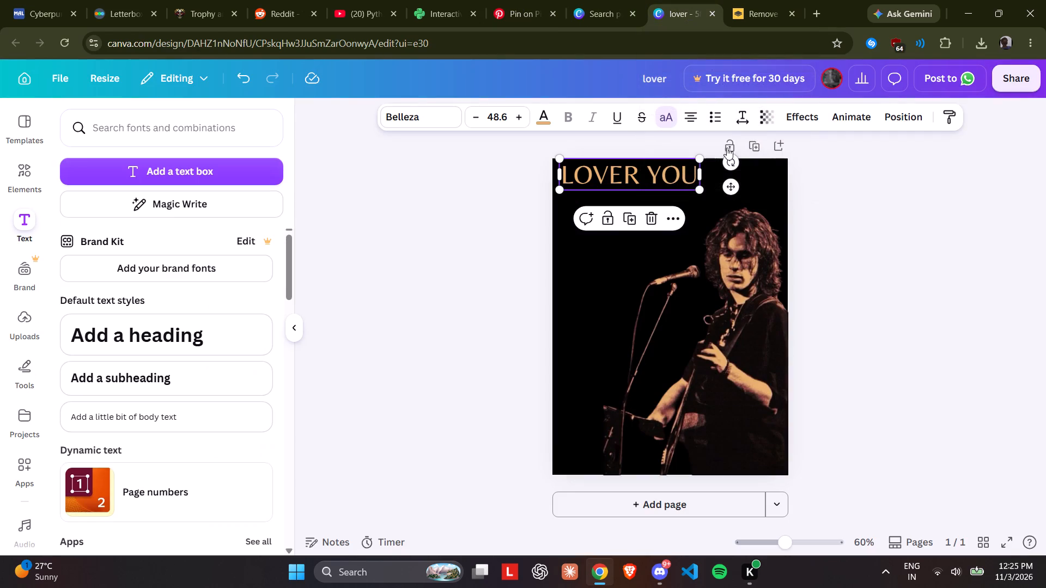
pyautogui.click(764, 286)
pyautogui.click(585, 181)
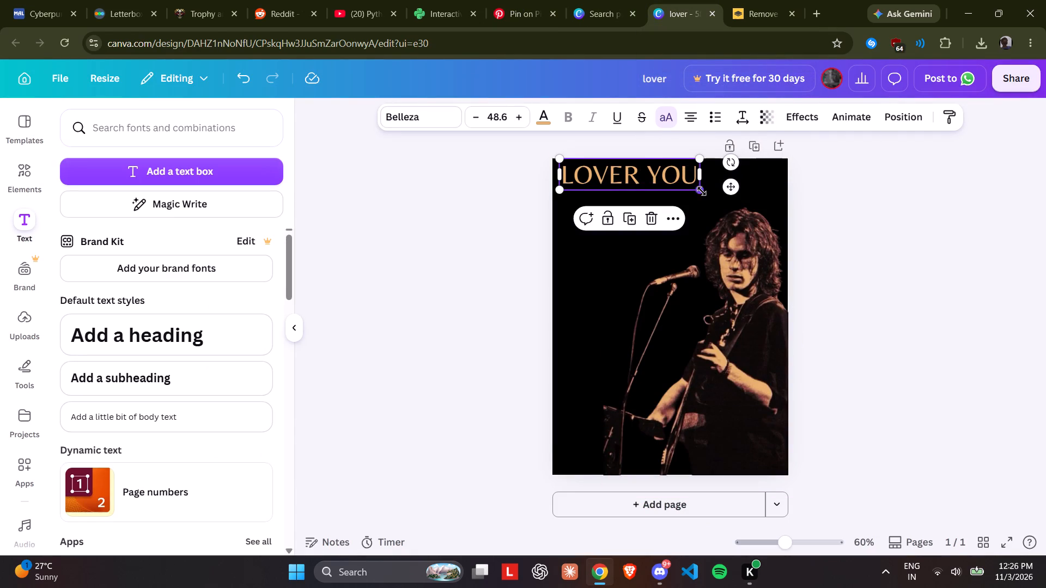
pyautogui.moveTo(702, 191); pyautogui.dragTo(727, 240)
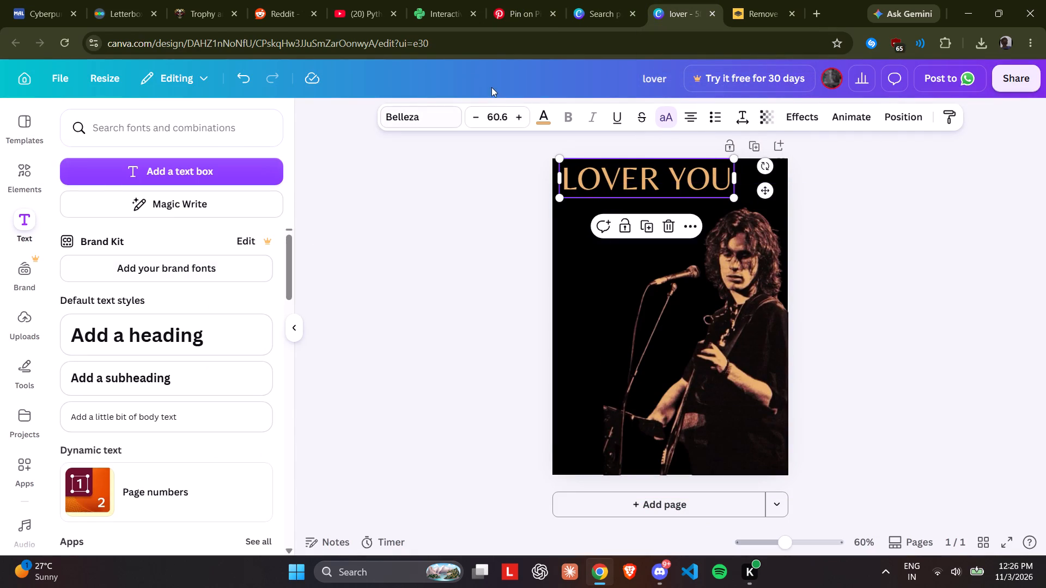
# Change the "LOVER YOU" heading's font to Lovelo.
pyautogui.click(419, 112)
pyautogui.scroll(-5, 106, 356)
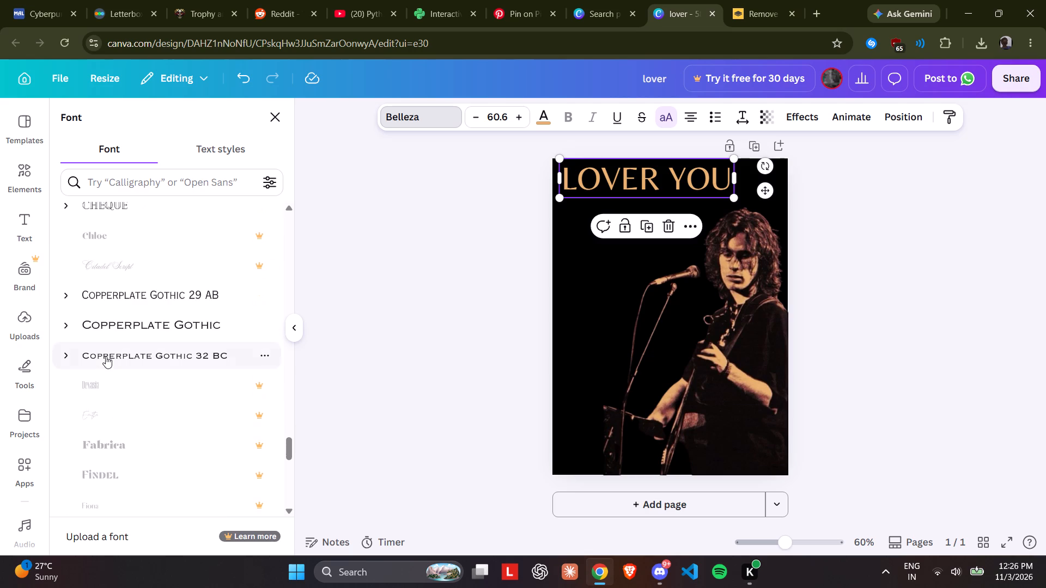
pyautogui.scroll(-12, 119, 386)
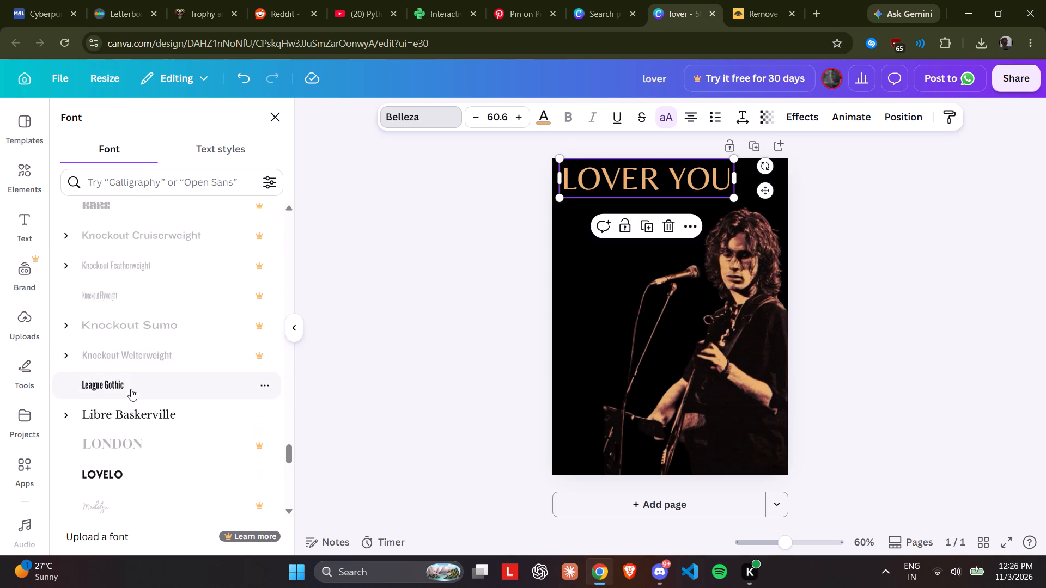
pyautogui.click(139, 400)
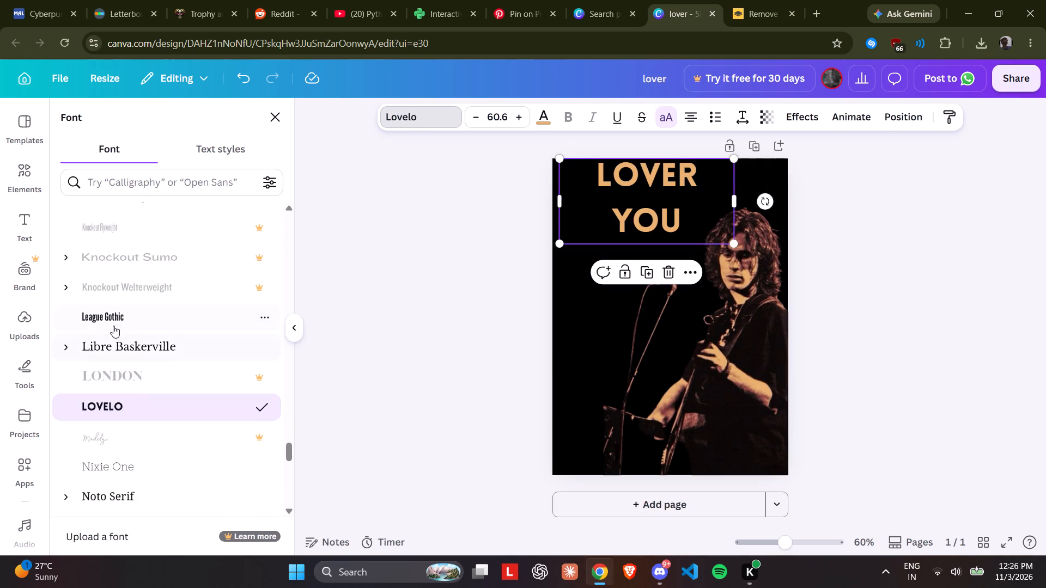
# Try Libre Baskerville on the "LOVER YOU" heading and settle on the Abril Fatface font.
pyautogui.click(119, 341)
pyautogui.scroll(-3, 127, 360)
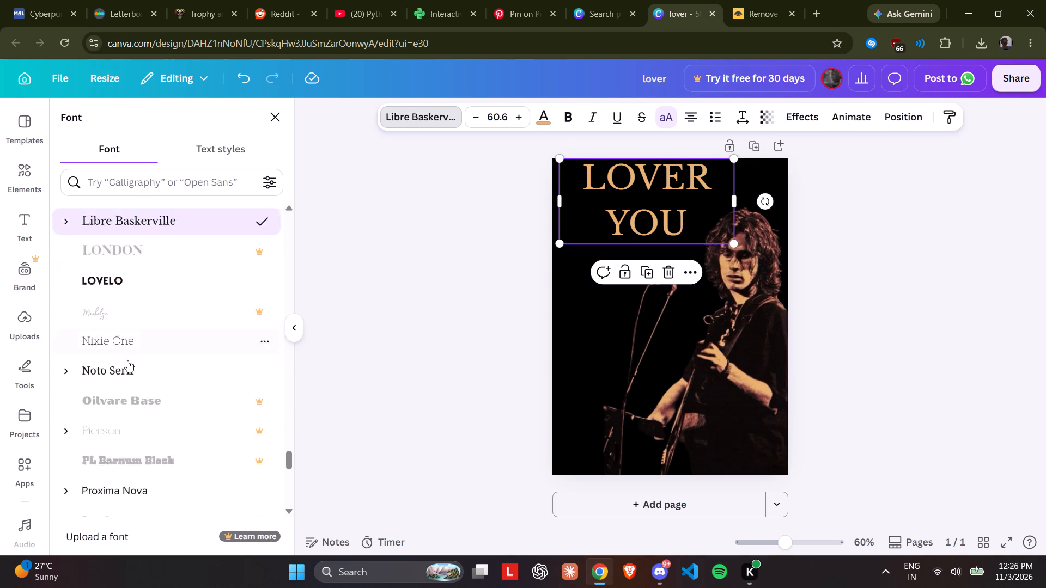
pyautogui.scroll(-4, 136, 390)
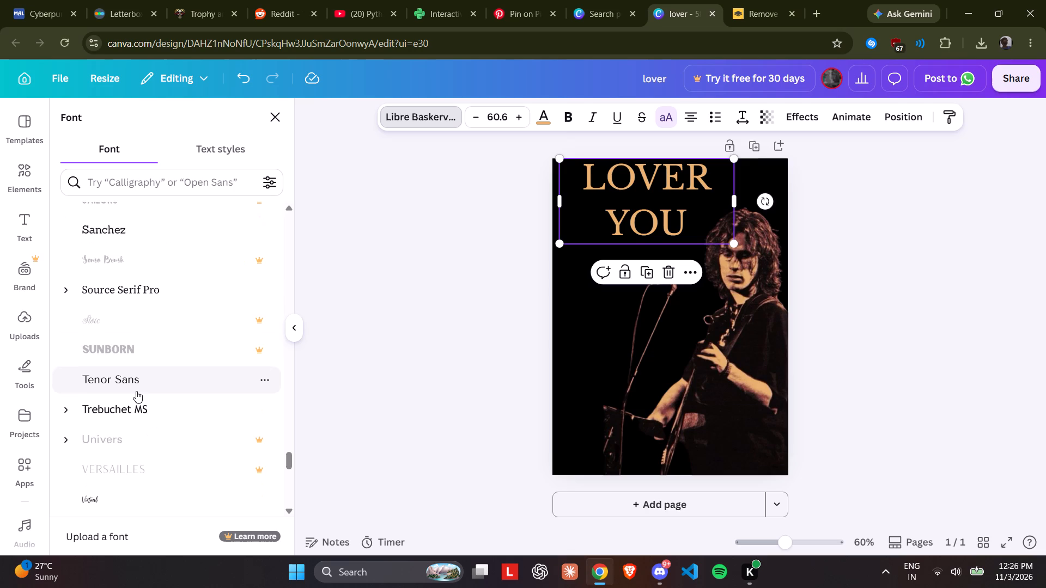
pyautogui.scroll(-6, 136, 391)
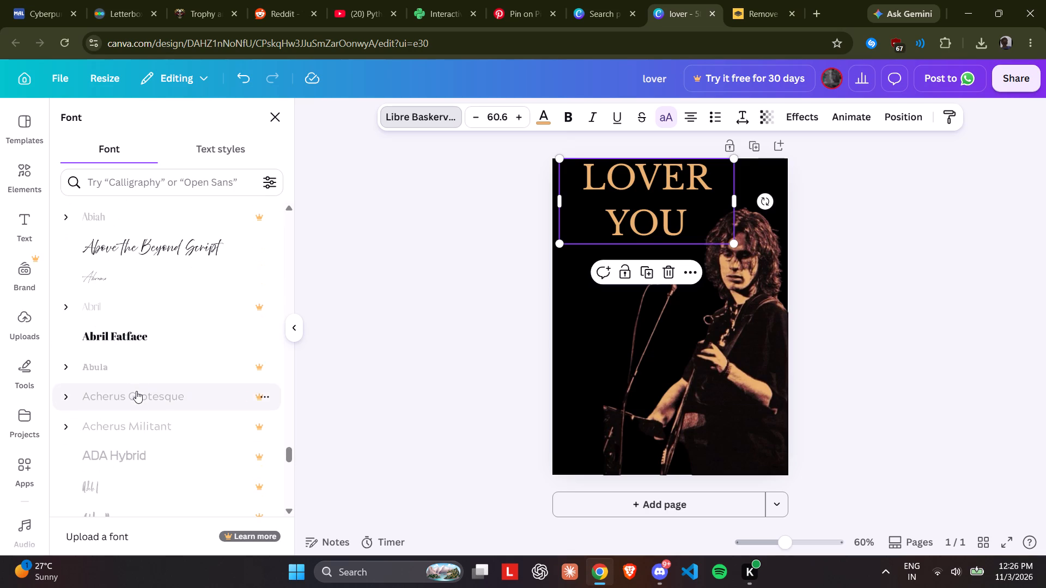
pyautogui.click(144, 332)
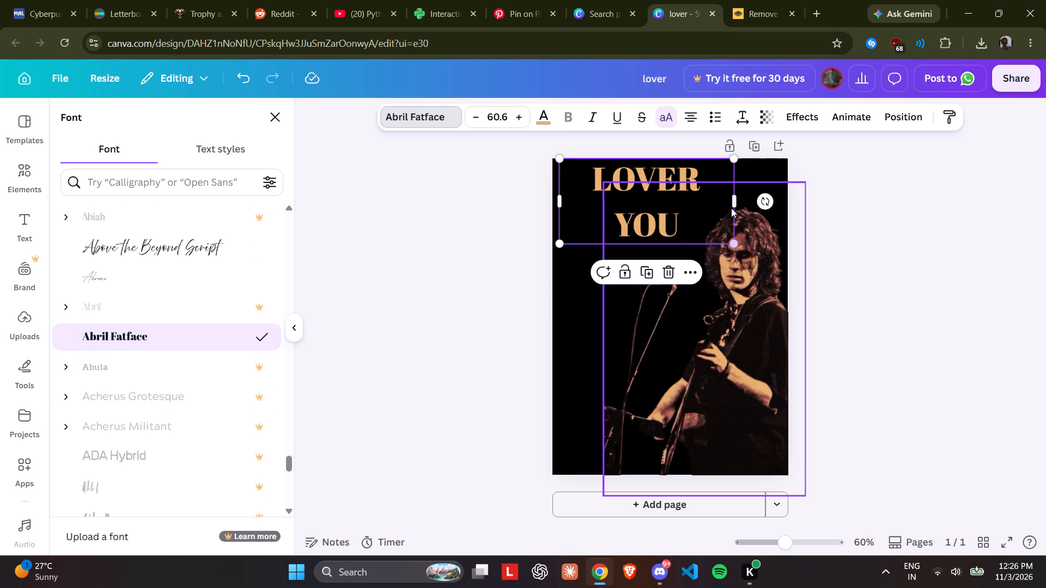
# Widen the "LOVER YOU" heading onto one line, scale it to a font size of about 61.8 and move it to the page's upper-left corner.
pyautogui.moveTo(737, 198); pyautogui.dragTo(834, 204)
pyautogui.moveTo(835, 199); pyautogui.dragTo(814, 193)
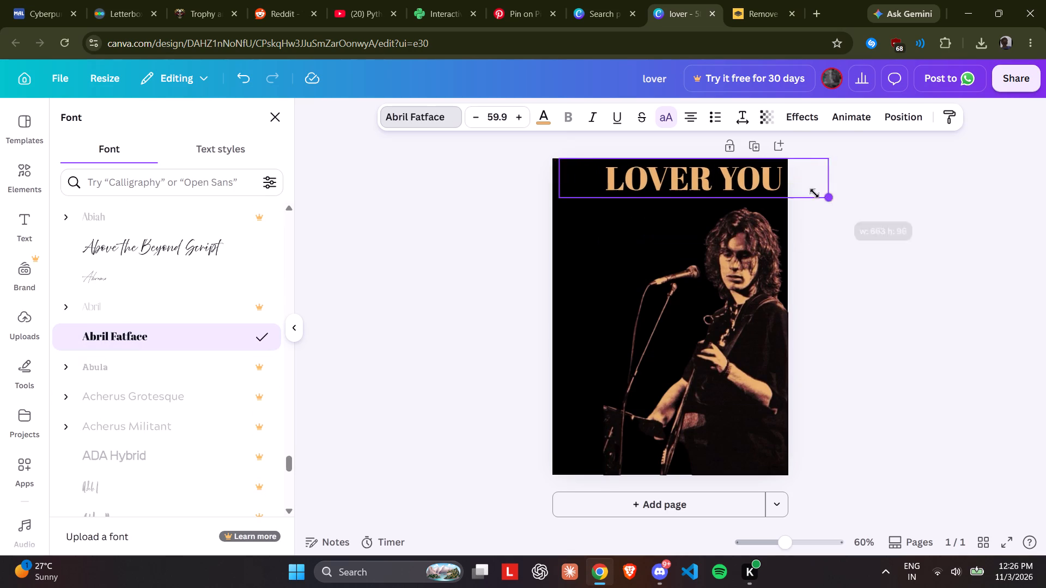
pyautogui.moveTo(814, 193); pyautogui.dragTo(747, 199)
pyautogui.moveTo(746, 182); pyautogui.dragTo(826, 245)
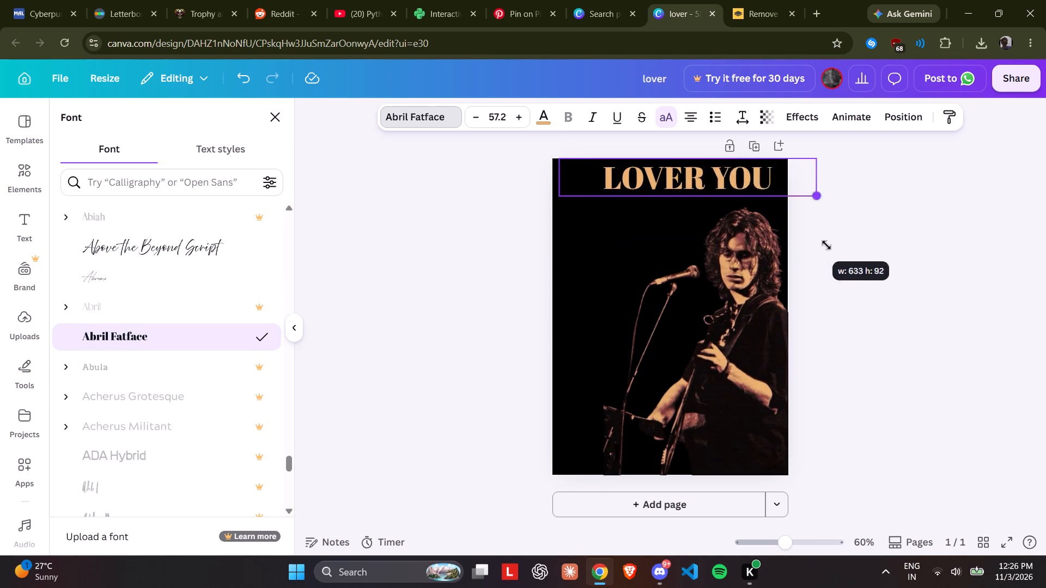
pyautogui.moveTo(826, 245); pyautogui.dragTo(830, 246)
pyautogui.moveTo(728, 186); pyautogui.dragTo(676, 186)
# Enlarge the singer's cutout photo up and to the left until it reaches the page's top edge.
pyautogui.click(716, 244)
pyautogui.moveTo(603, 182); pyautogui.dragTo(592, 162)
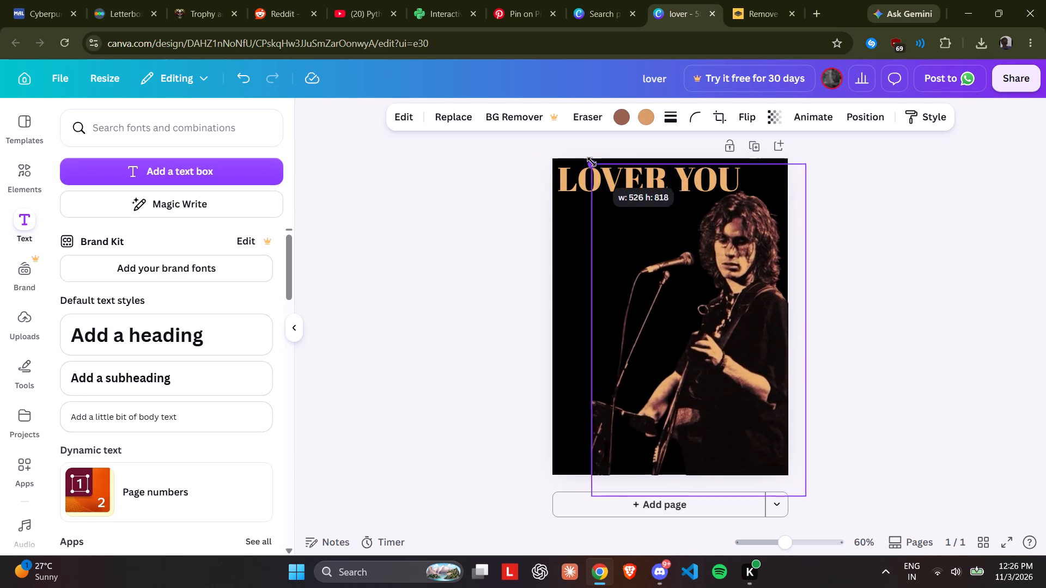
pyautogui.moveTo(592, 162); pyautogui.dragTo(587, 157)
pyautogui.click(696, 250)
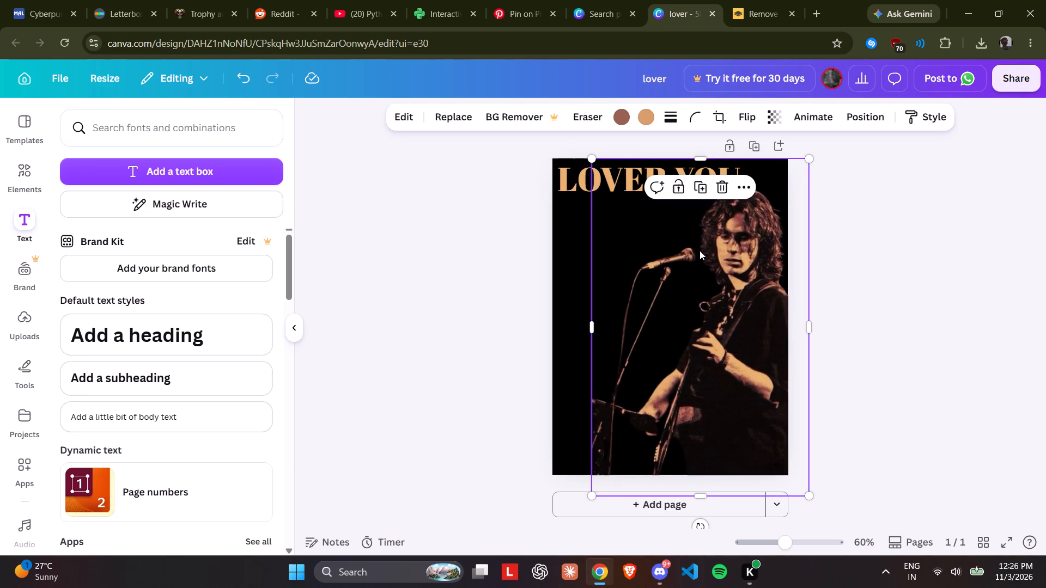
pyautogui.click(884, 232)
# Shrink the "LOVER YOU" heading to a font size of about 59.
pyautogui.click(676, 175)
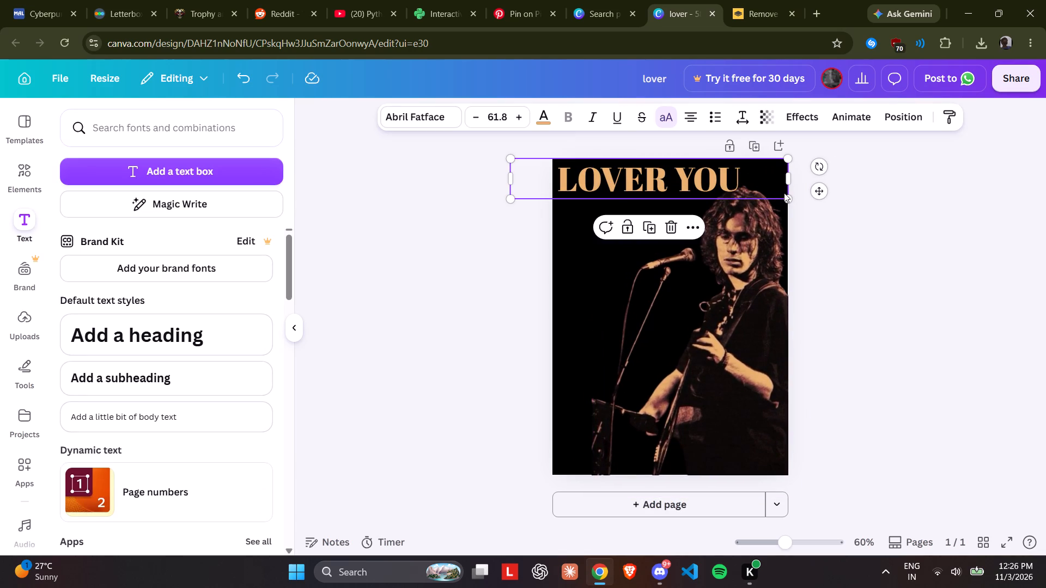
pyautogui.moveTo(792, 198); pyautogui.dragTo(779, 194)
# Enlarge the singer's cutout photo slightly from its upper-right corner.
pyautogui.click(717, 217)
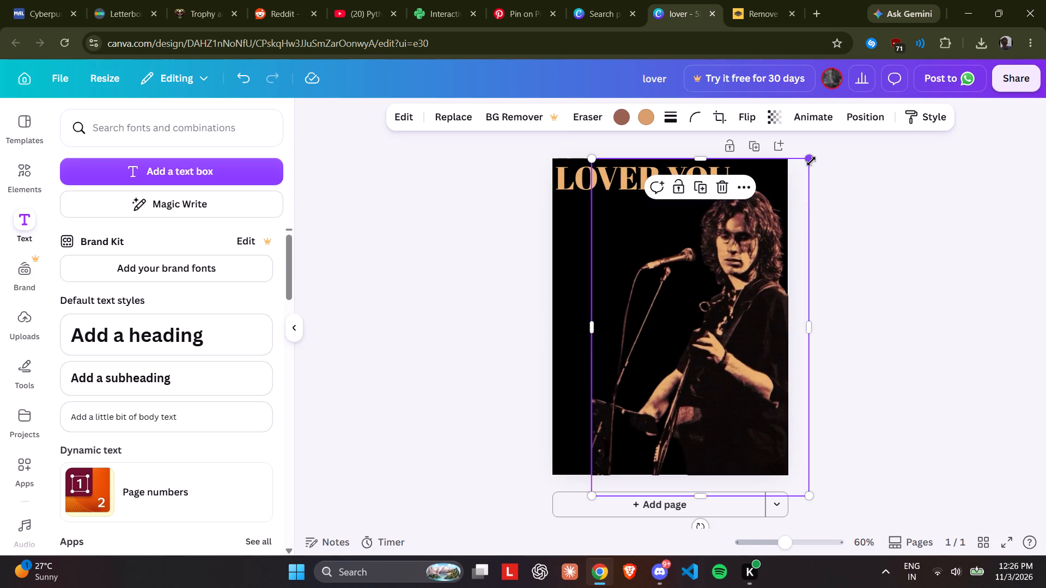
pyautogui.moveTo(811, 161); pyautogui.dragTo(816, 148)
pyautogui.click(866, 201)
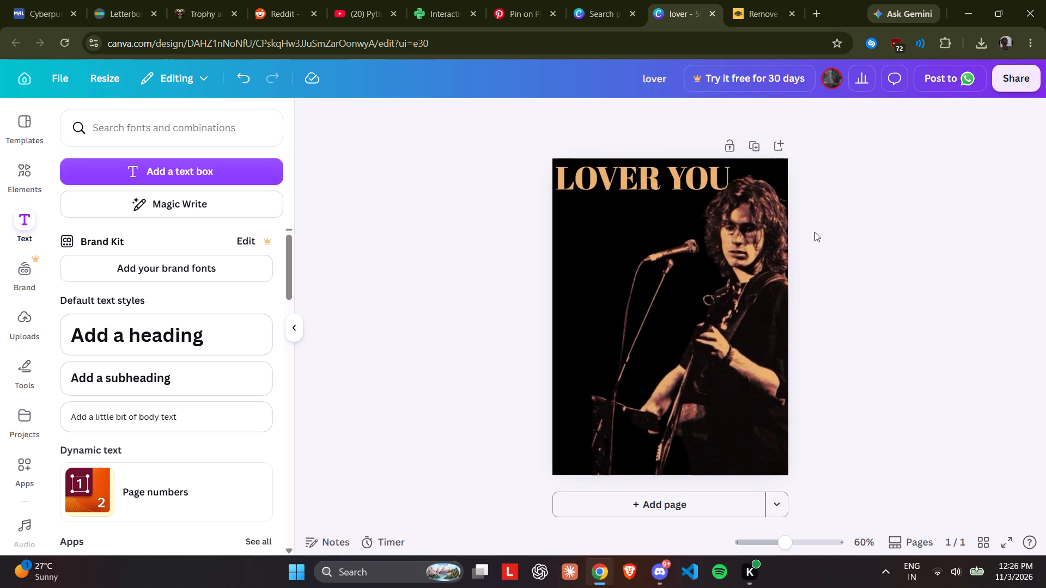
# Compare with the reference poster pin on Pinterest and shift the "LOVER YOU" heading flush with the page's left edge.
pyautogui.click(479, 5)
pyautogui.click(508, 0)
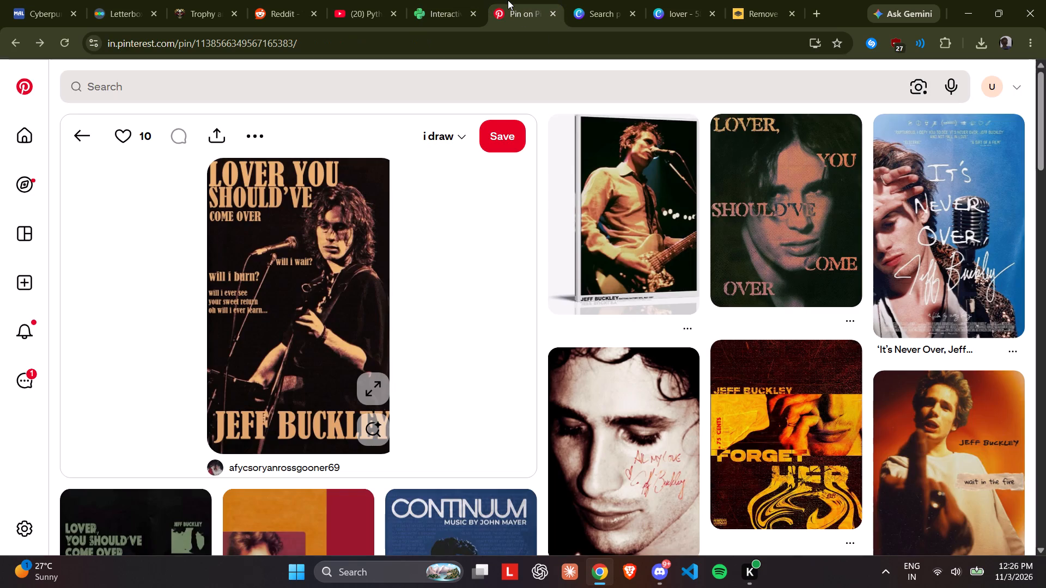
pyautogui.click(653, 0)
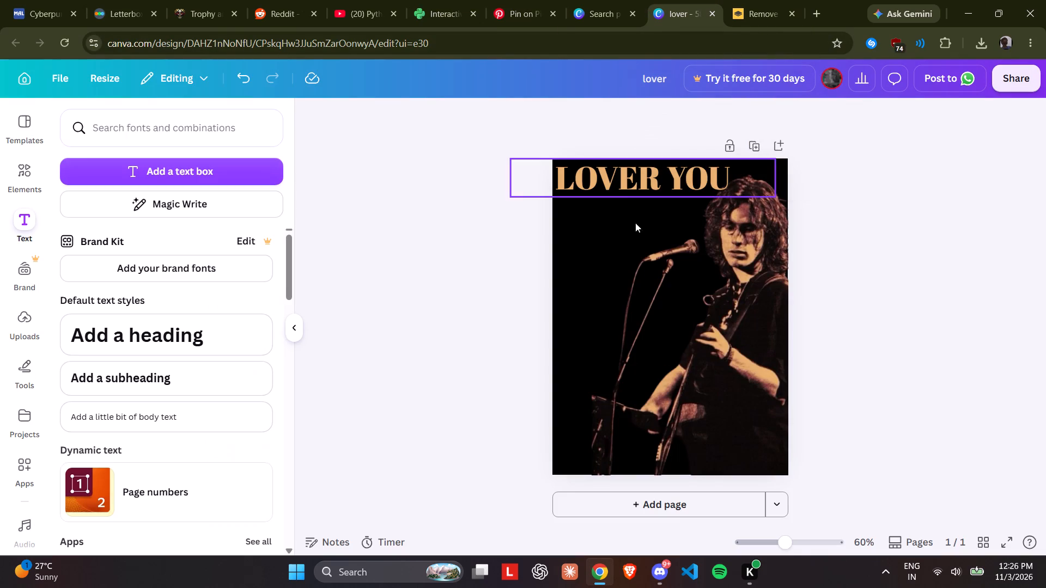
pyautogui.moveTo(663, 175); pyautogui.dragTo(658, 174)
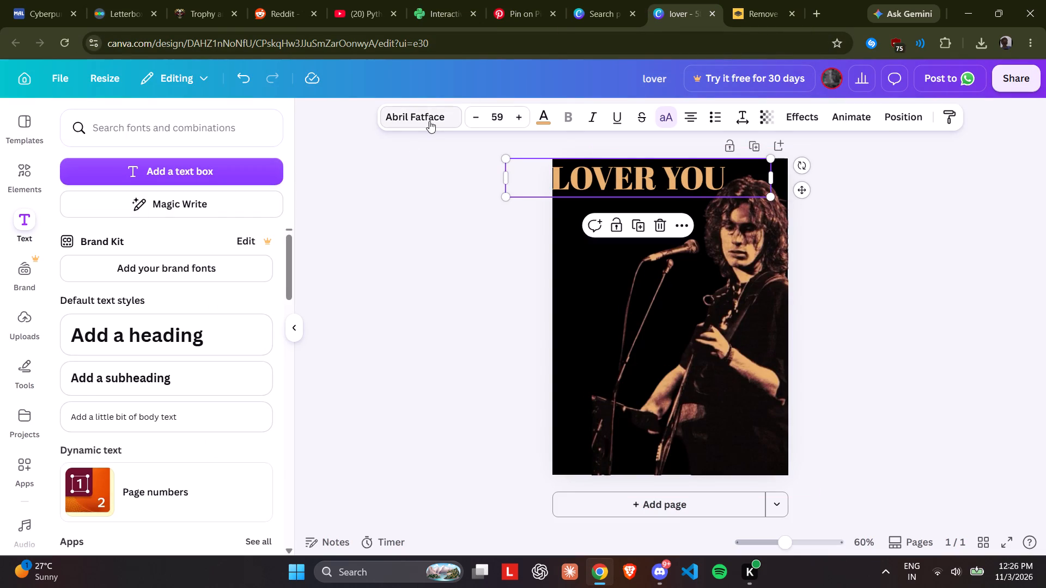
# Set the "LOVER YOU" heading's letter spacing to -137 and its line spacing to 1.38.
pyautogui.click(429, 121)
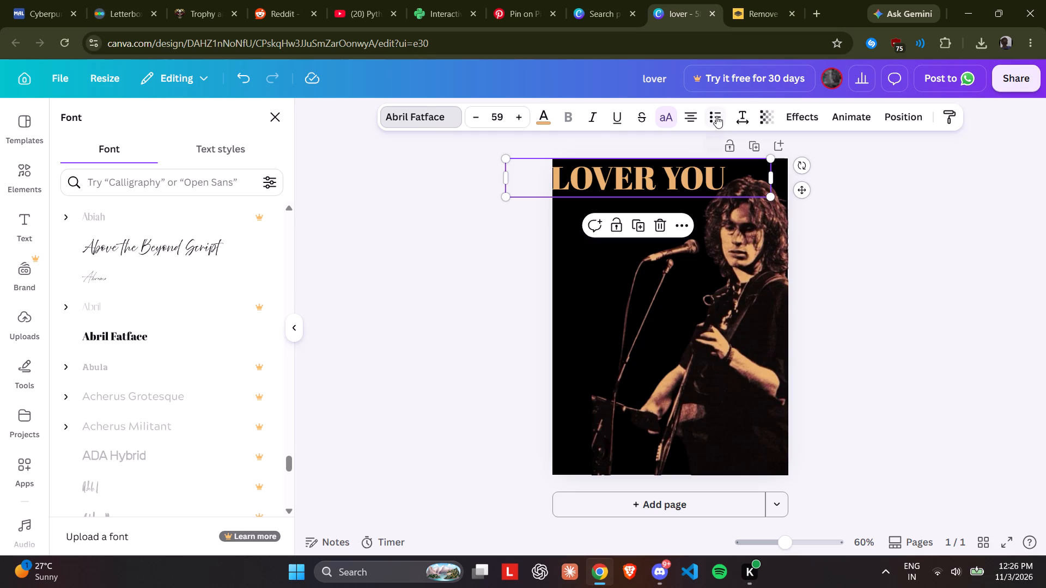
pyautogui.click(737, 115)
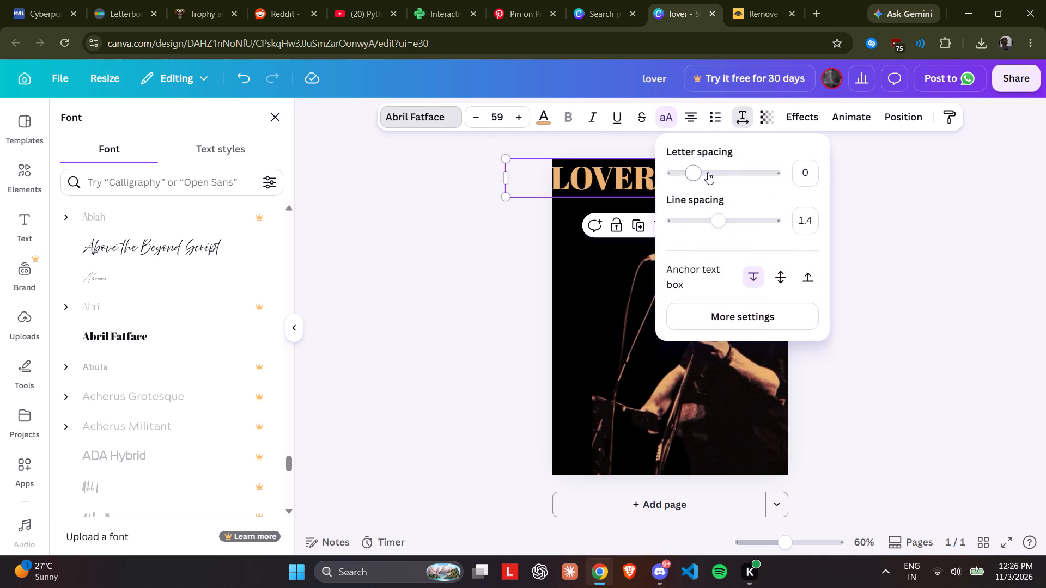
pyautogui.click(681, 172)
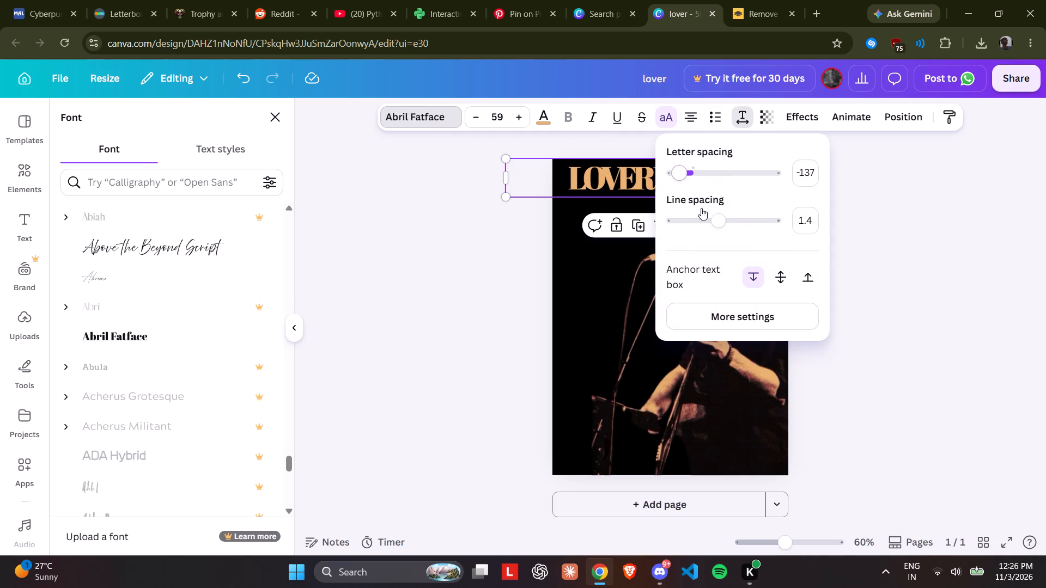
pyautogui.click(712, 219)
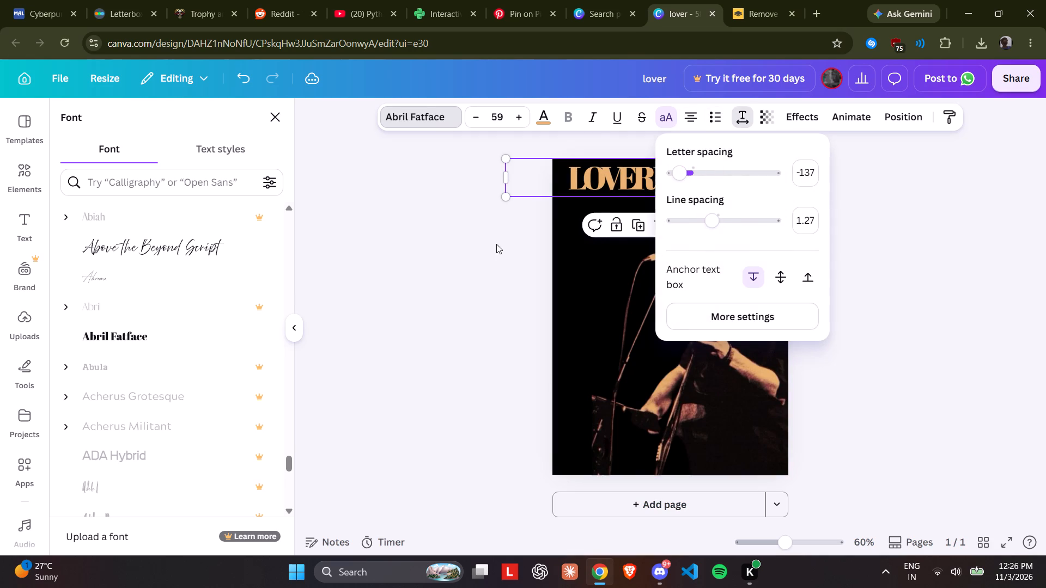
pyautogui.click(473, 244)
pyautogui.click(473, 244)
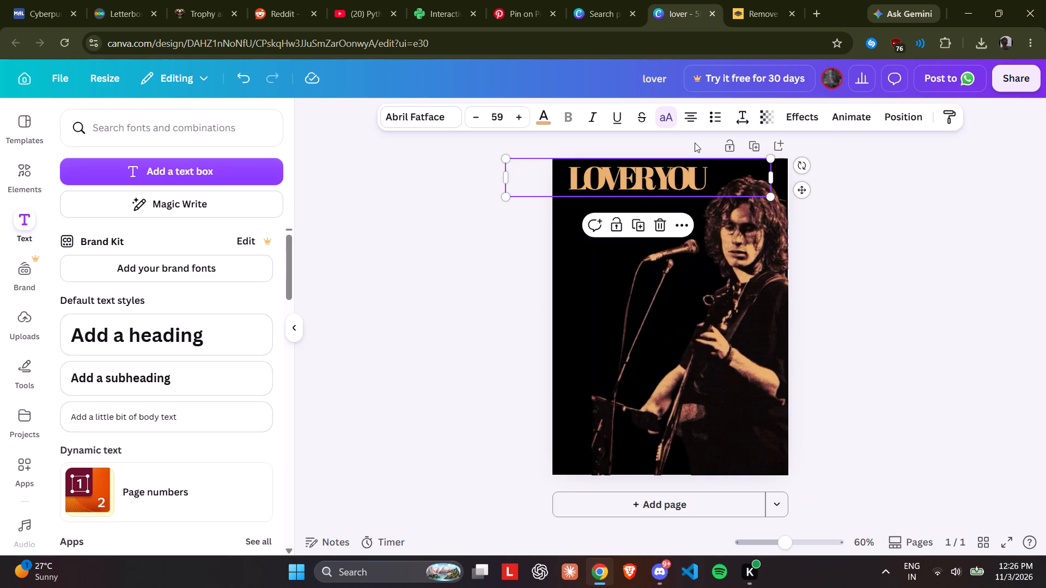
pyautogui.click(748, 112)
pyautogui.click(713, 220)
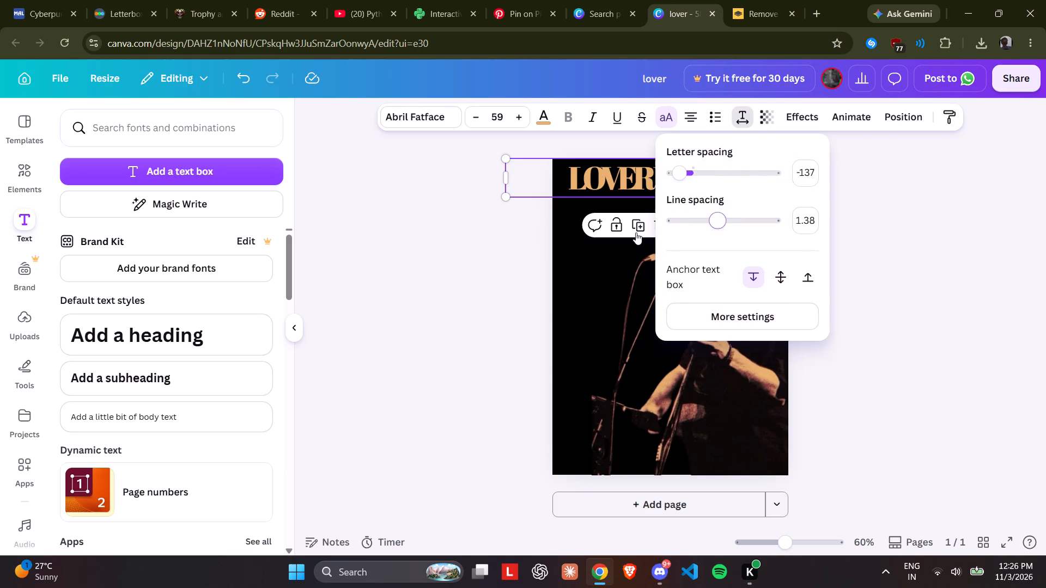
pyautogui.click(527, 247)
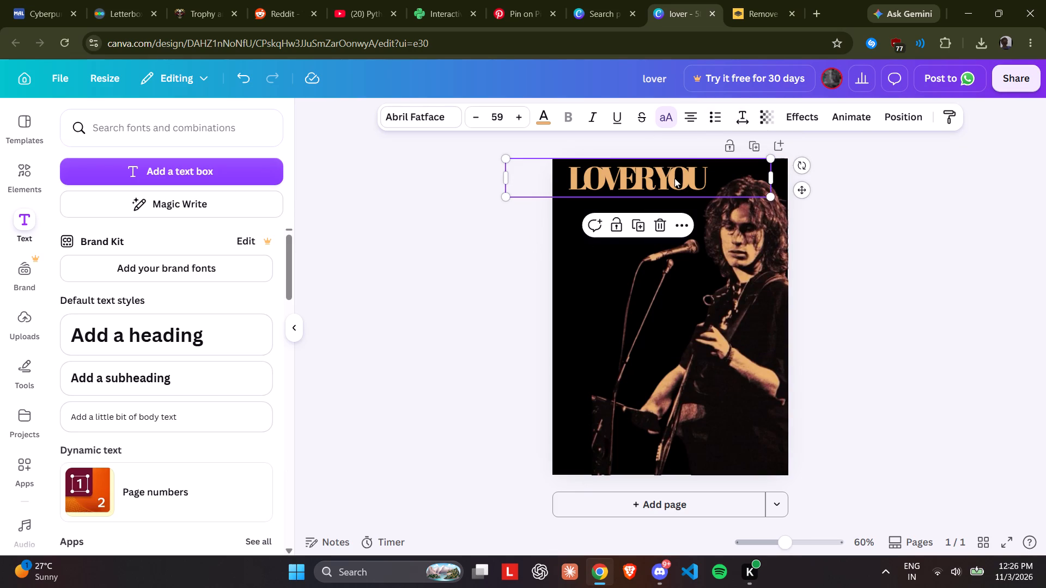
# Widen the gap between "LOVER" and "YOU" in the heading with three extra spaces.
pyautogui.click(652, 181)
pyautogui.press('space')
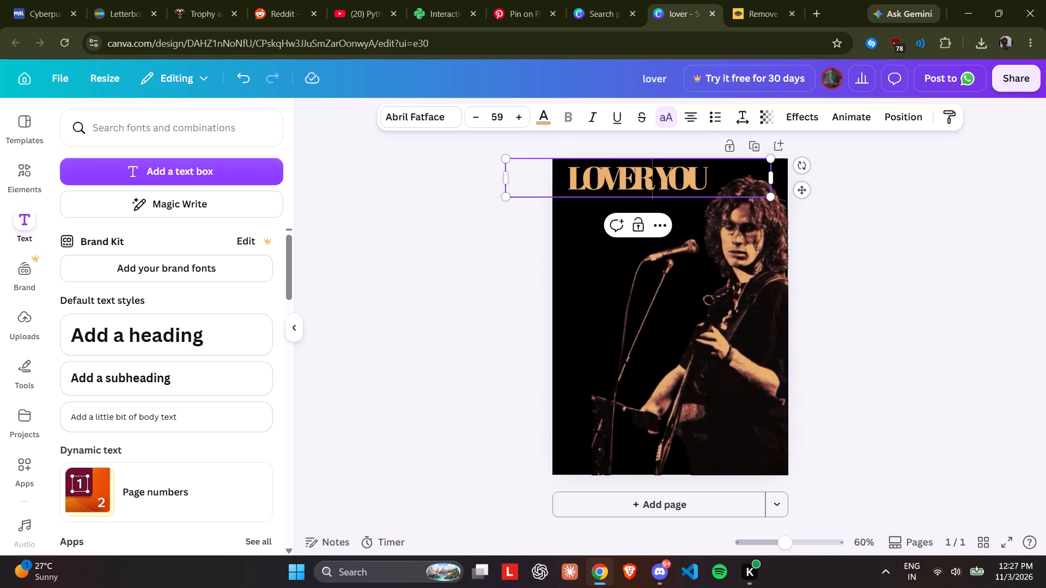
pyautogui.press('space')
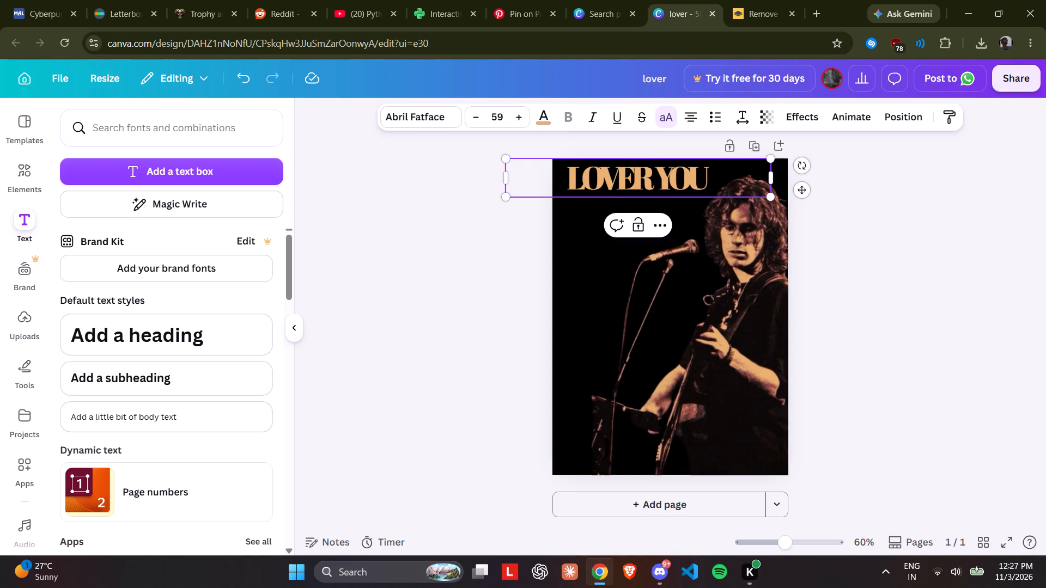
pyautogui.press('space')
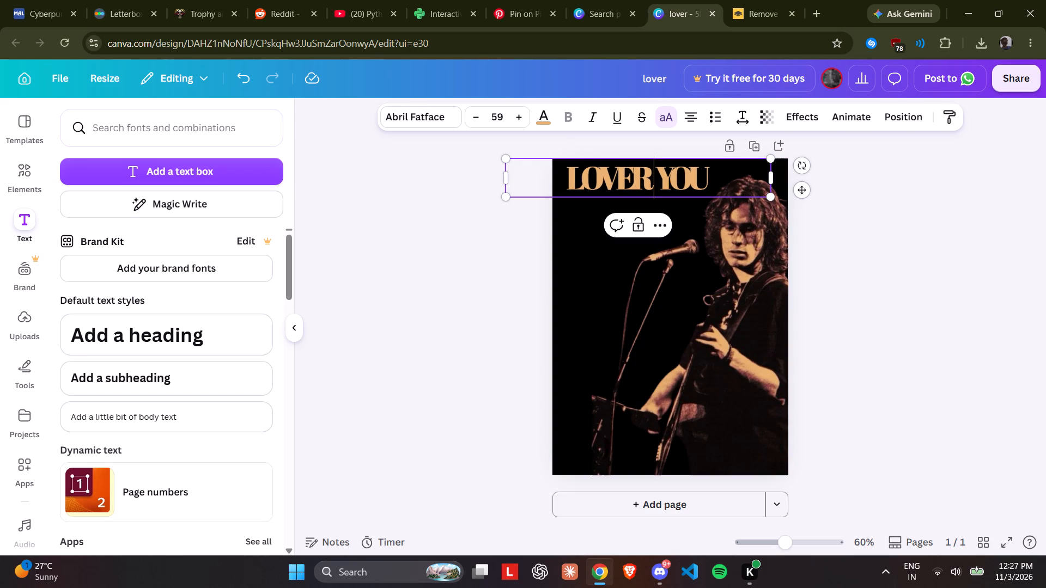
# Enlarge the "LOVER YOU" heading to a font size of about 69.7 and place it near the page's upper-left corner.
pyautogui.moveTo(773, 200); pyautogui.dragTo(814, 246)
pyautogui.moveTo(653, 188); pyautogui.dragTo(648, 188)
pyautogui.click(503, 251)
pyautogui.moveTo(668, 195); pyautogui.dragTo(658, 191)
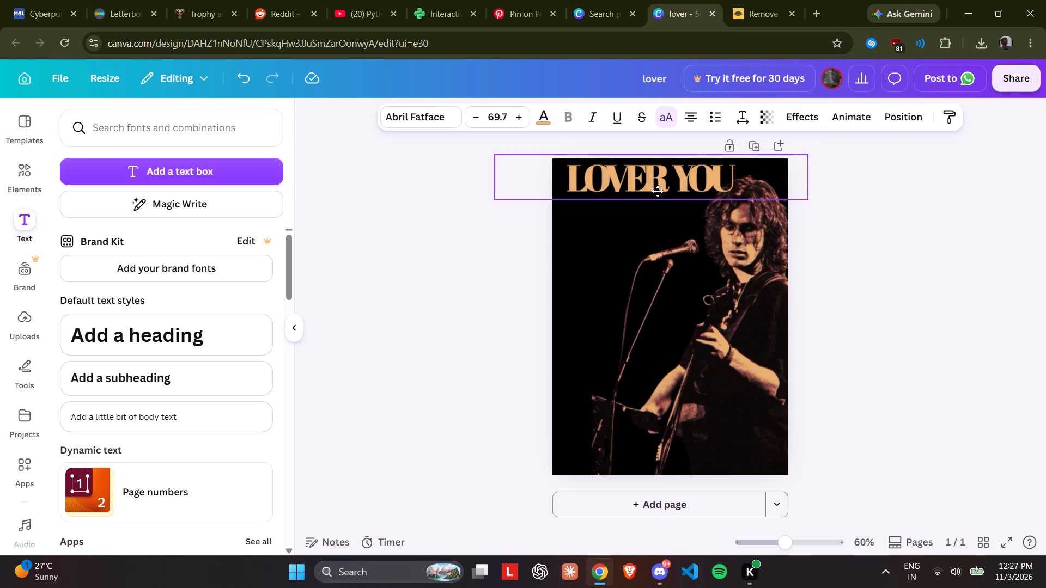
pyautogui.moveTo(658, 191); pyautogui.dragTo(653, 191)
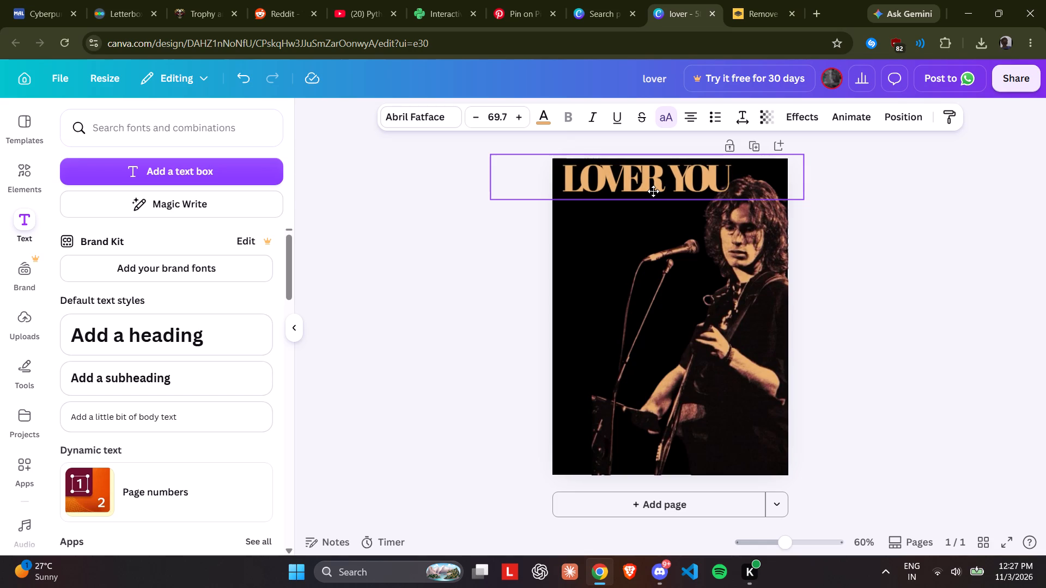
pyautogui.moveTo(653, 191); pyautogui.dragTo(653, 191)
pyautogui.click(993, 223)
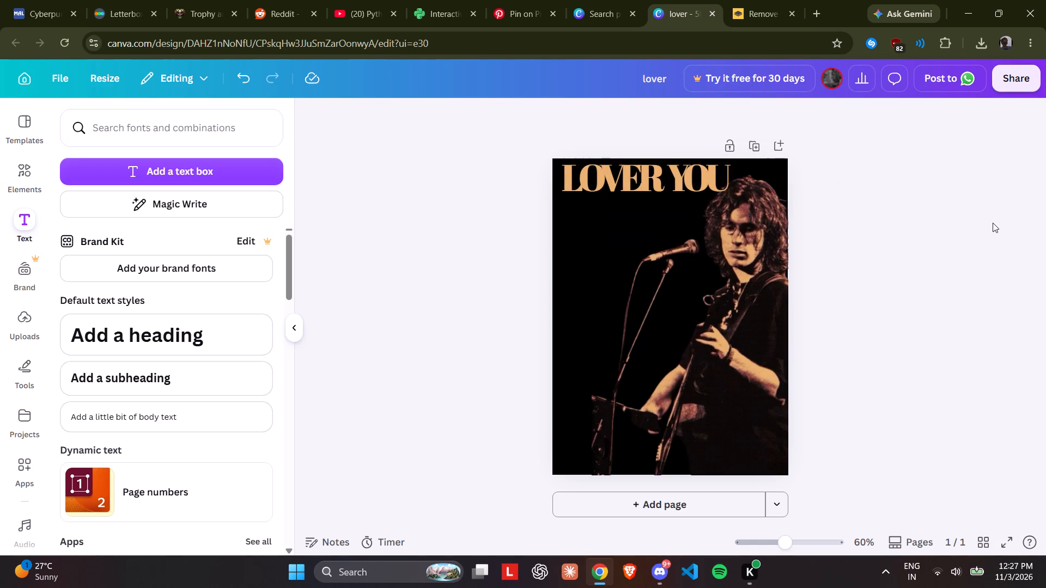
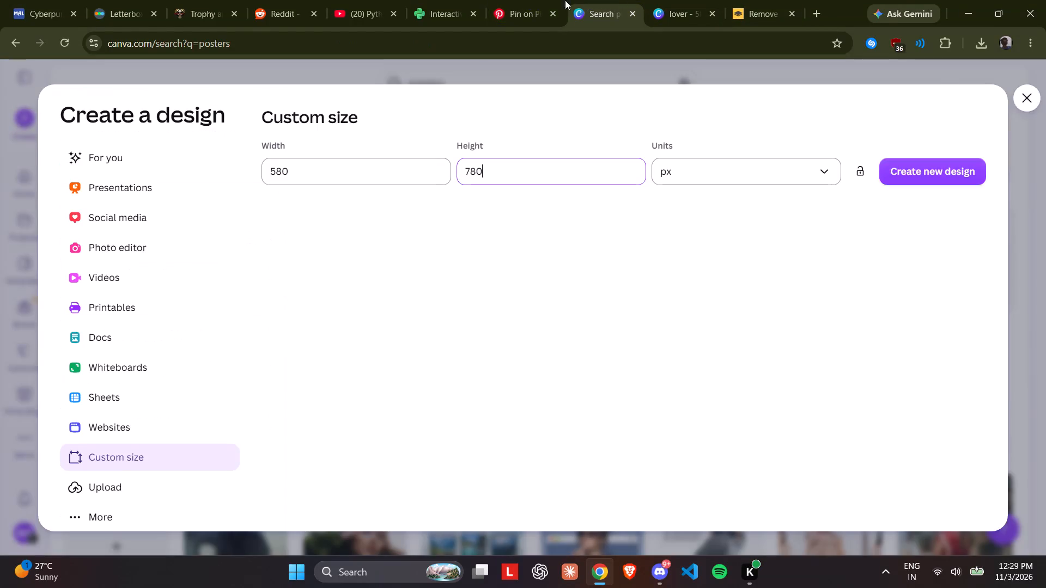
# Check the reference poster pin on Pinterest and return to the poster design with the "LOVER YOU" heading selected.
pyautogui.click(538, 0)
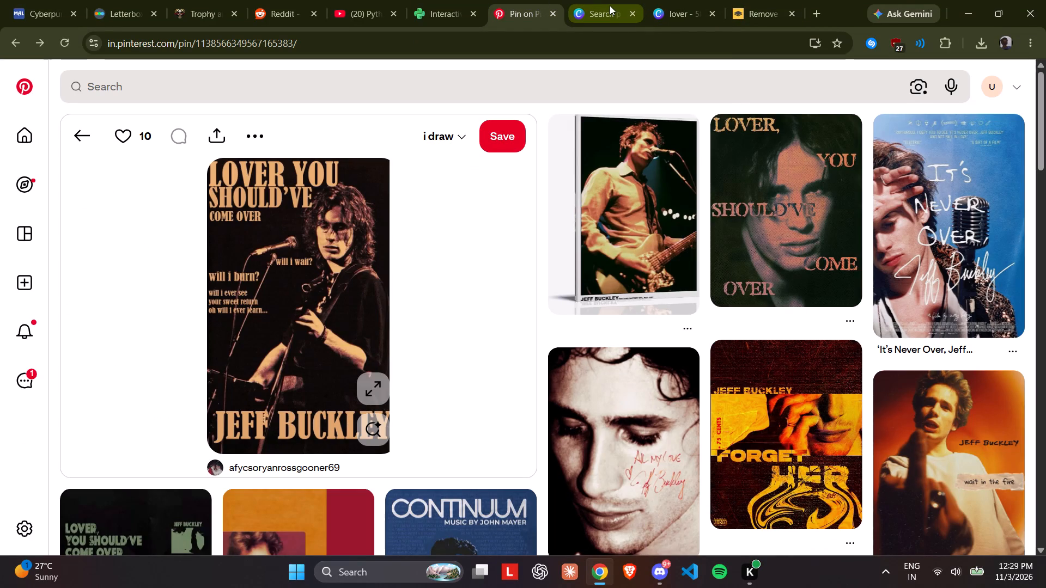
pyautogui.click(623, 1)
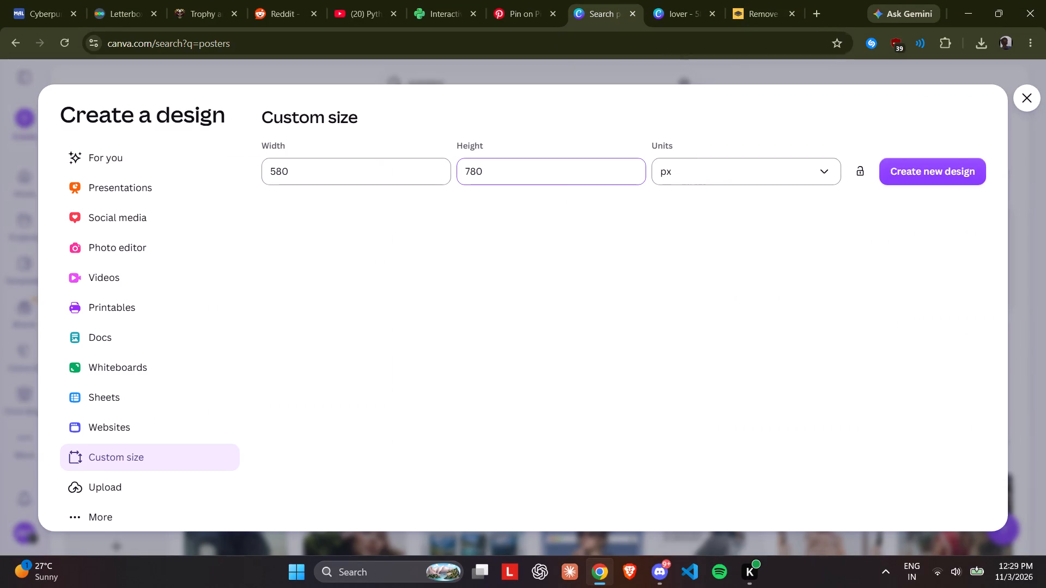
pyautogui.click(687, 25)
pyautogui.click(682, 157)
pyautogui.click(681, 171)
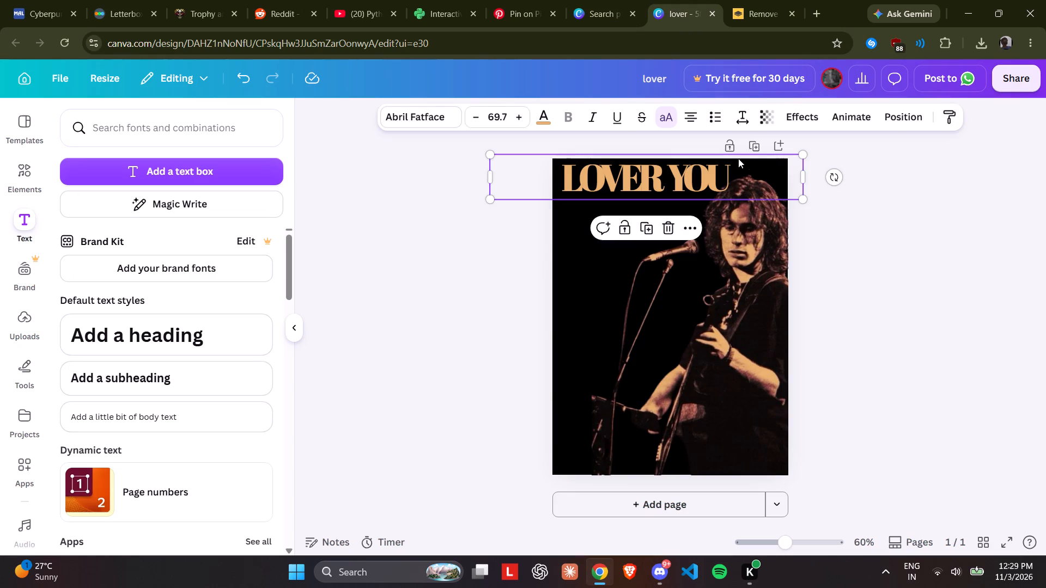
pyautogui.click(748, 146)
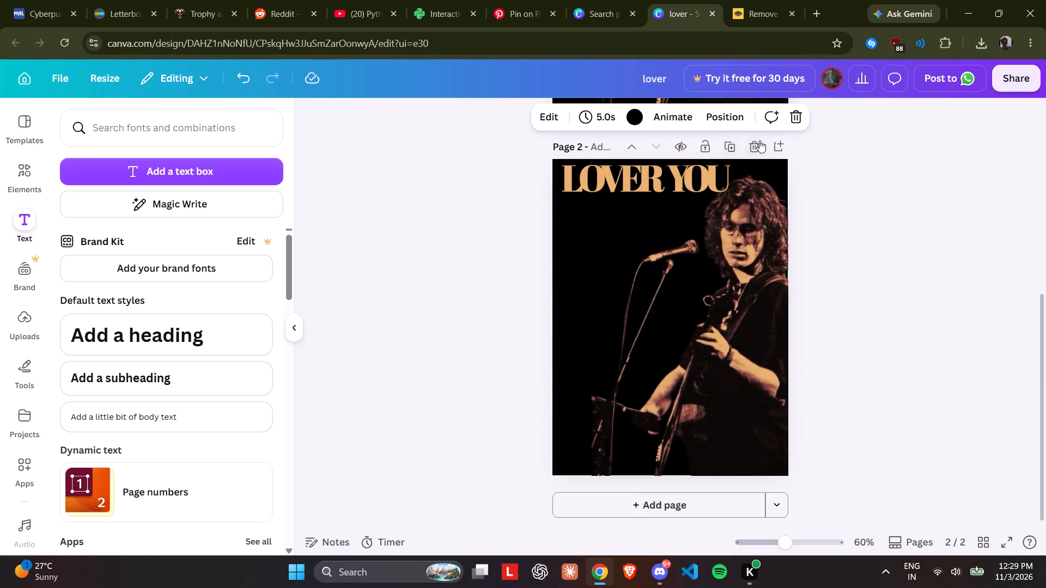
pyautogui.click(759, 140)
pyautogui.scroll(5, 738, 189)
# Duplicate the "LOVER YOU" heading, place the copy directly below it, and change its text to "should've".
pyautogui.click(638, 169)
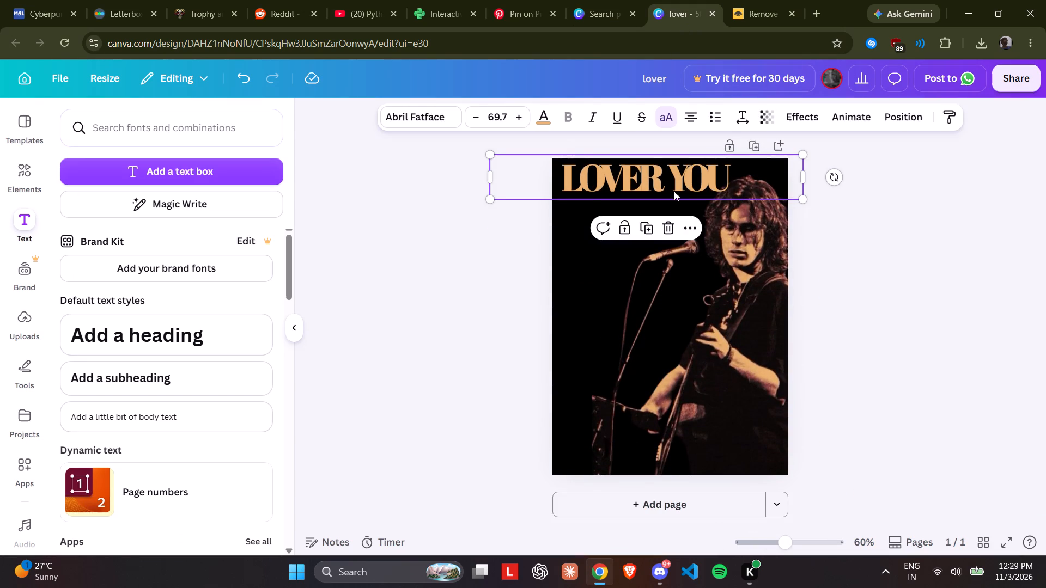
pyautogui.click(645, 223)
pyautogui.moveTo(664, 194); pyautogui.dragTo(653, 226)
pyautogui.tripleClick(653, 226)
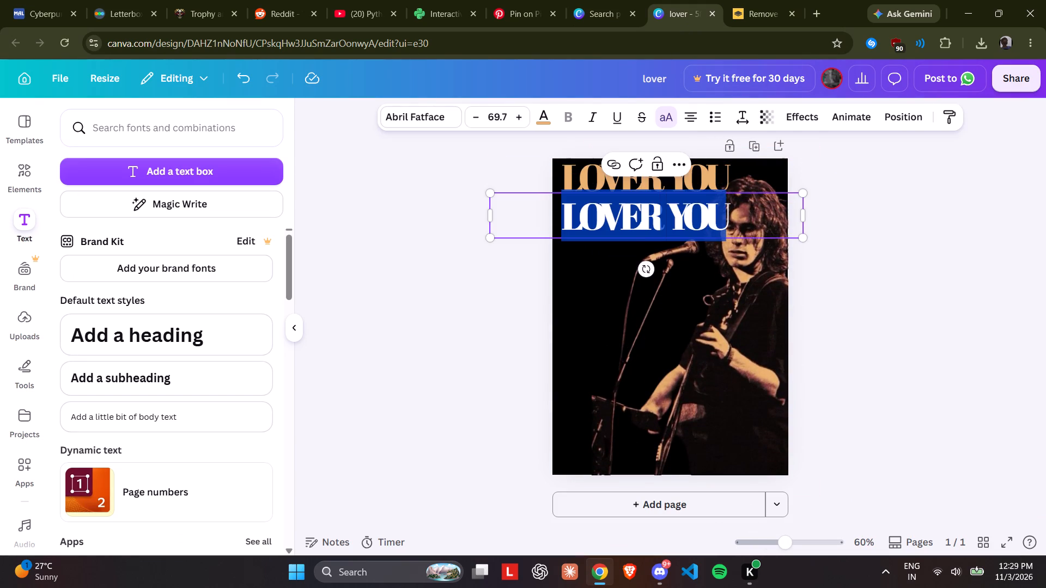
pyautogui.write('should')
pyautogui.press("'")
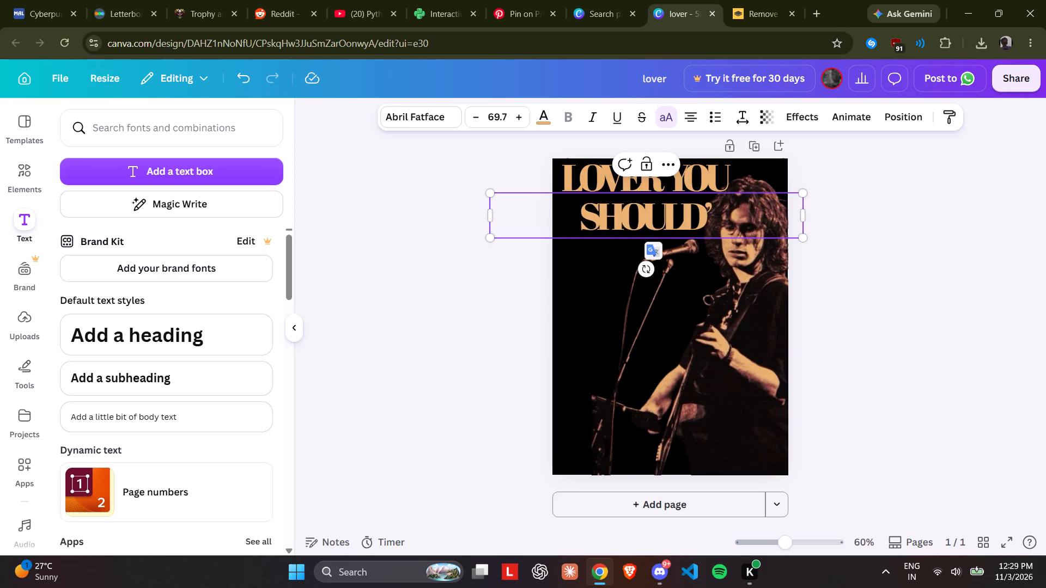
pyautogui.write('ve')
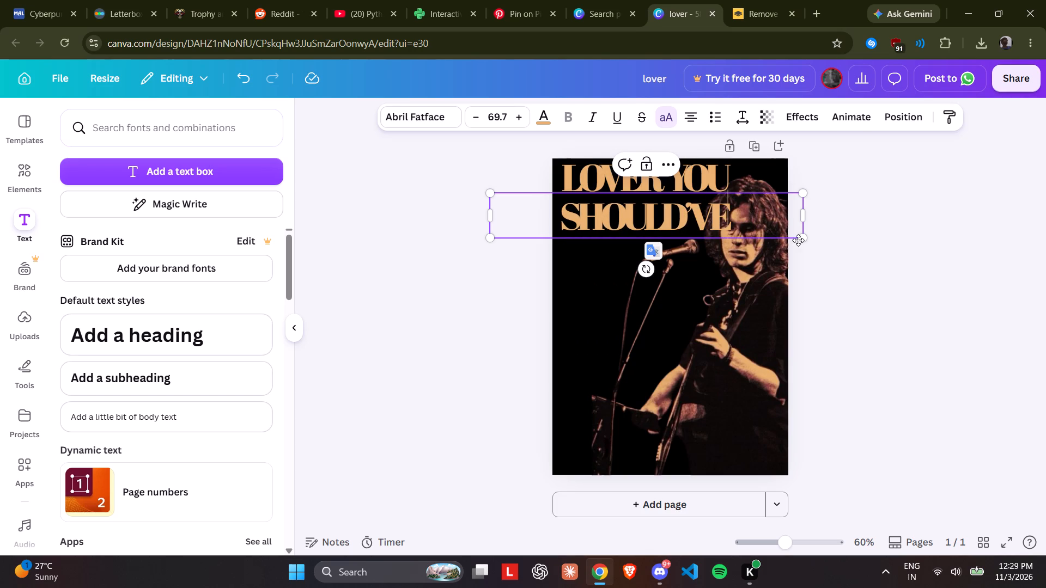
# Shrink the "SHOULD'VE" line to a font size of about 49.8 and tuck it left-aligned beneath "LOVER YOU".
pyautogui.moveTo(806, 241); pyautogui.dragTo(719, 212)
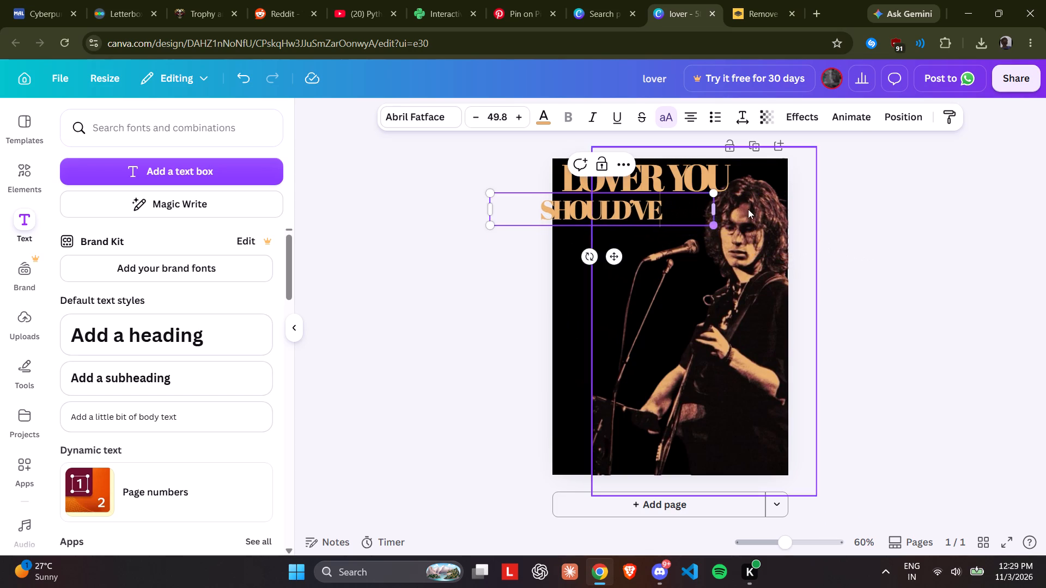
pyautogui.click(819, 208)
pyautogui.moveTo(600, 213); pyautogui.dragTo(622, 209)
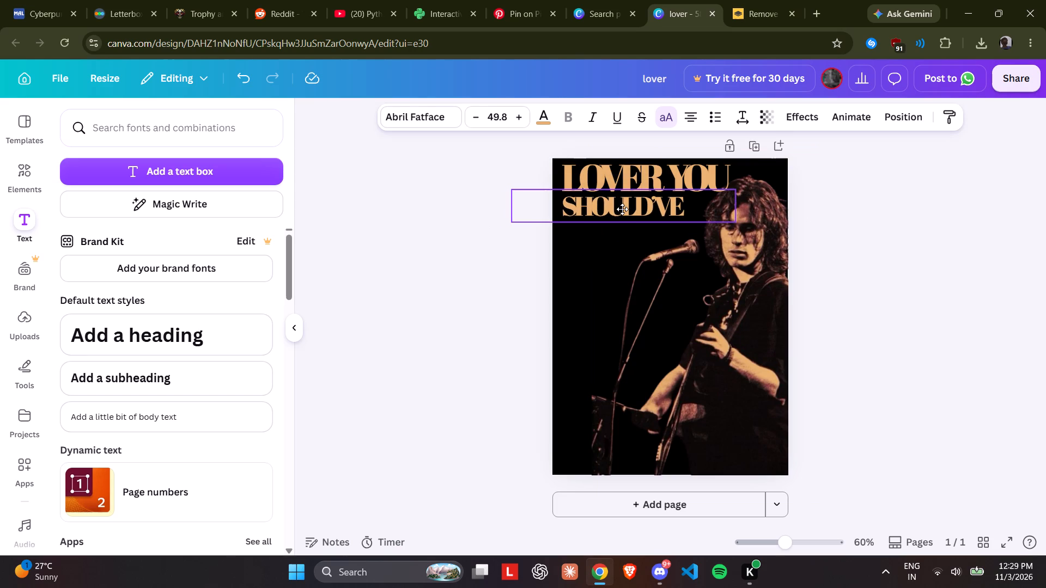
pyautogui.moveTo(622, 209); pyautogui.dragTo(622, 206)
pyautogui.click(907, 193)
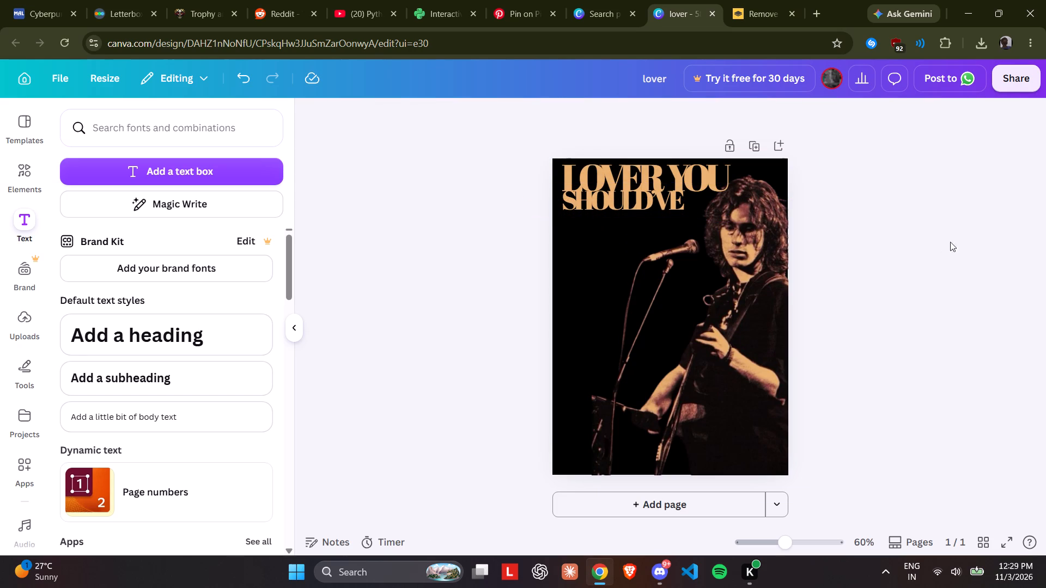
pyautogui.click(609, 202)
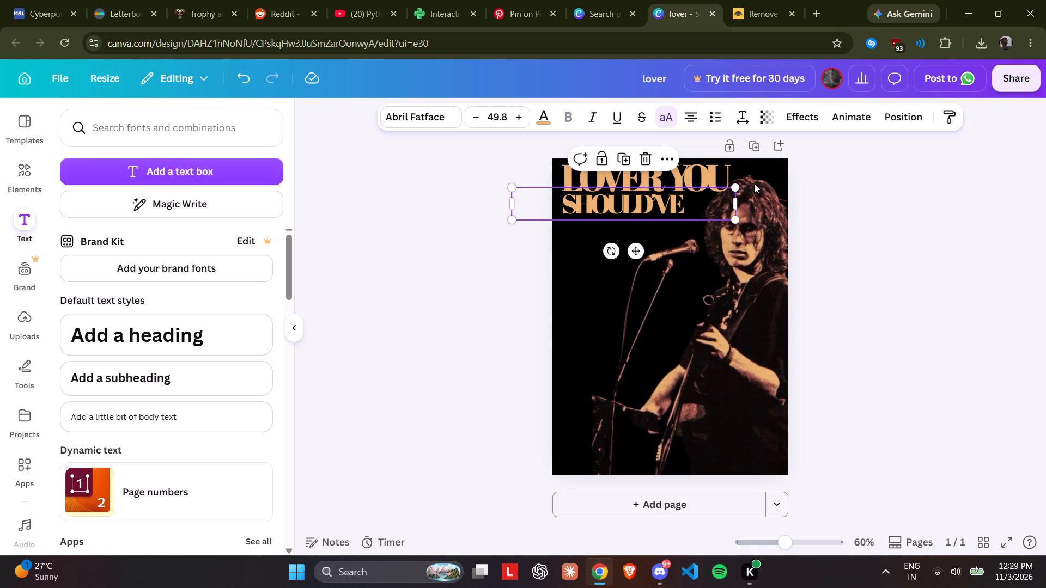
pyautogui.click(861, 173)
# Move the Pinterest reference tab next to the poster design's tab and return to the design.
pyautogui.click(577, 0)
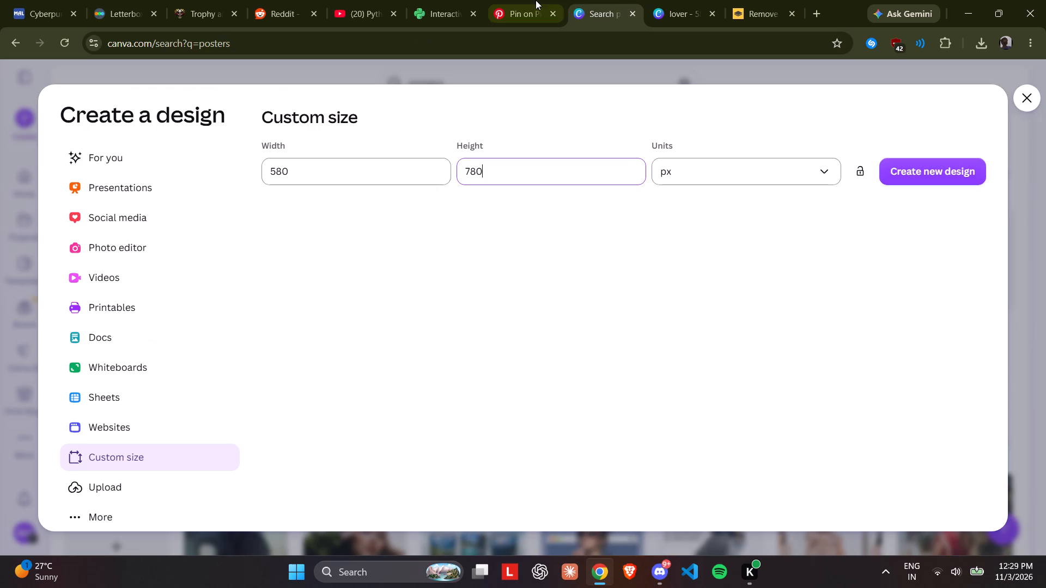
pyautogui.click(536, 0)
pyautogui.moveTo(537, 5); pyautogui.dragTo(575, 14)
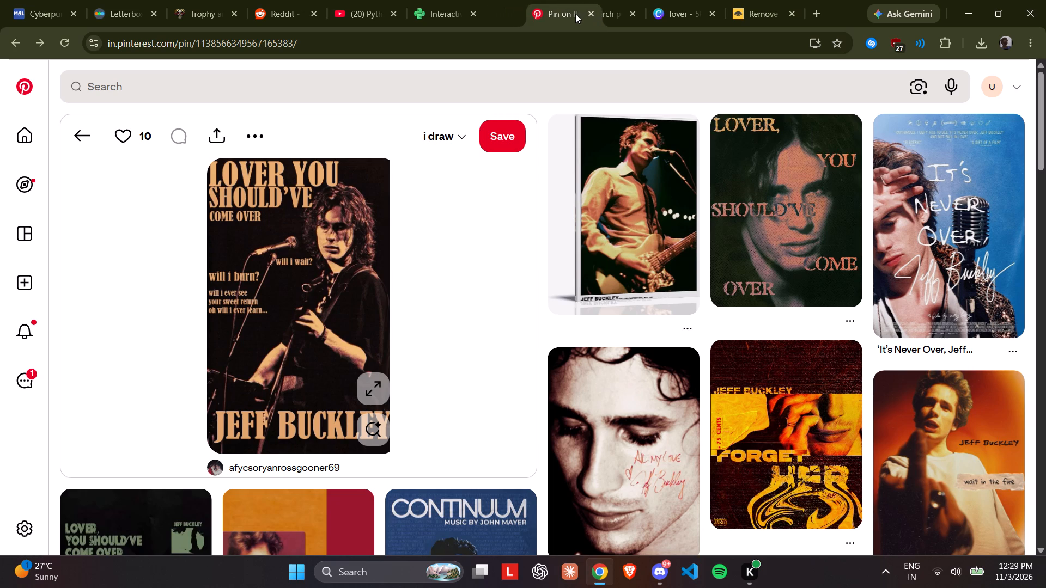
pyautogui.moveTo(575, 14); pyautogui.dragTo(593, 19)
pyautogui.click(709, 5)
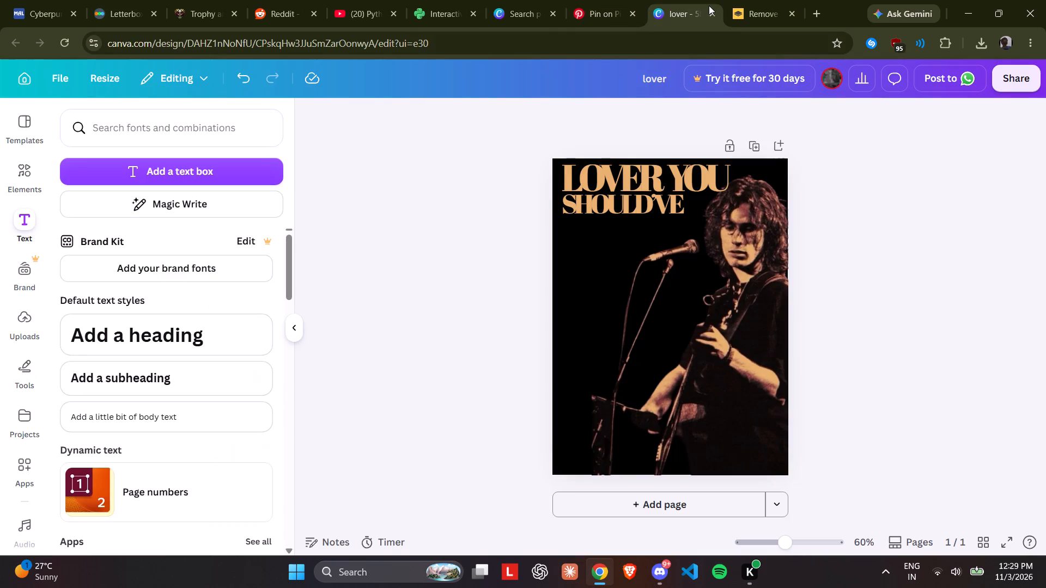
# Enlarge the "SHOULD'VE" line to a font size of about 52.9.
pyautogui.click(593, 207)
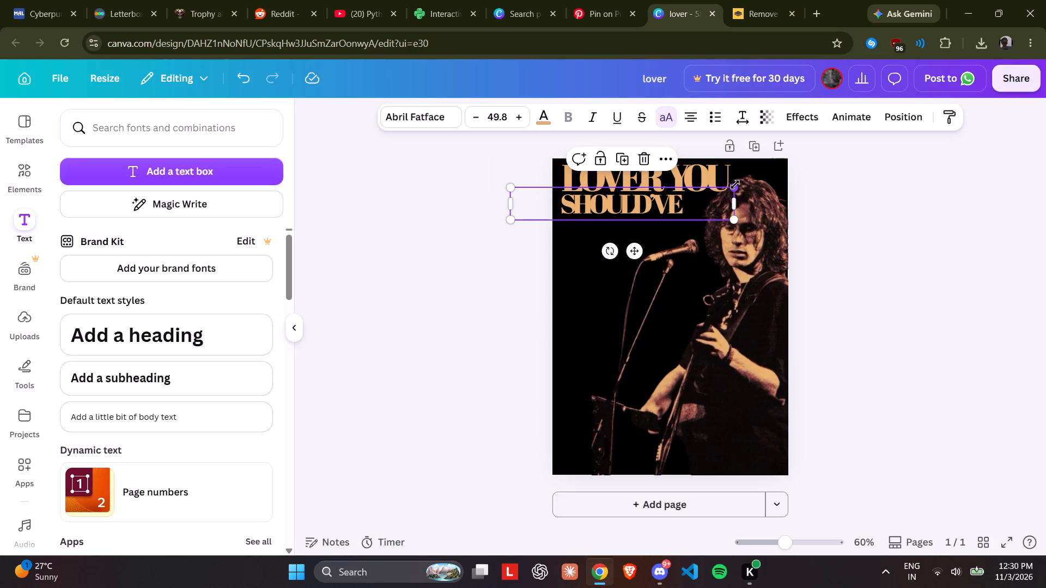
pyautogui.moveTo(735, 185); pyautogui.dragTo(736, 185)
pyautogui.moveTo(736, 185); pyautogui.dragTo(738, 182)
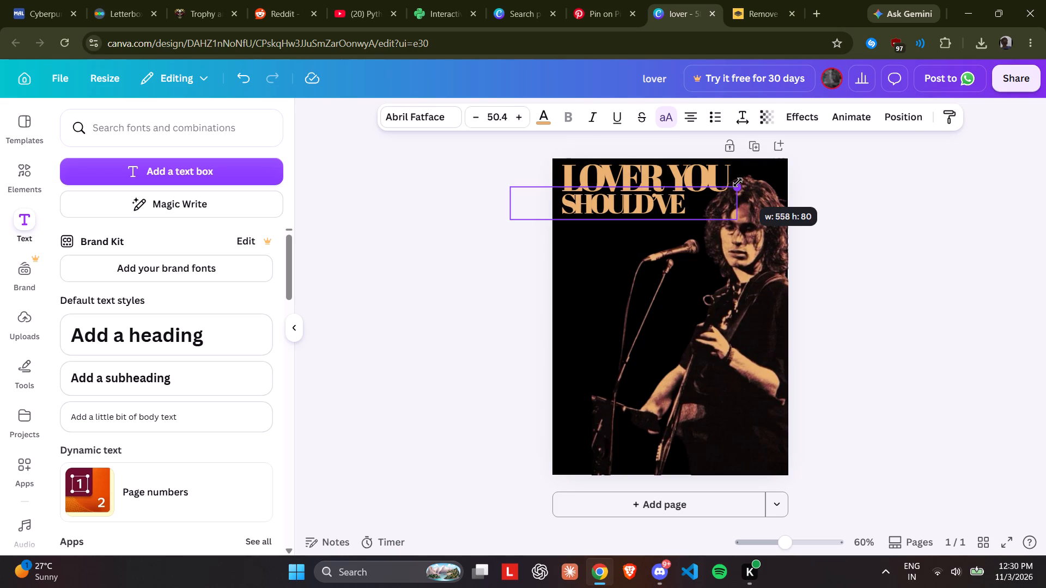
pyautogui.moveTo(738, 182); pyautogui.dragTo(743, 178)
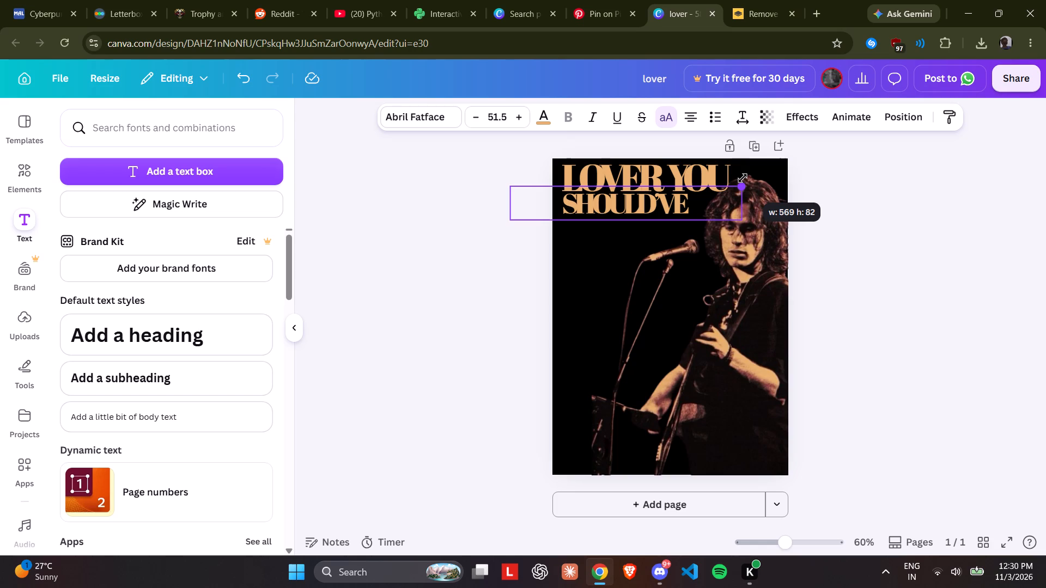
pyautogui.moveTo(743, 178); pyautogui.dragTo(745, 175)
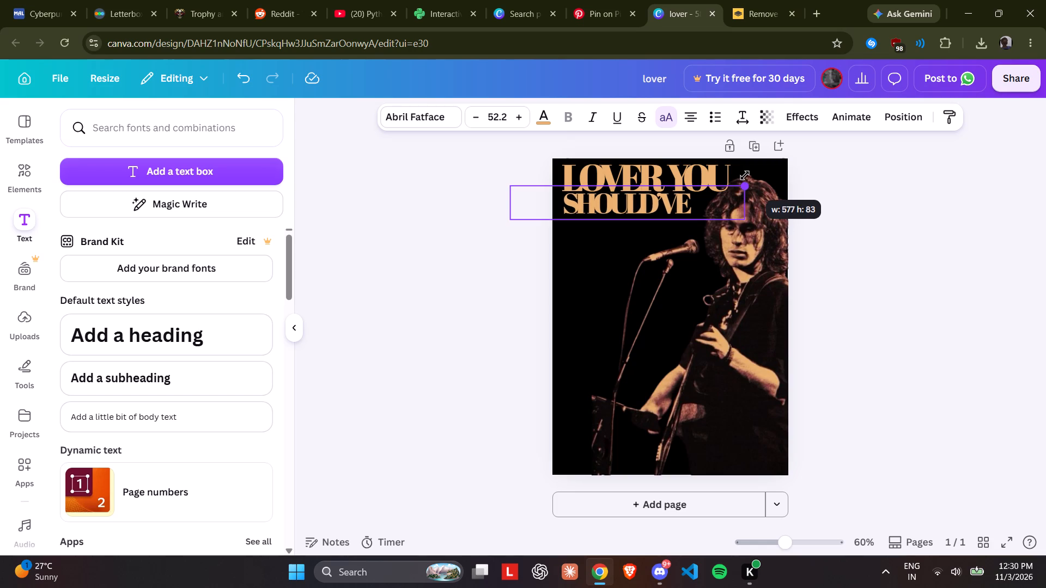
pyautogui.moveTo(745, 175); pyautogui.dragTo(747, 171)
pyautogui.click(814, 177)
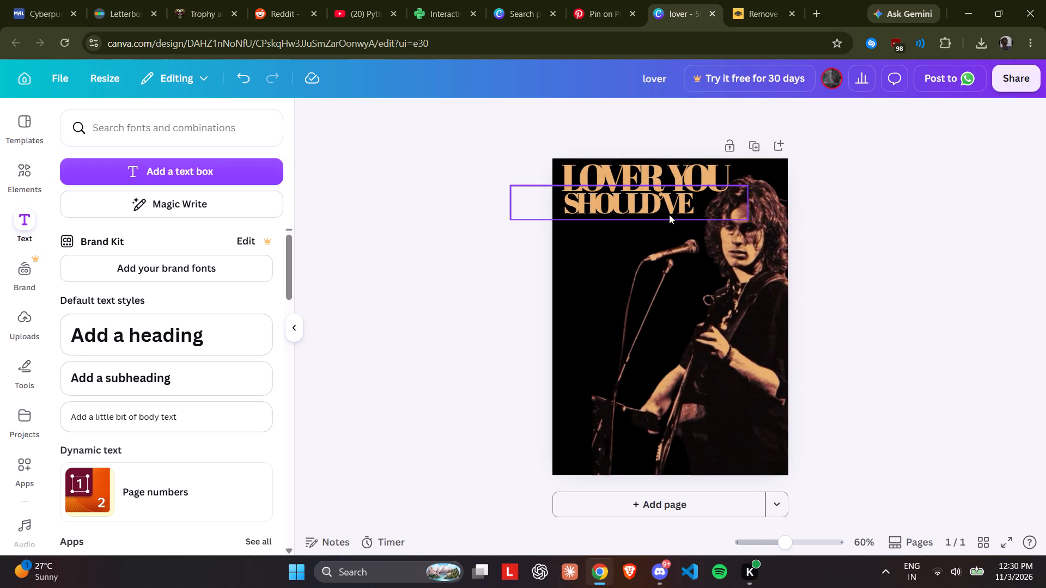
# Reduce the "SHOULD'VE" line to a font size of about 46.8, close beneath "LOVER YOU" and flush with its left edge.
pyautogui.click(672, 208)
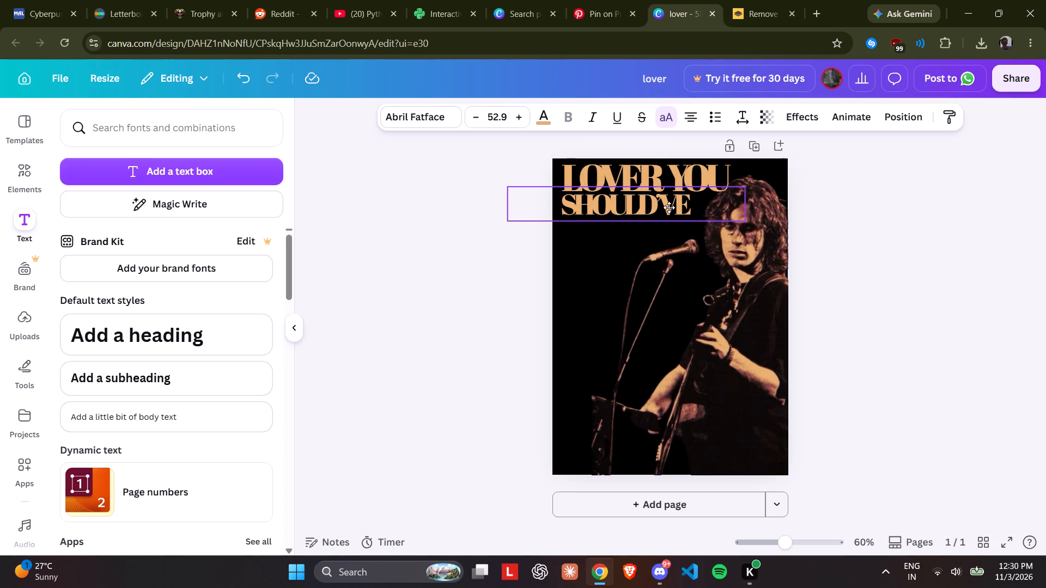
pyautogui.click(743, 180)
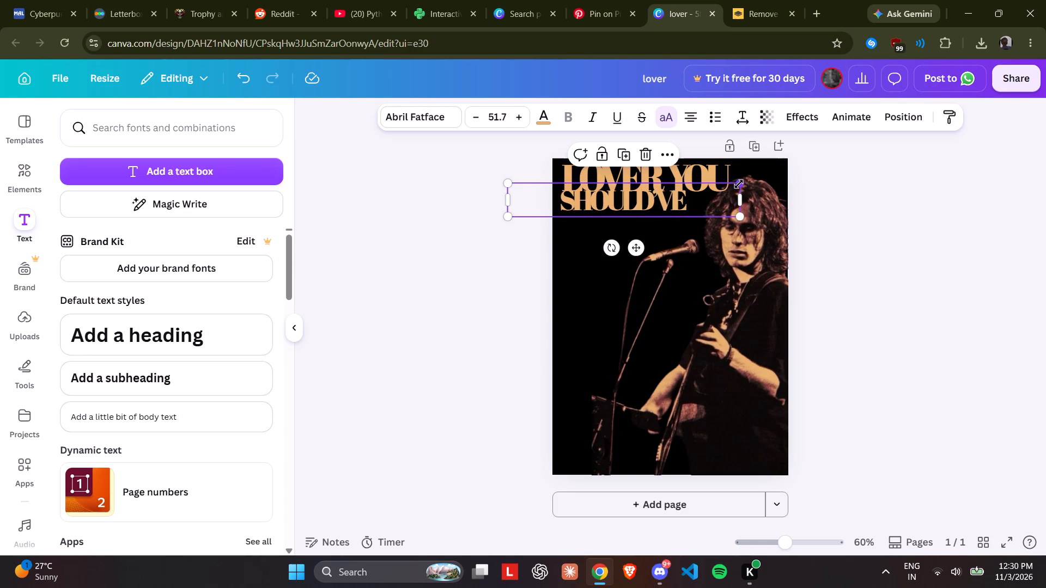
pyautogui.moveTo(506, 182); pyautogui.dragTo(512, 185)
pyautogui.click(865, 167)
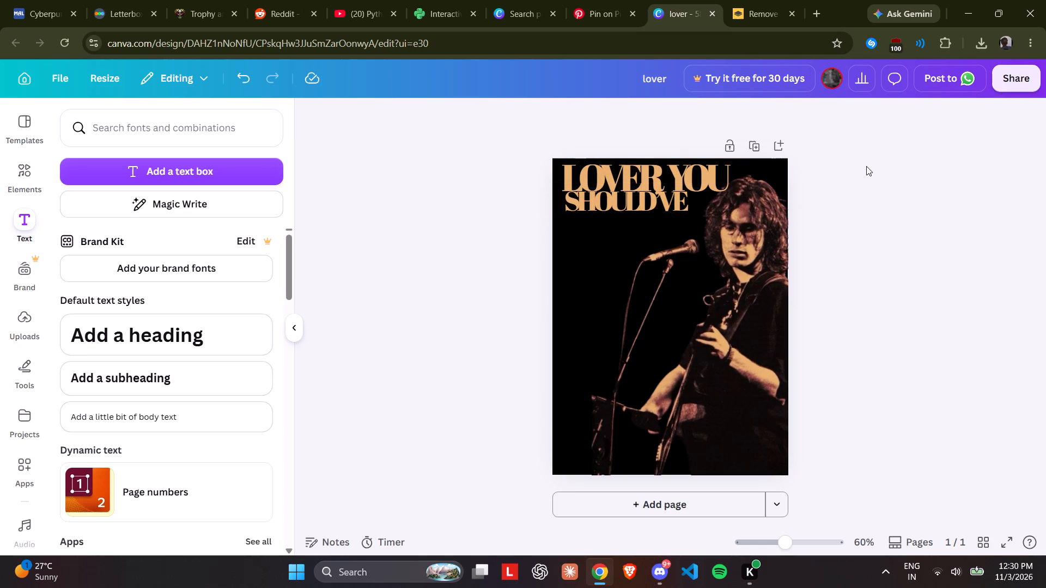
pyautogui.click(690, 201)
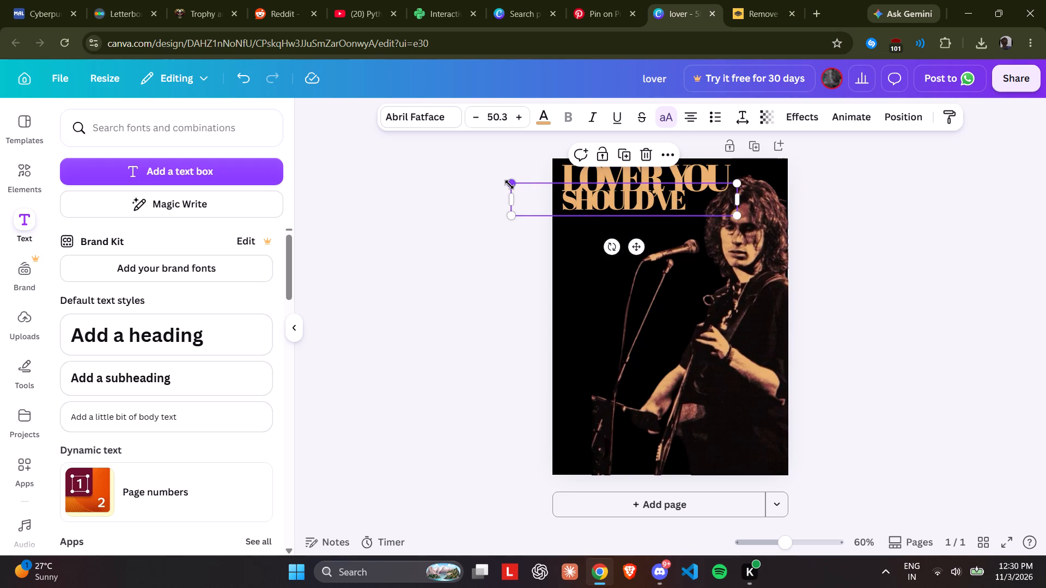
pyautogui.click(509, 185)
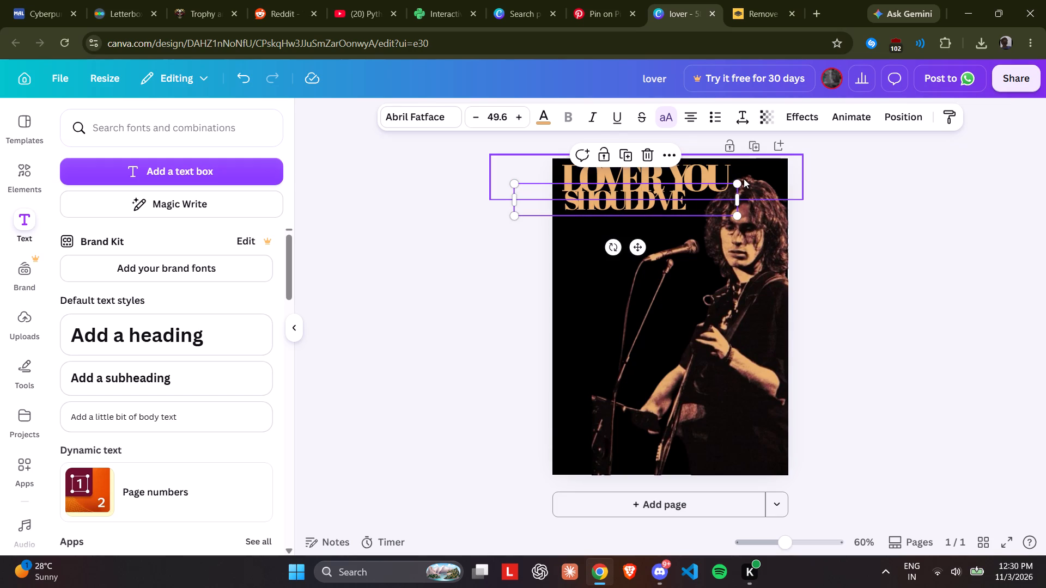
pyautogui.moveTo(735, 182); pyautogui.dragTo(732, 185)
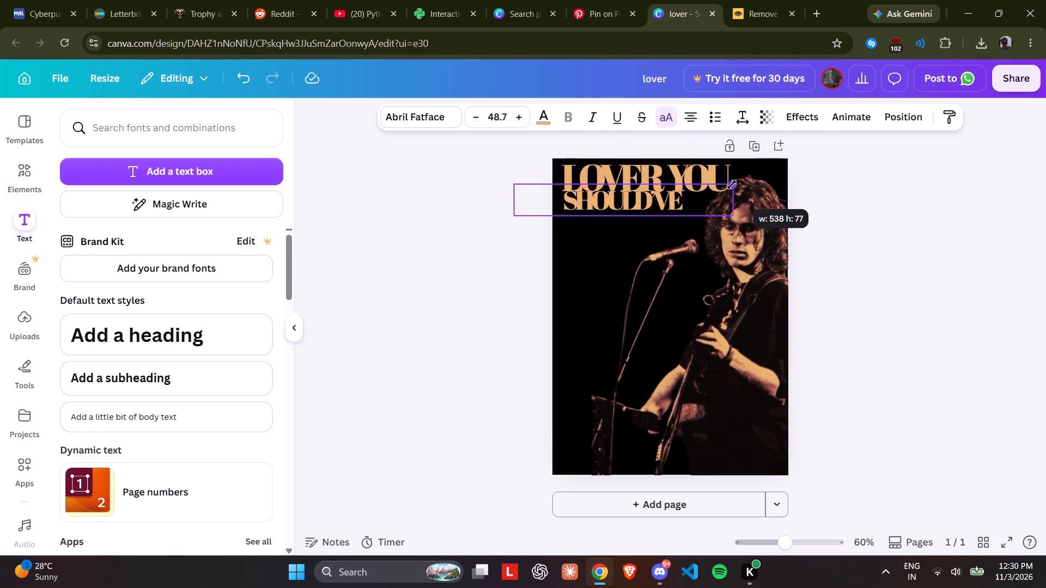
pyautogui.moveTo(732, 185); pyautogui.dragTo(723, 188)
pyautogui.click(843, 161)
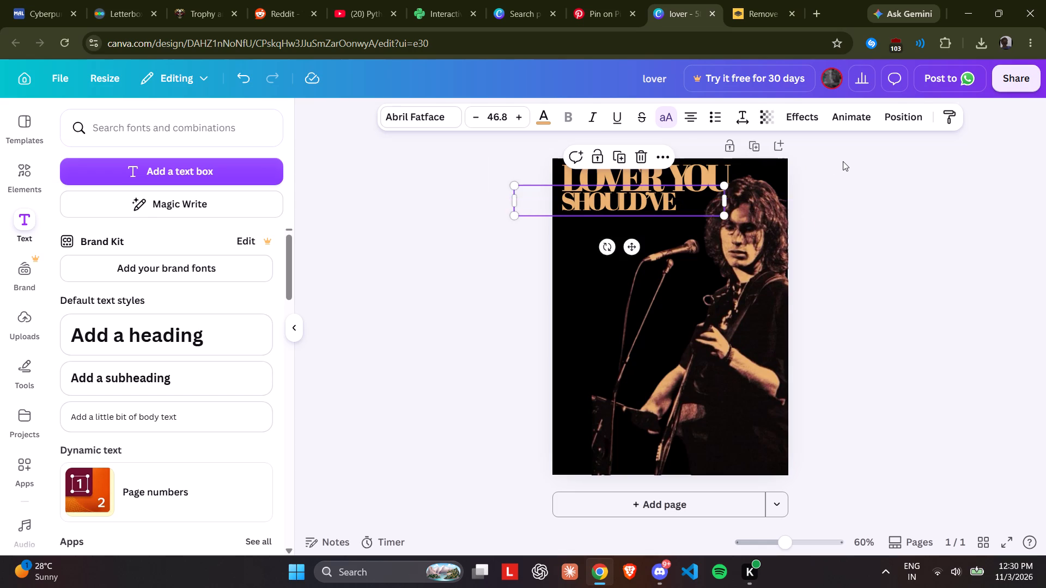
# Check the Pinterest reference, duplicate the "SHOULD'VE" line in the design, and change the copy's text to "come over".
pyautogui.click(586, 9)
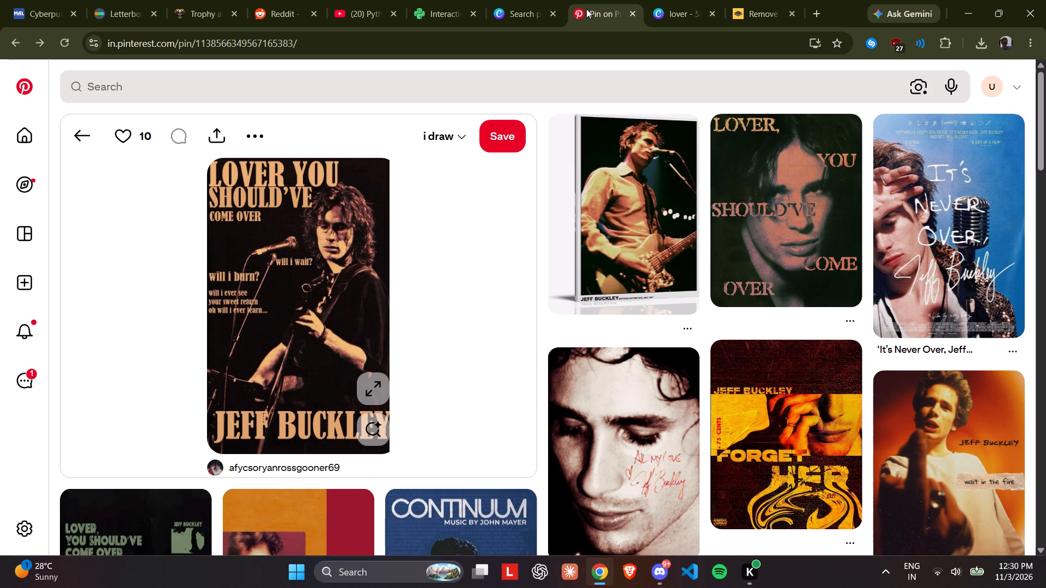
pyautogui.click(681, 5)
pyautogui.click(627, 205)
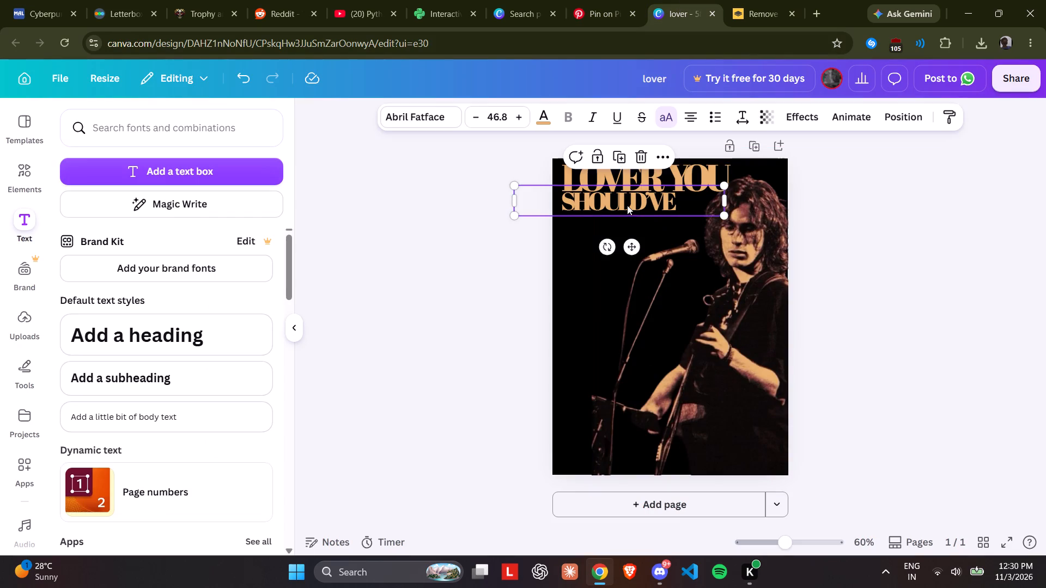
pyautogui.click(622, 161)
pyautogui.doubleClick(616, 228)
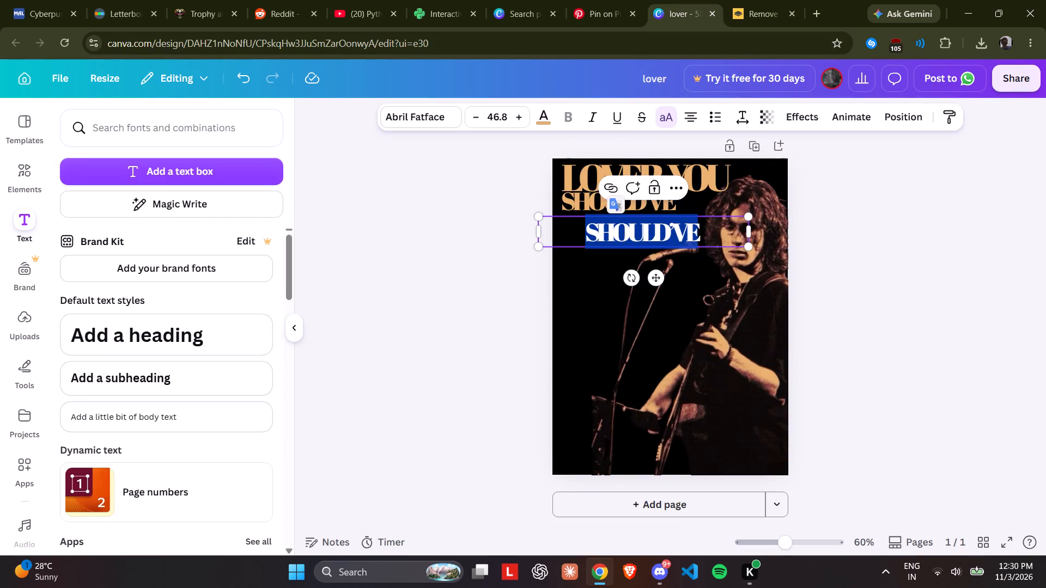
pyautogui.write('come over')
pyautogui.click(868, 231)
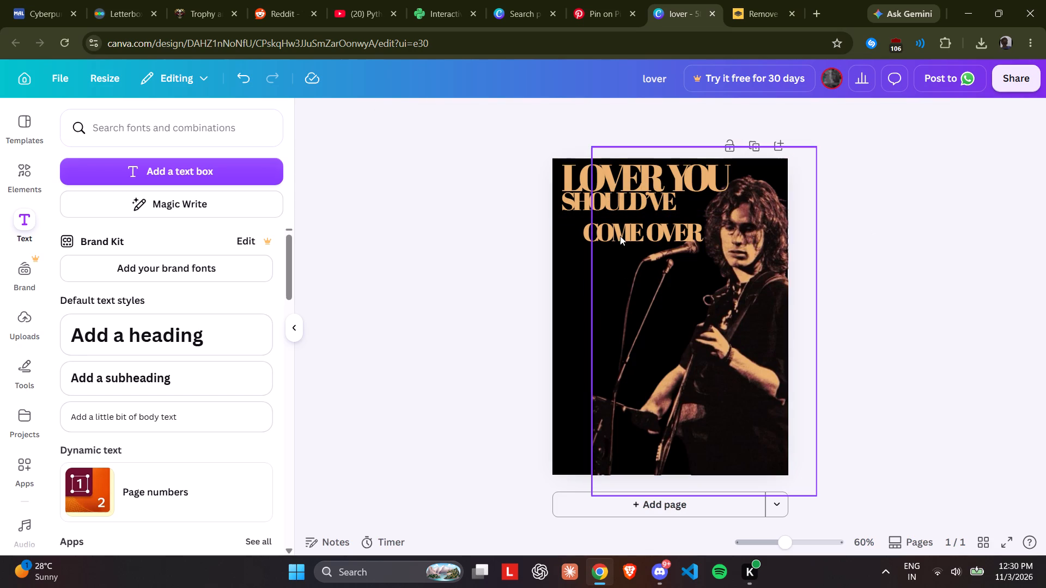
# Shrink the "COME OVER" line to a font size of about 33.3 and place it left-aligned close beneath "SHOULD'VE".
pyautogui.click(620, 236)
pyautogui.moveTo(752, 253); pyautogui.dragTo(692, 241)
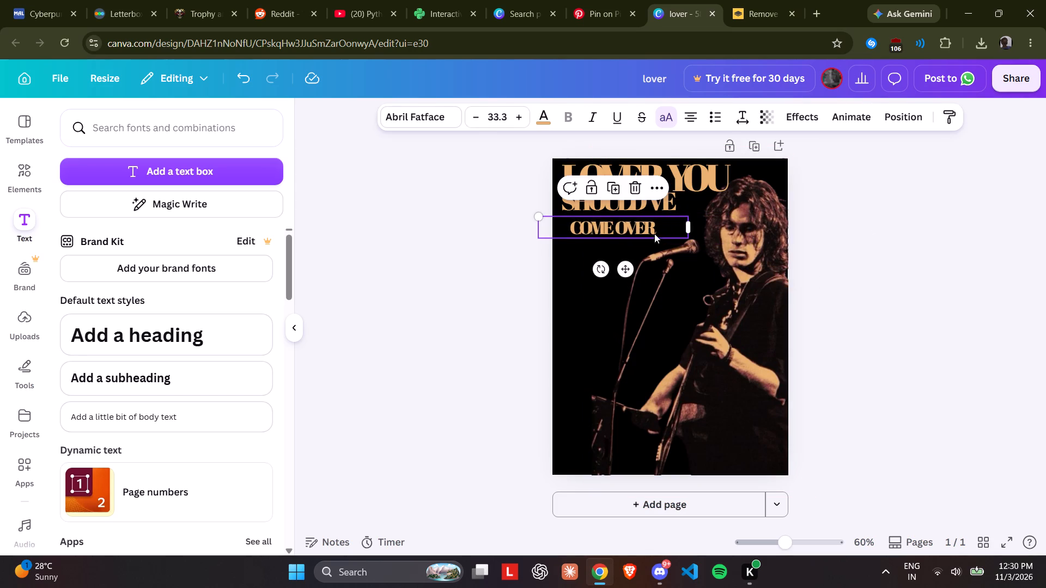
pyautogui.moveTo(641, 230); pyautogui.dragTo(633, 223)
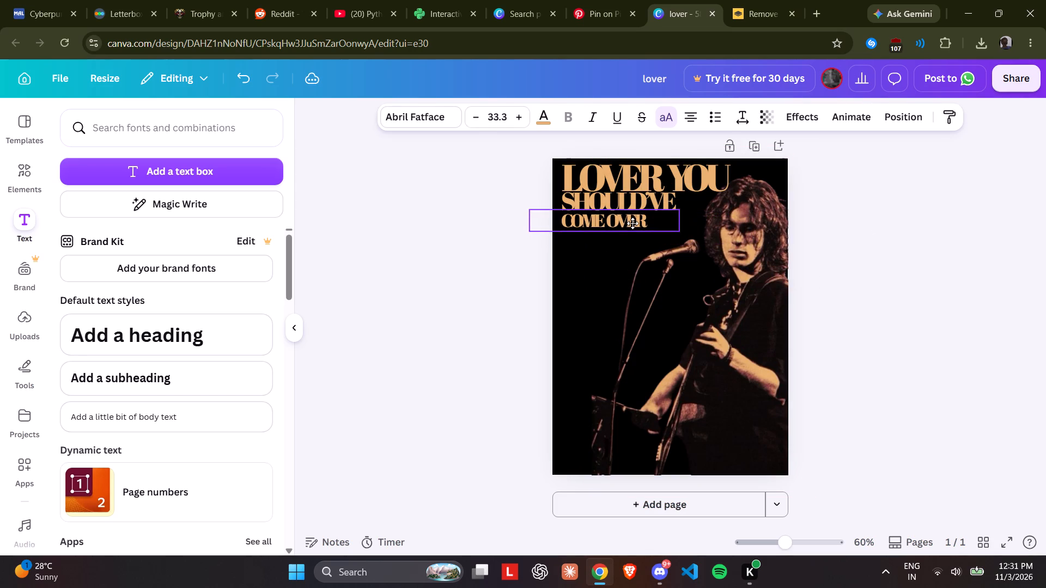
pyautogui.moveTo(633, 223); pyautogui.dragTo(634, 222)
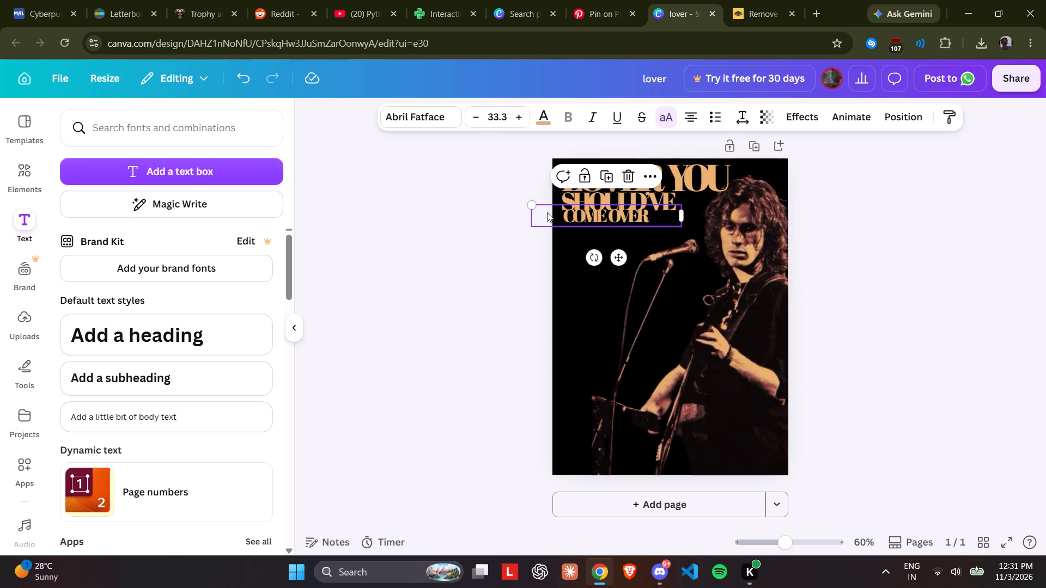
# Reduce the "COME OVER" line to a font size of about 30.7.
pyautogui.click(593, 219)
pyautogui.click(527, 206)
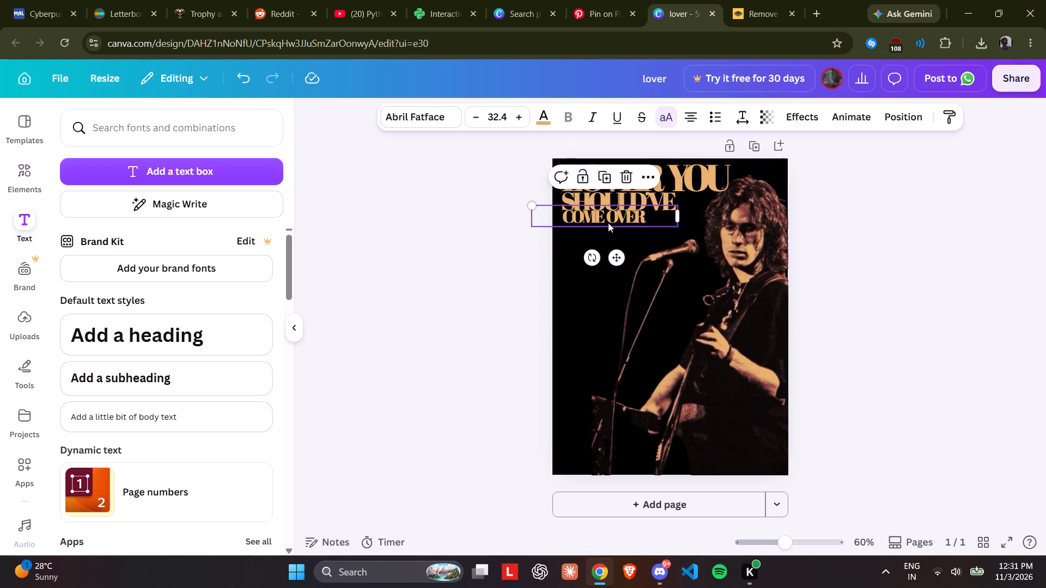
pyautogui.click(409, 256)
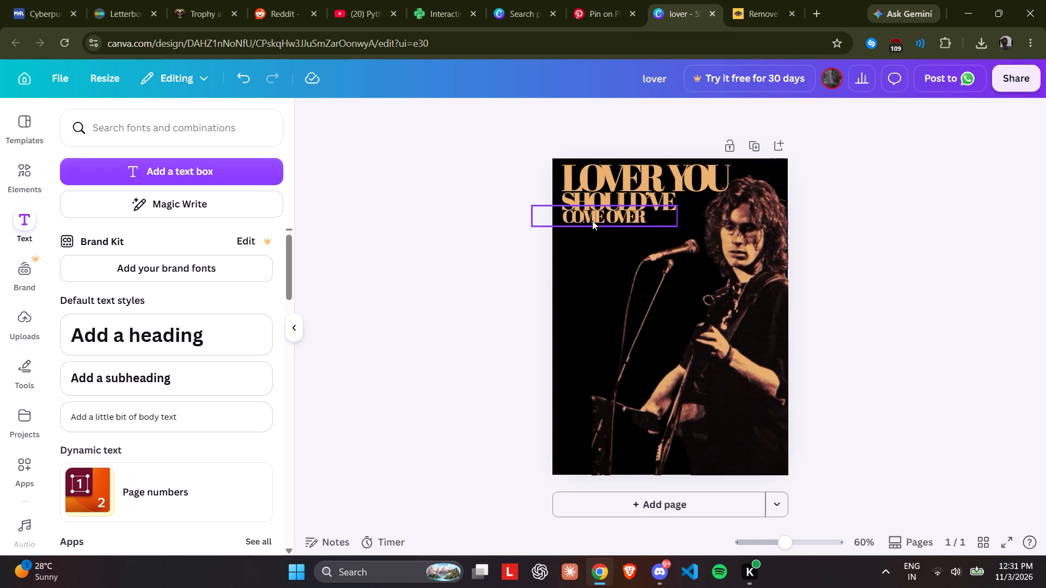
pyautogui.click(592, 220)
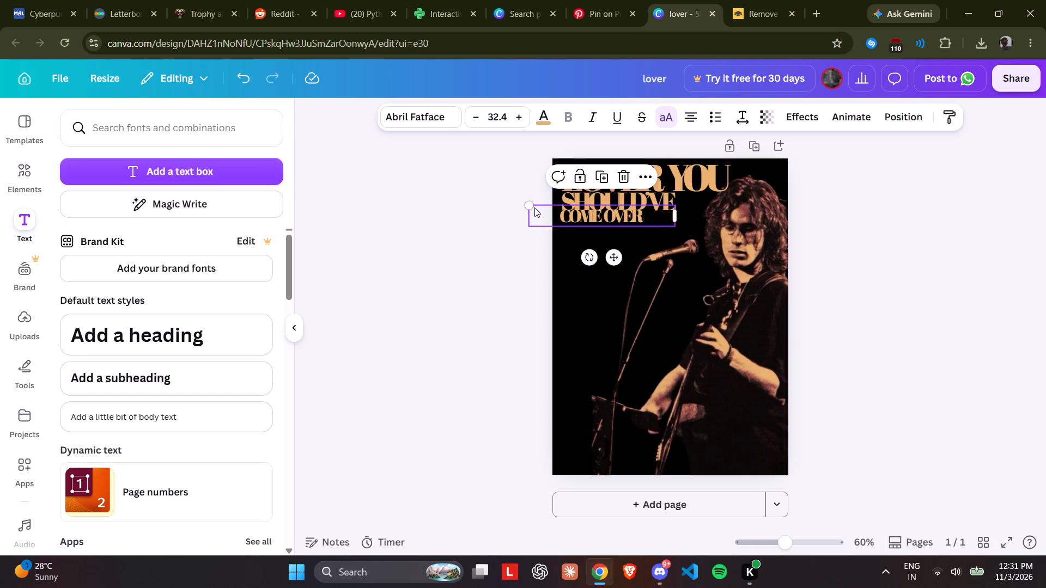
pyautogui.moveTo(532, 207); pyautogui.dragTo(539, 209)
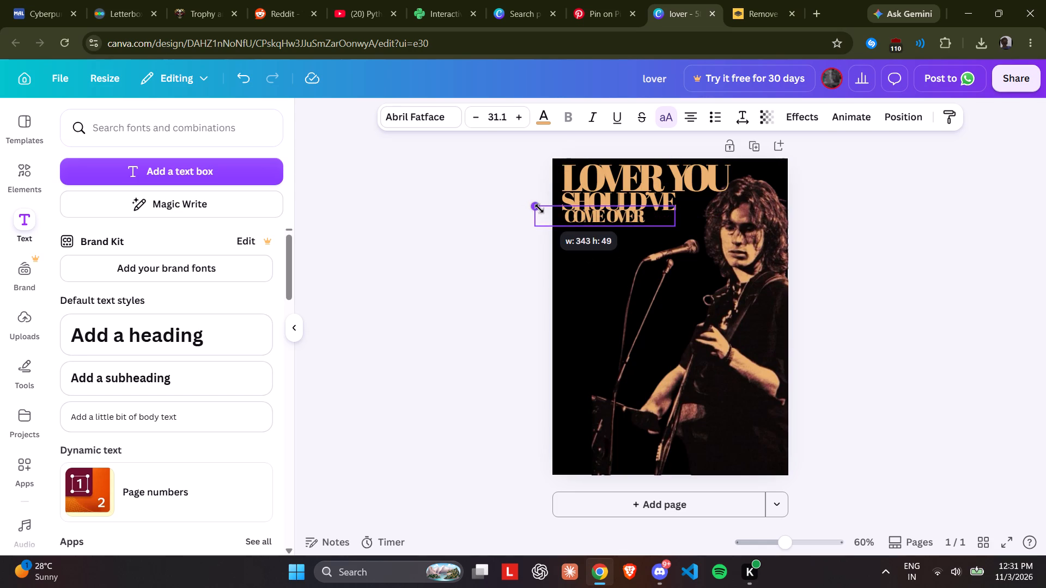
pyautogui.moveTo(539, 209); pyautogui.dragTo(540, 209)
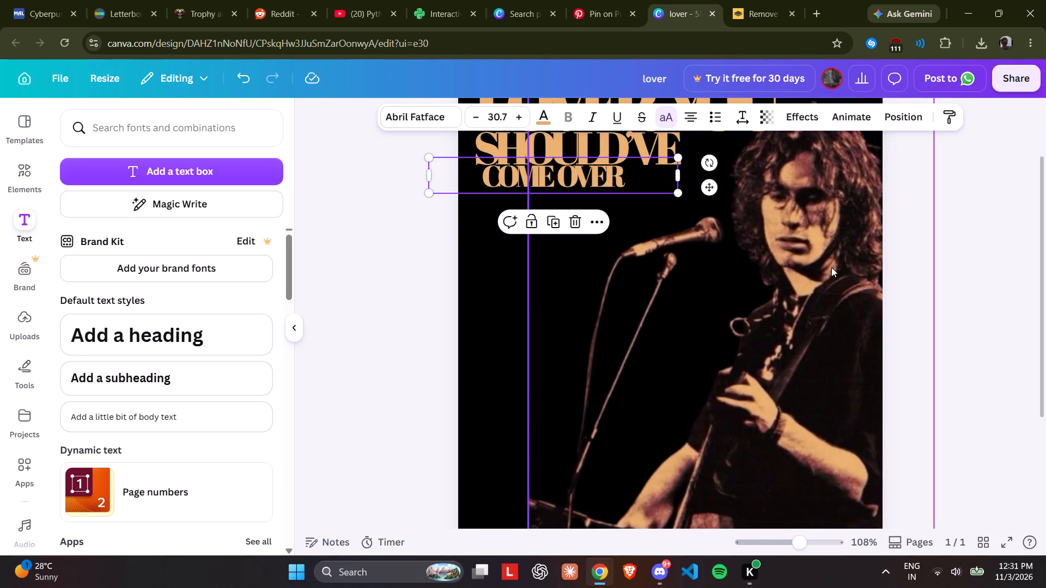
# Align the "COME OVER" line flush with the left edge of "SHOULD'VE", close beneath it.
pyautogui.hscroll(1, 831, 267)
pyautogui.scroll(6, 831, 267)
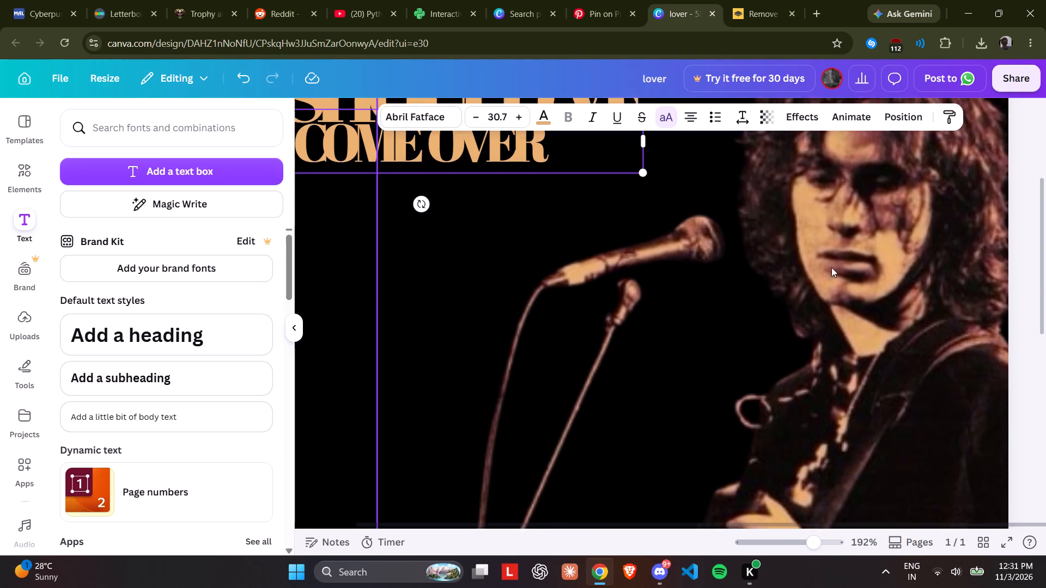
pyautogui.scroll(1, 831, 267)
pyautogui.moveTo(469, 280); pyautogui.dragTo(459, 285)
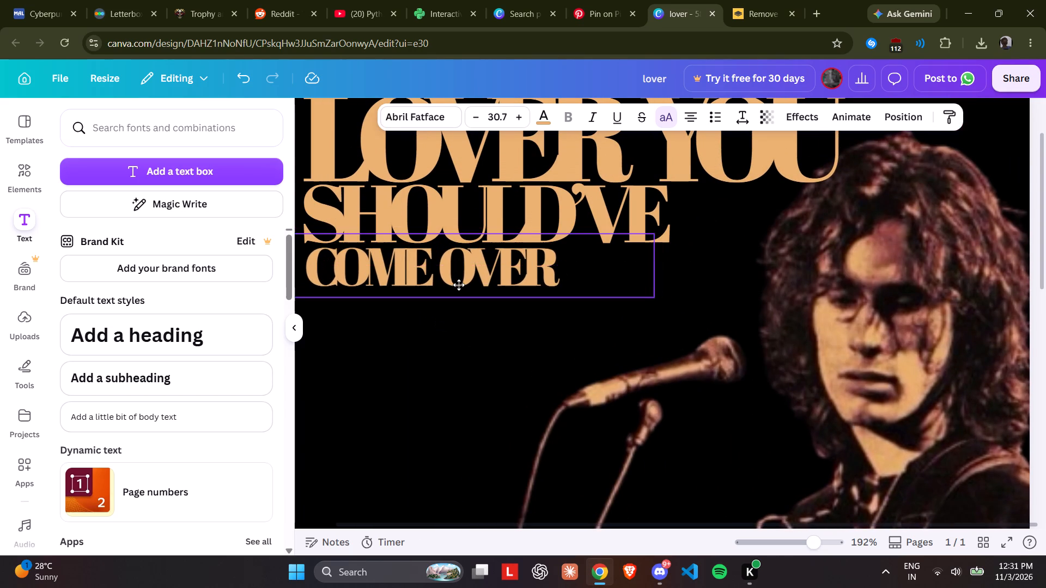
pyautogui.moveTo(459, 285); pyautogui.dragTo(454, 285)
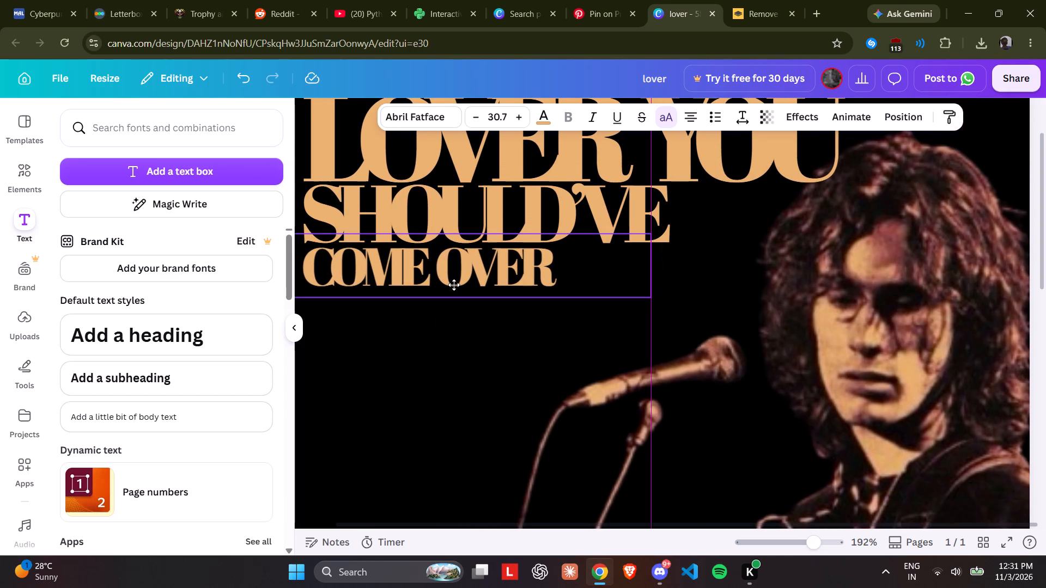
pyautogui.moveTo(454, 285); pyautogui.dragTo(453, 284)
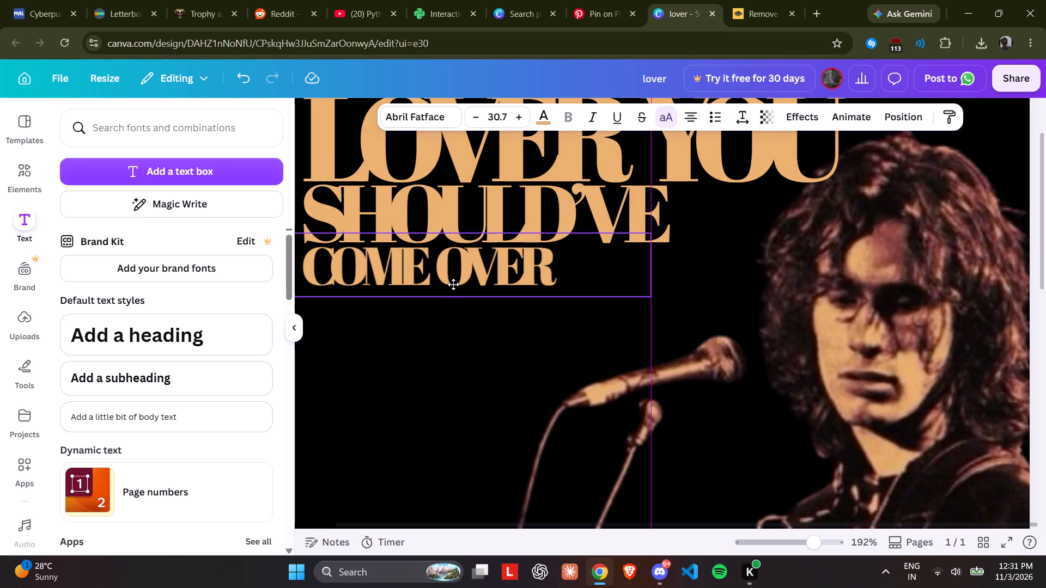
pyautogui.moveTo(453, 284); pyautogui.dragTo(453, 284)
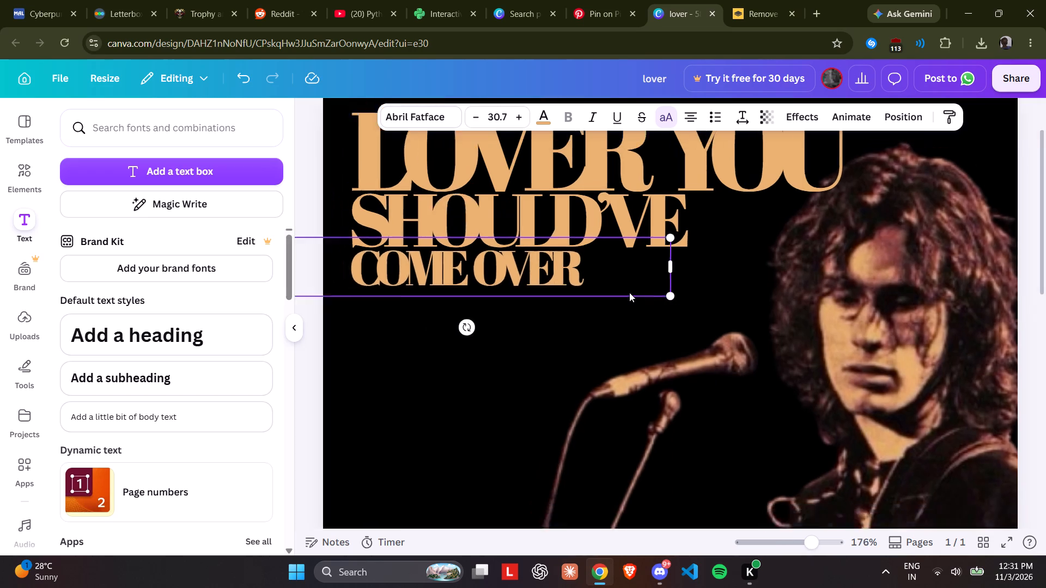
pyautogui.click(939, 249)
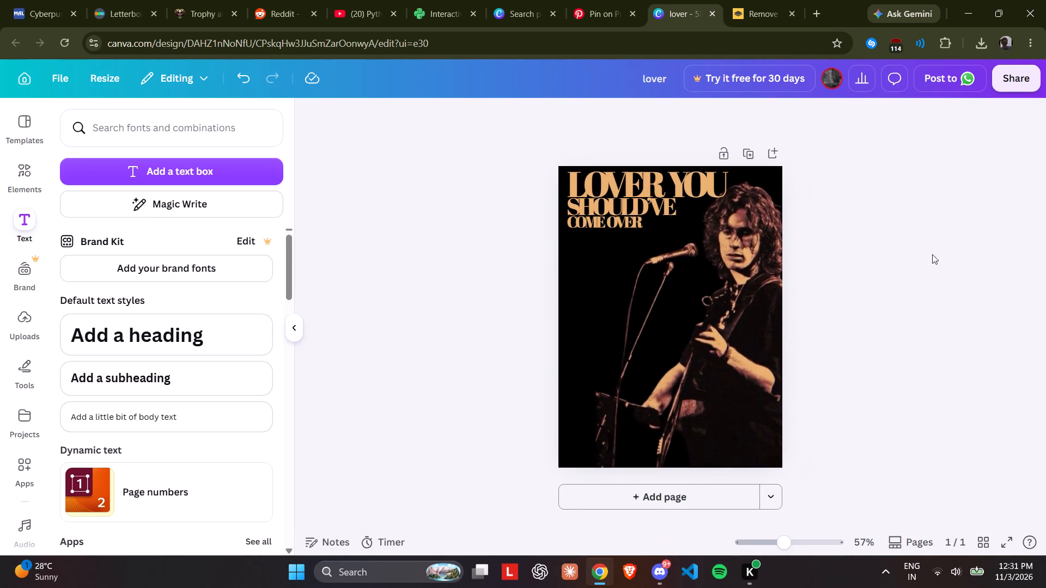
# Check the lyric text on the Pinterest reference, duplicate the "COME OVER" line in the design, and place the copy below the microphone.
pyautogui.click(570, 0)
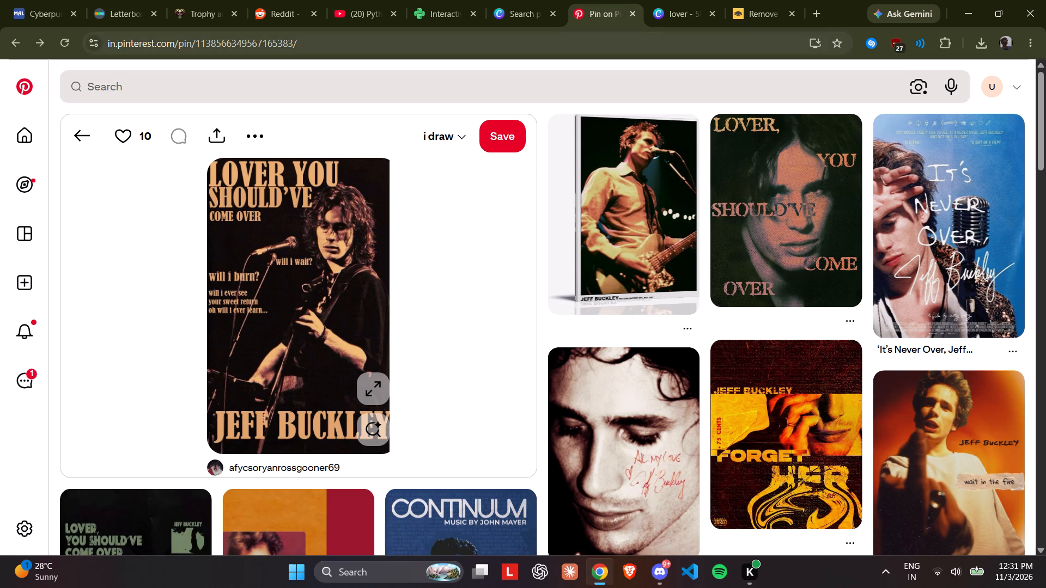
pyautogui.hscroll(1, 137, 296)
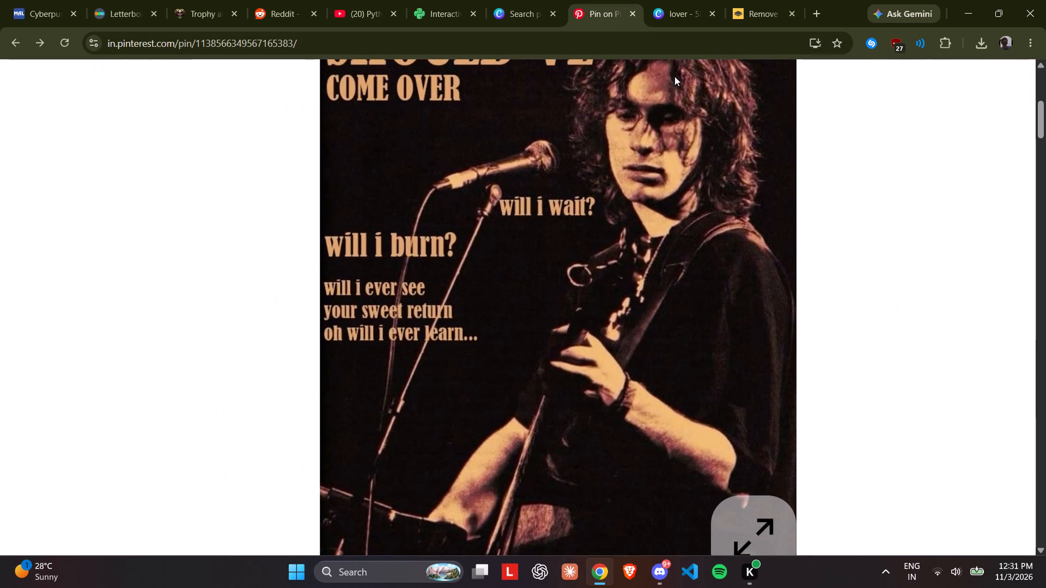
pyautogui.click(670, 2)
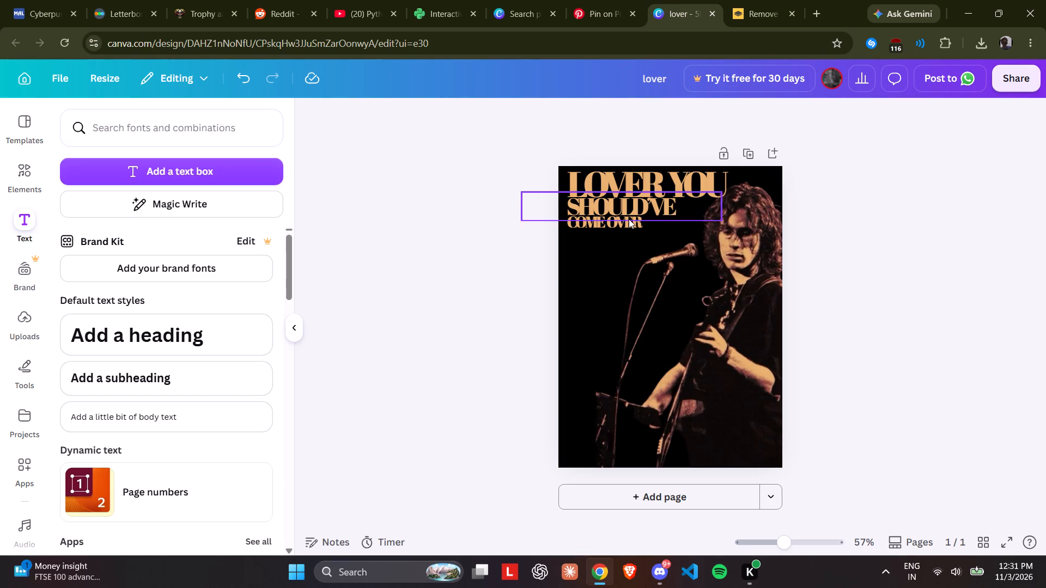
pyautogui.click(629, 219)
pyautogui.click(605, 180)
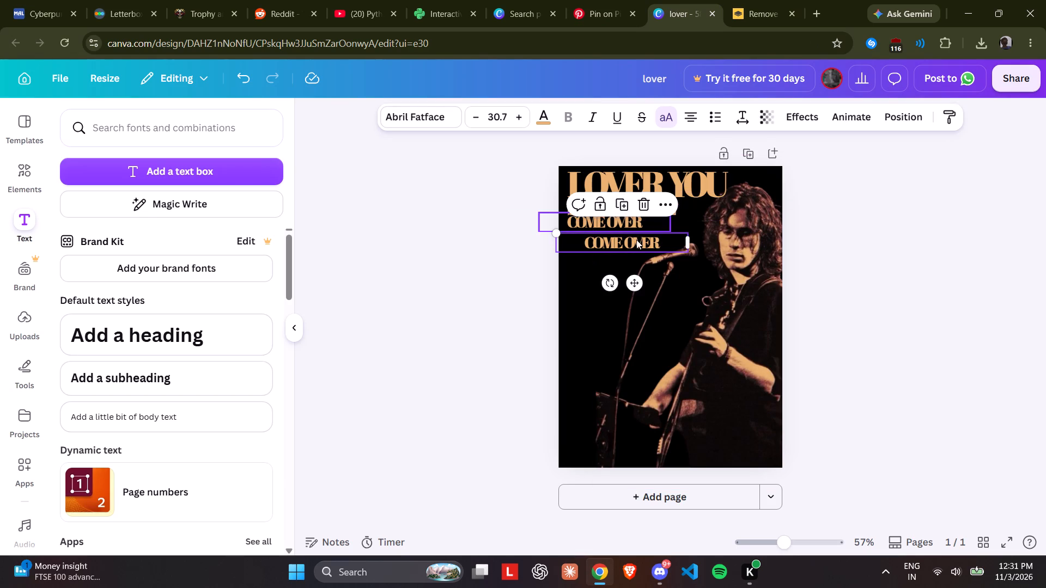
pyautogui.moveTo(644, 239); pyautogui.dragTo(686, 278)
# Replace the text of the copied line below the microphone with "will i wait?".
pyautogui.doubleClick(687, 275)
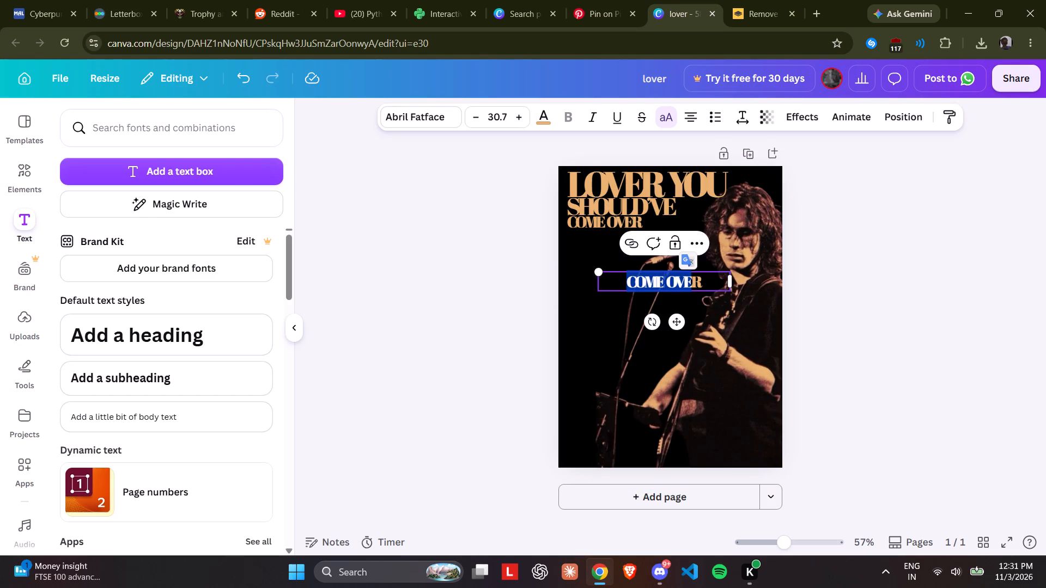
pyautogui.write('wil')
pyautogui.press('BackSpace')
pyautogui.press('BackSpace')
pyautogui.press('BackSpace')
pyautogui.press('BackSpace')
pyautogui.press('BackSpace')
pyautogui.press('BackSpace')
pyautogui.press('BackSpace')
pyautogui.press('BackSpace')
pyautogui.press('BackSpace')
pyautogui.press('BackSpace')
pyautogui.press('BackSpace')
pyautogui.press('BackSpace')
pyautogui.press('BackSpace')
pyautogui.press('BackSpace')
pyautogui.press('BackSpace')
pyautogui.press('BackSpace')
pyautogui.press('BackSpace')
pyautogui.press('BackSpace')
pyautogui.press('BackSpace')
pyautogui.press('BackSpace')
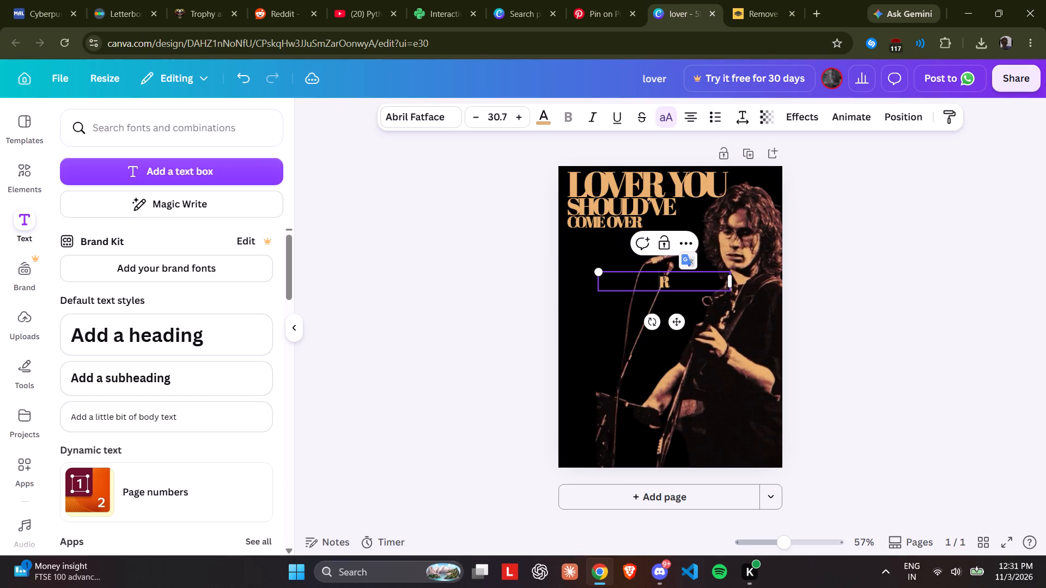
pyautogui.press('Right')
pyautogui.press('Right')
pyautogui.press('Right')
pyautogui.press('Right')
pyautogui.press('Right')
pyautogui.press('BackSpace')
pyautogui.write('will i')
pyautogui.press('BackSpace')
pyautogui.press('space')
pyautogui.press('space')
pyautogui.press('space')
pyautogui.press('space')
pyautogui.press('space')
pyautogui.write('i wait')
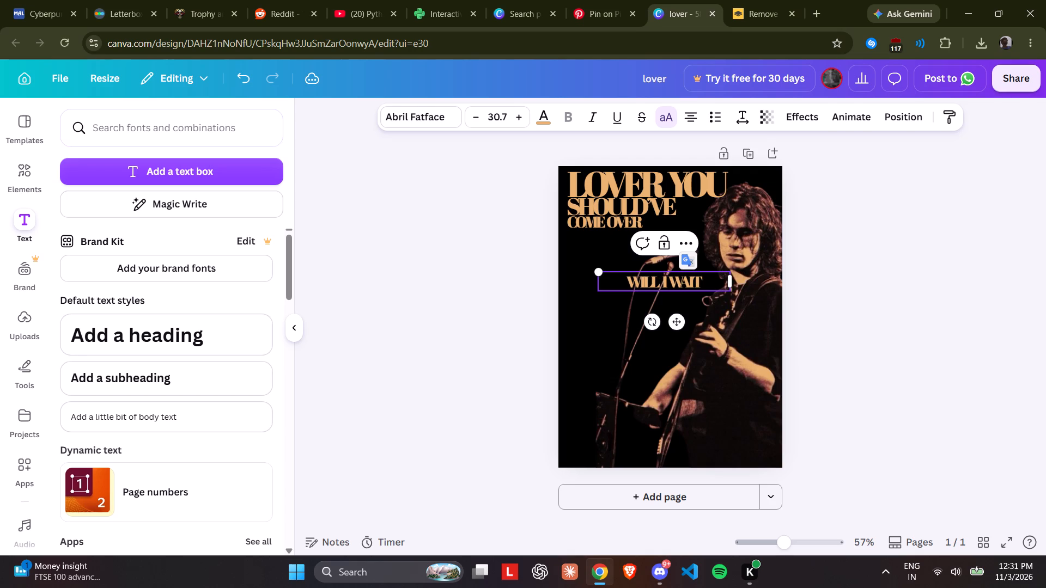
pyautogui.press('Up')
pyautogui.hotkey('shift', '?')
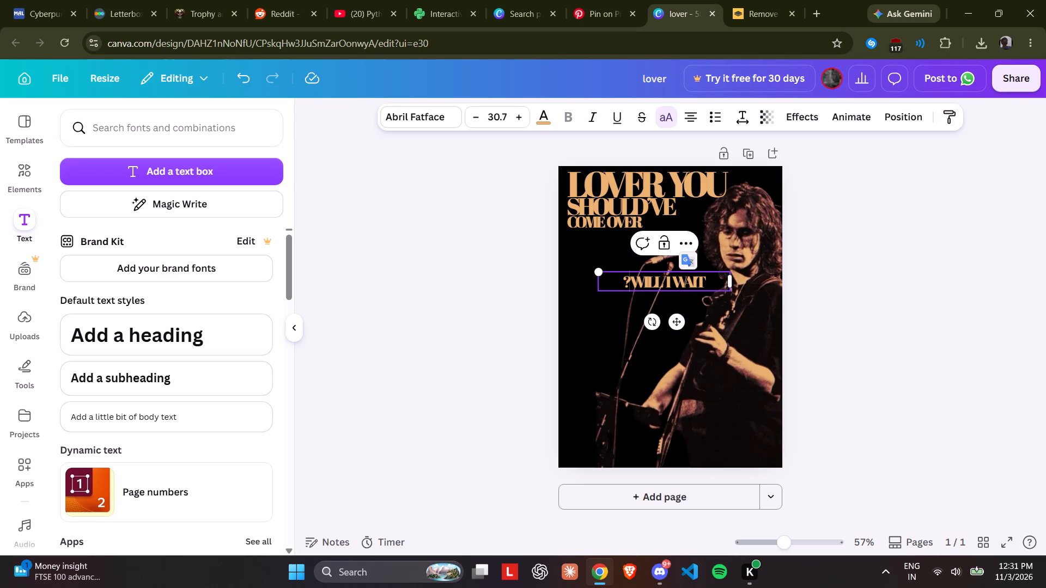
pyautogui.hotkey('ctrl', 'z')
pyautogui.press('Right')
pyautogui.press('Right')
pyautogui.press('Right')
pyautogui.press('Right')
pyautogui.press('Right')
pyautogui.press('Right')
pyautogui.press('Right')
pyautogui.press('Right')
pyautogui.press('Right')
pyautogui.press('Right')
pyautogui.press('Right')
pyautogui.press('Right')
pyautogui.press('Right')
pyautogui.press('Right')
pyautogui.press('Right')
pyautogui.press('Right')
pyautogui.press('Right')
pyautogui.press('Right')
pyautogui.press('Right')
pyautogui.press('Right')
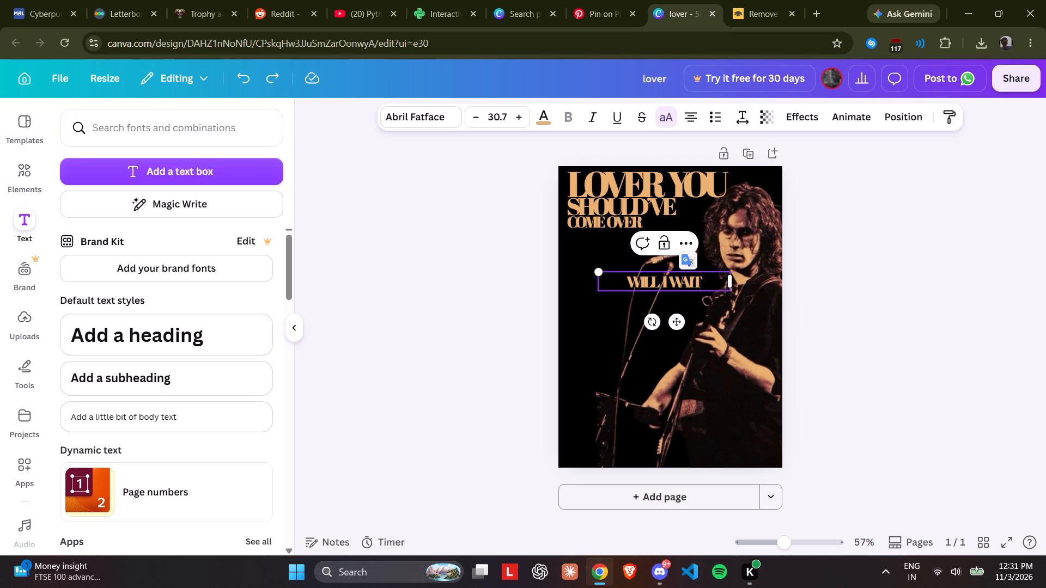
pyautogui.hotkey('shift', '?')
pyautogui.click(879, 220)
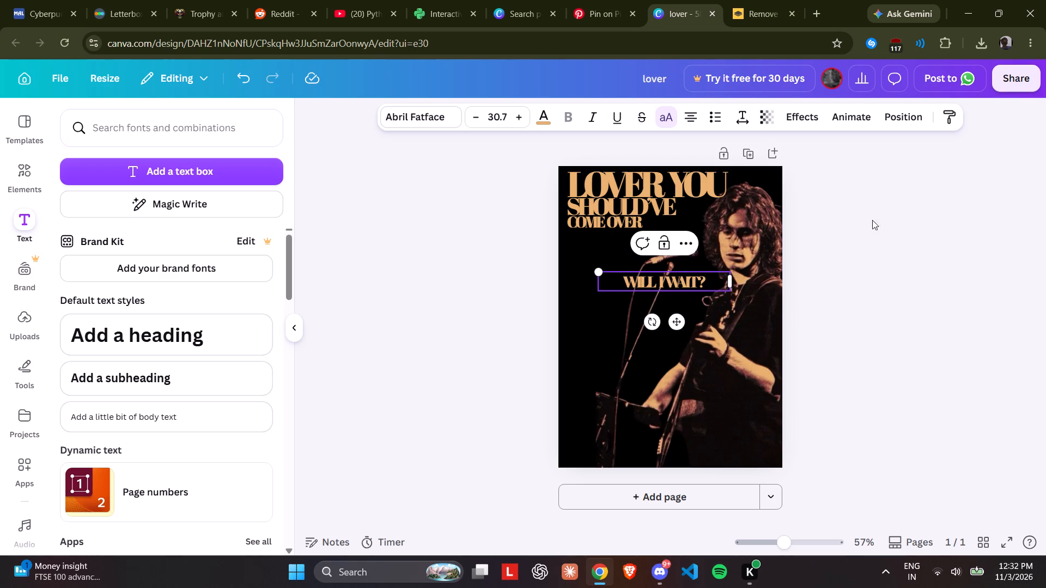
# Shrink the "WILL I WAIT?" line to a font size of about 16.3 and place it just below the microphone, beside the singer.
pyautogui.click(686, 275)
pyautogui.moveTo(597, 270); pyautogui.dragTo(615, 279)
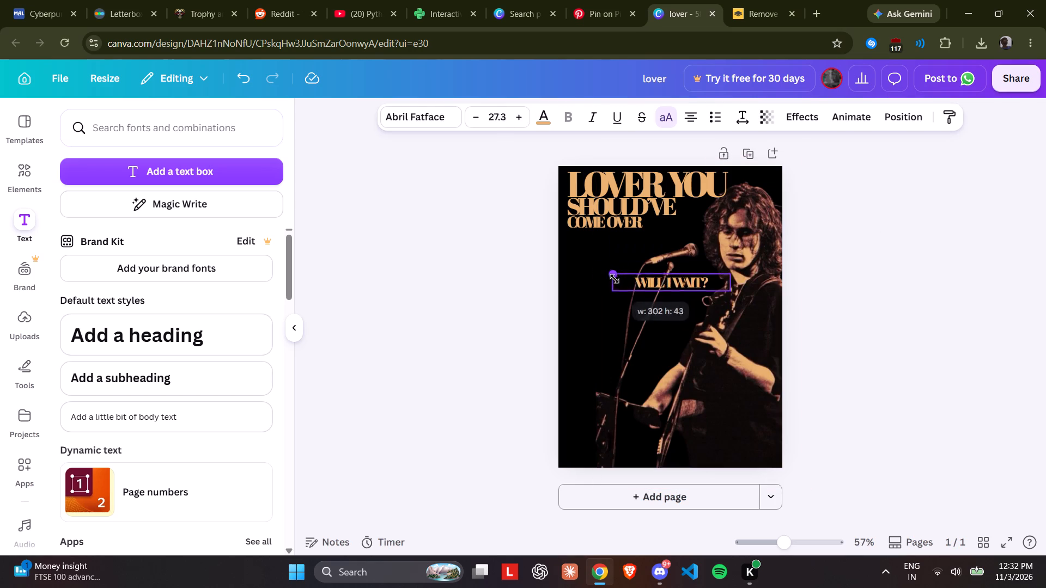
pyautogui.moveTo(615, 279); pyautogui.dragTo(656, 291)
pyautogui.click(882, 289)
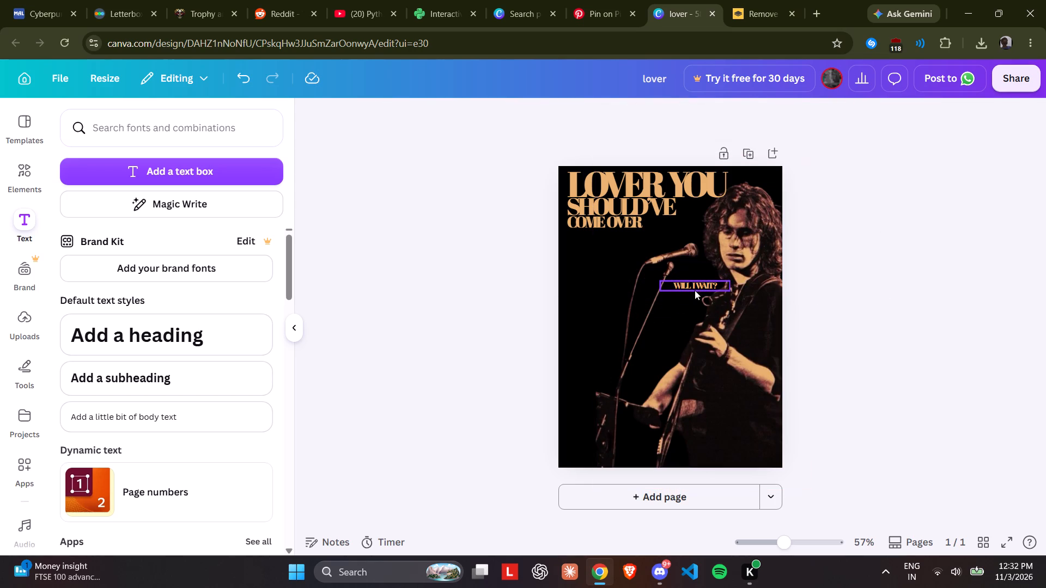
pyautogui.click(699, 284)
pyautogui.click(889, 203)
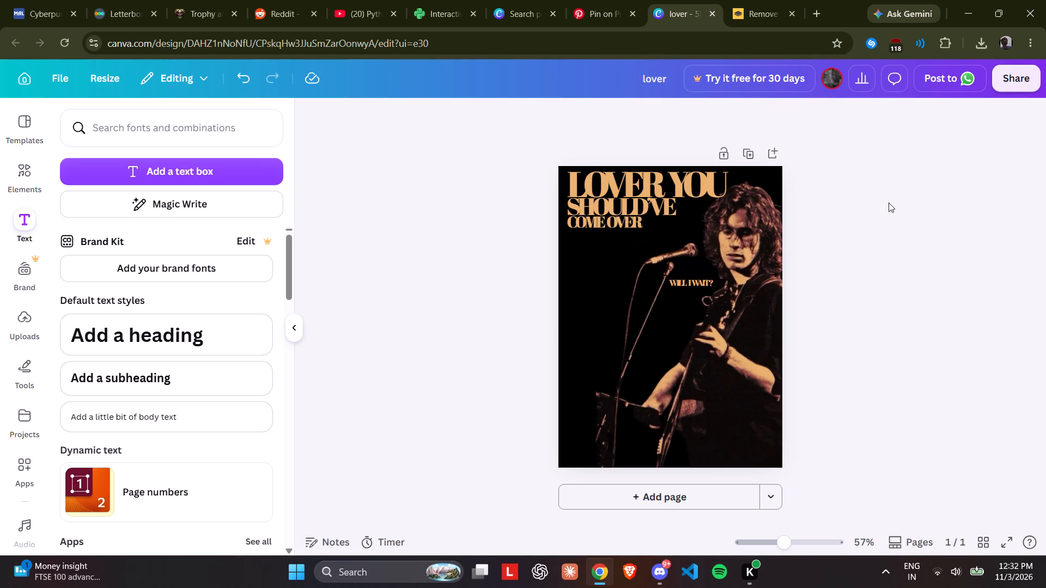
# Set the letter spacing of the "WILL I WAIT?" line to -1.
pyautogui.click(699, 279)
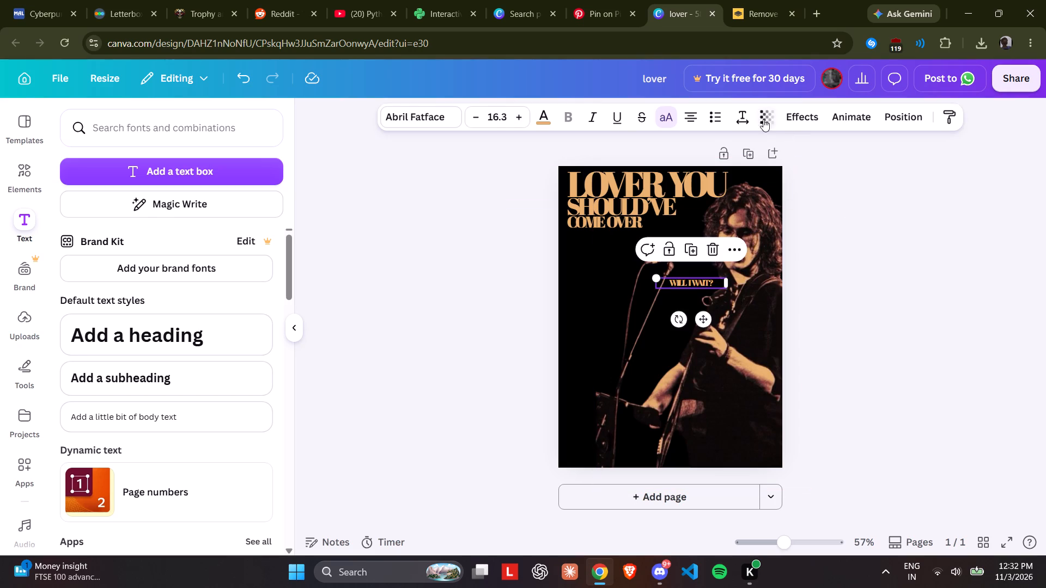
pyautogui.click(740, 120)
pyautogui.click(692, 175)
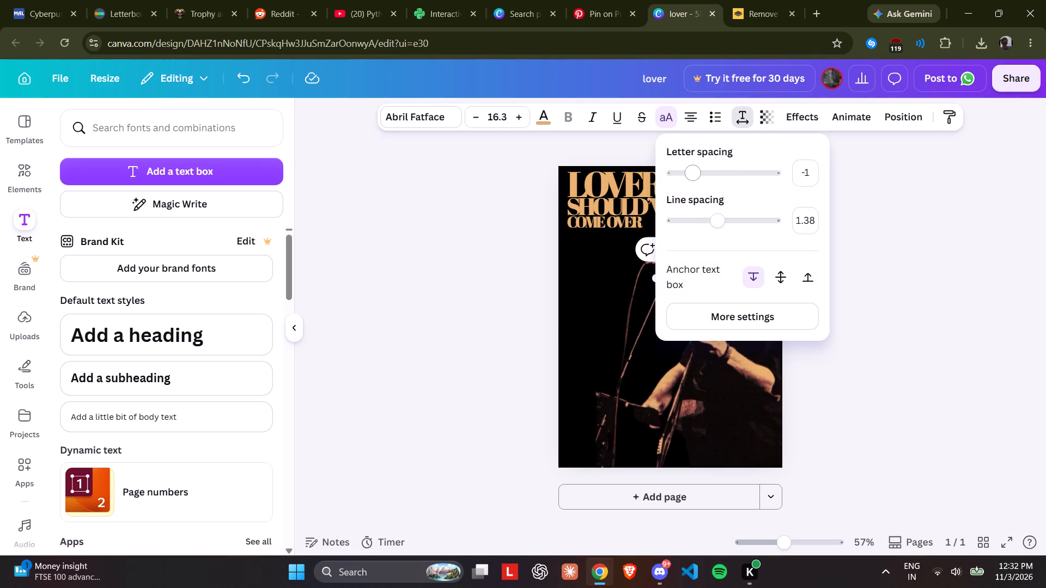
pyautogui.click(915, 203)
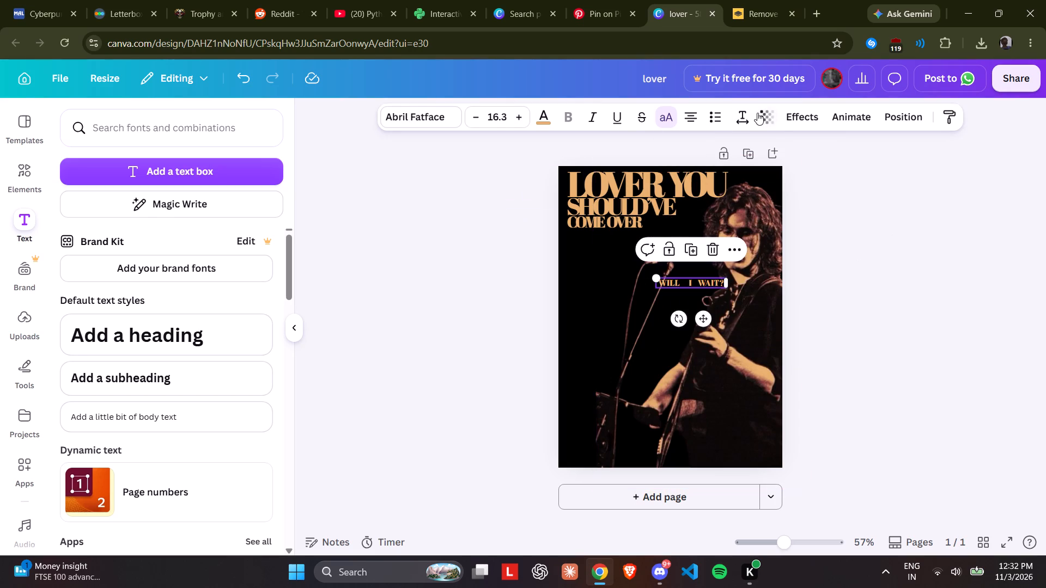
pyautogui.click(745, 116)
pyautogui.click(877, 183)
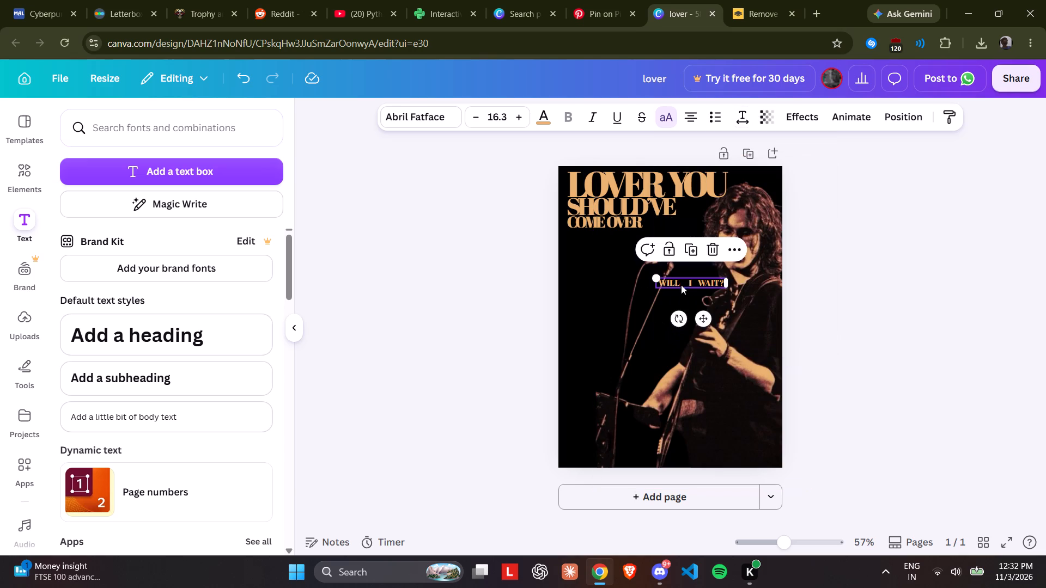
# Remove the surplus spaces before and after the "I" in the "WILL I WAIT?" line.
pyautogui.click(689, 281)
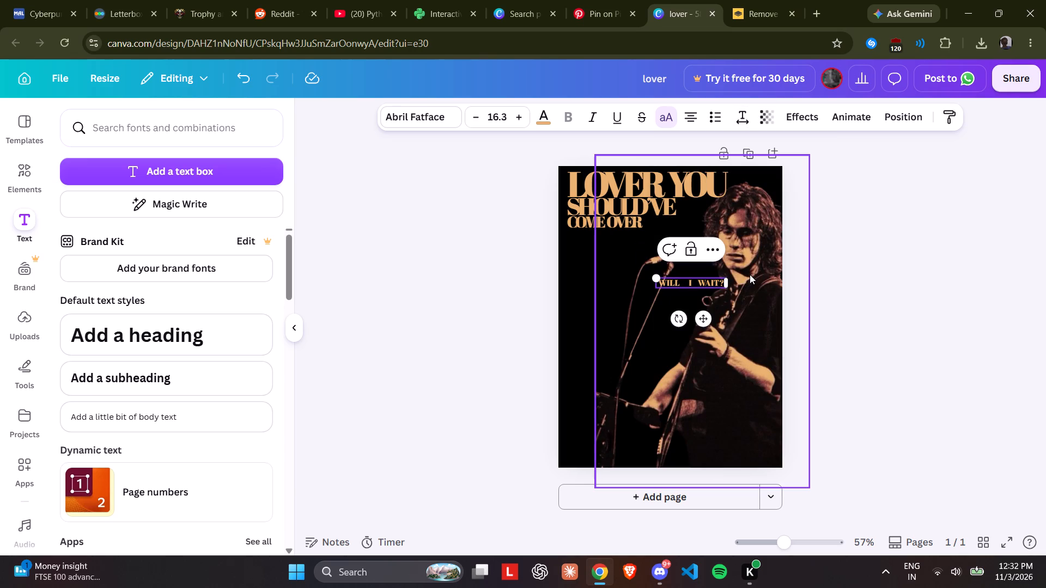
pyautogui.press('BackSpace')
pyautogui.press('BackSpace')
pyautogui.press('Right')
pyautogui.press('Right')
pyautogui.press('Right')
pyautogui.press('Right')
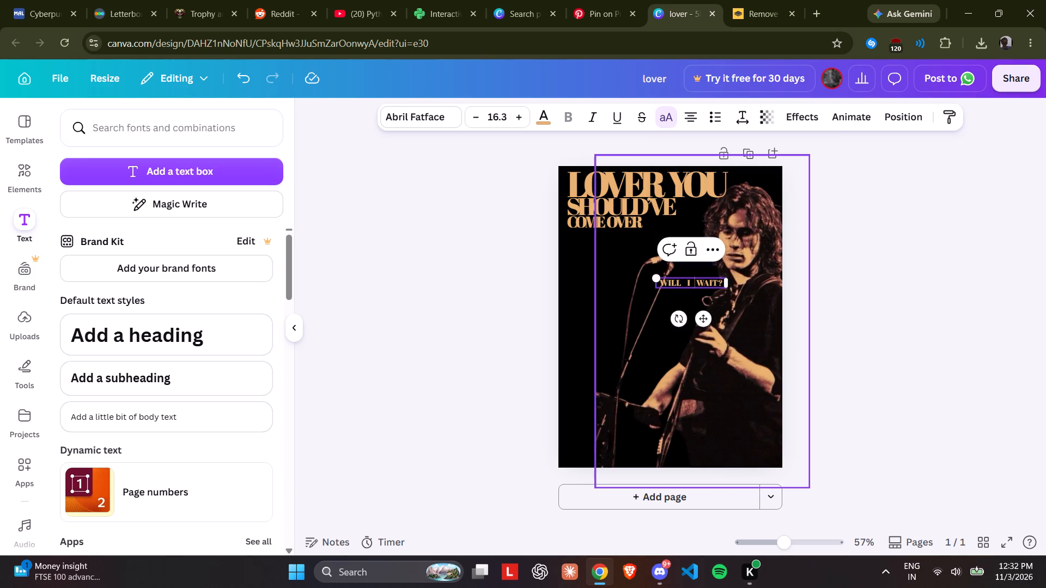
pyautogui.press('BackSpace')
pyautogui.press('BackSpace')
pyautogui.press('Left')
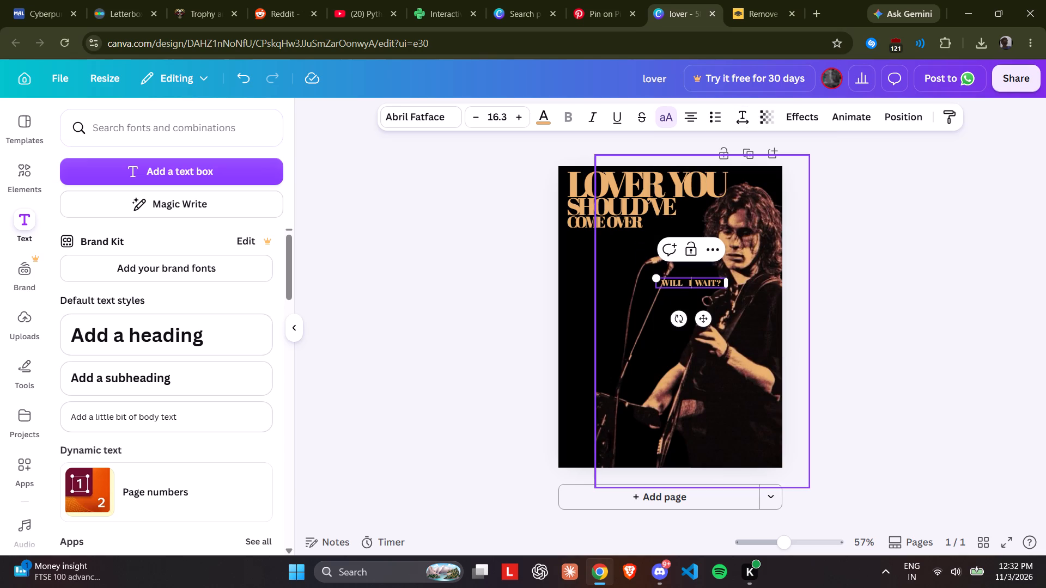
pyautogui.press('Left')
pyautogui.press('BackSpace')
pyautogui.click(813, 247)
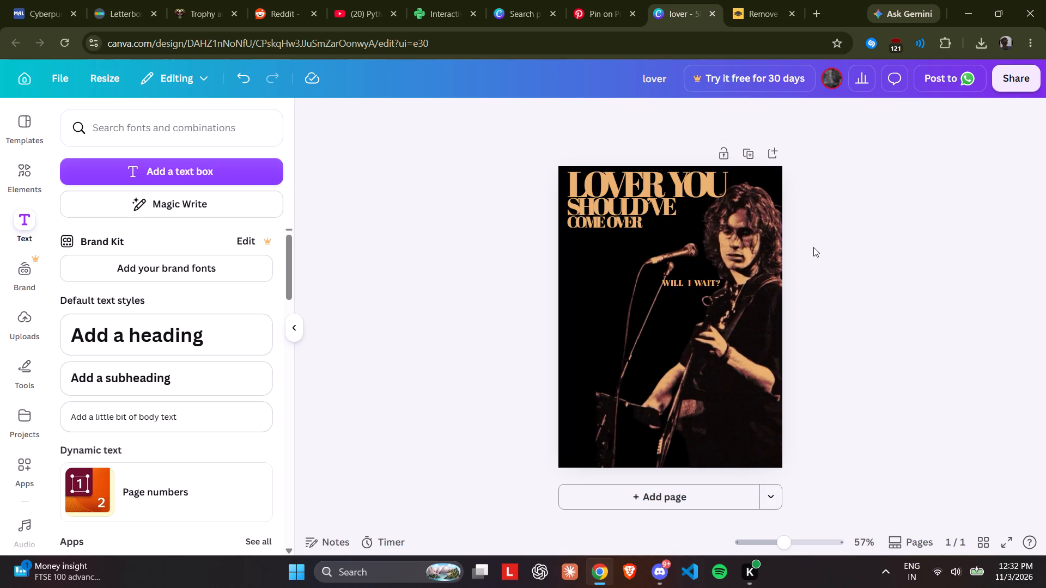
# Shrink the "WILL I WAIT?" line to a font size of about 14.7 and move it up closer to the microphone.
pyautogui.click(683, 281)
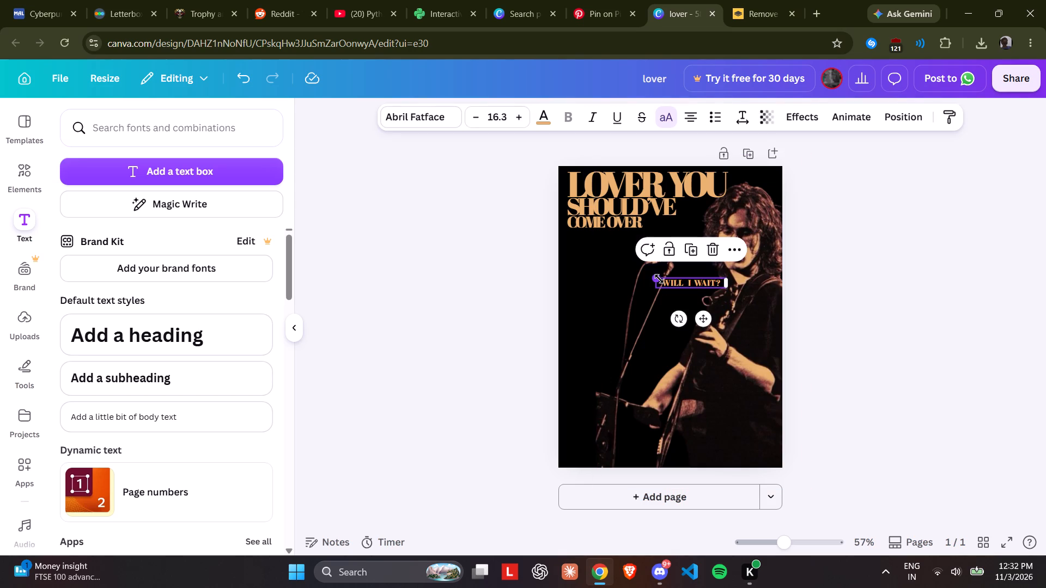
pyautogui.moveTo(659, 279); pyautogui.dragTo(666, 280)
pyautogui.click(945, 231)
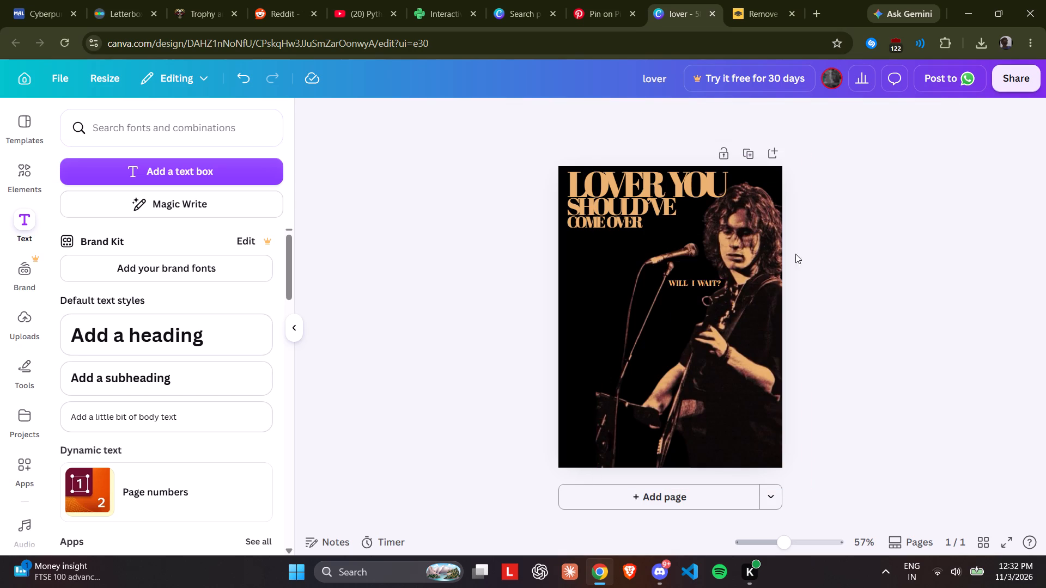
pyautogui.click(616, 24)
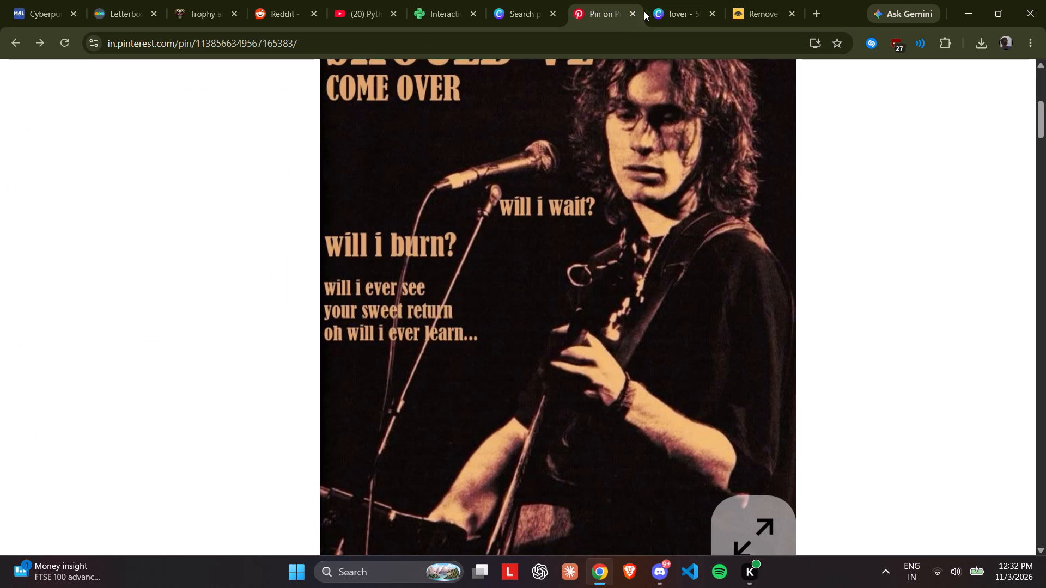
pyautogui.click(658, 0)
pyautogui.moveTo(695, 278); pyautogui.dragTo(688, 265)
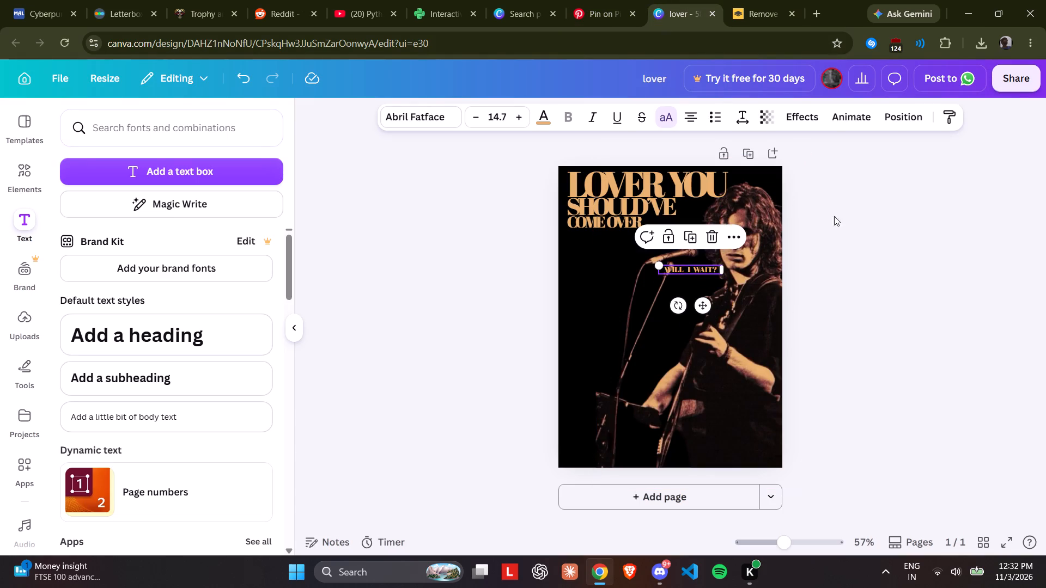
pyautogui.click(846, 222)
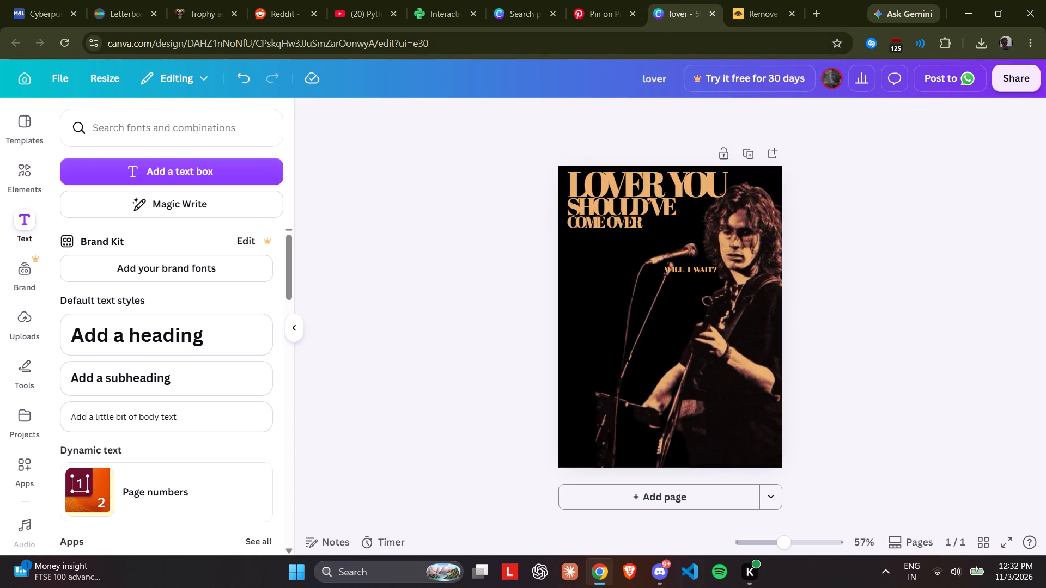
# Shrink the "WILL I WAIT?" line to a font size of about 13.2 and place it between the microphone stand and the singer, matching the reference poster.
pyautogui.click(604, 17)
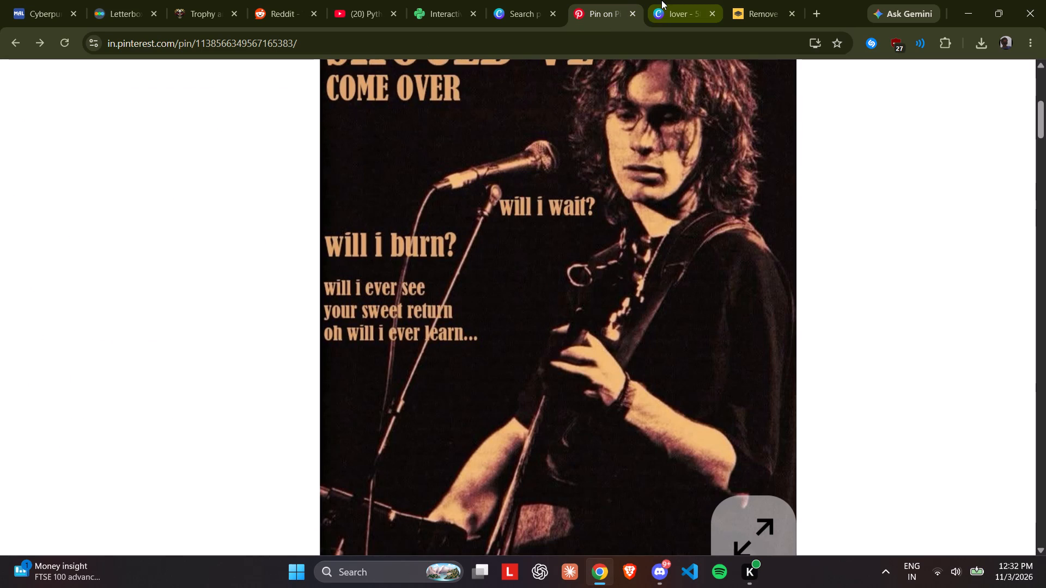
pyautogui.click(661, 0)
pyautogui.hscroll(1, 864, 347)
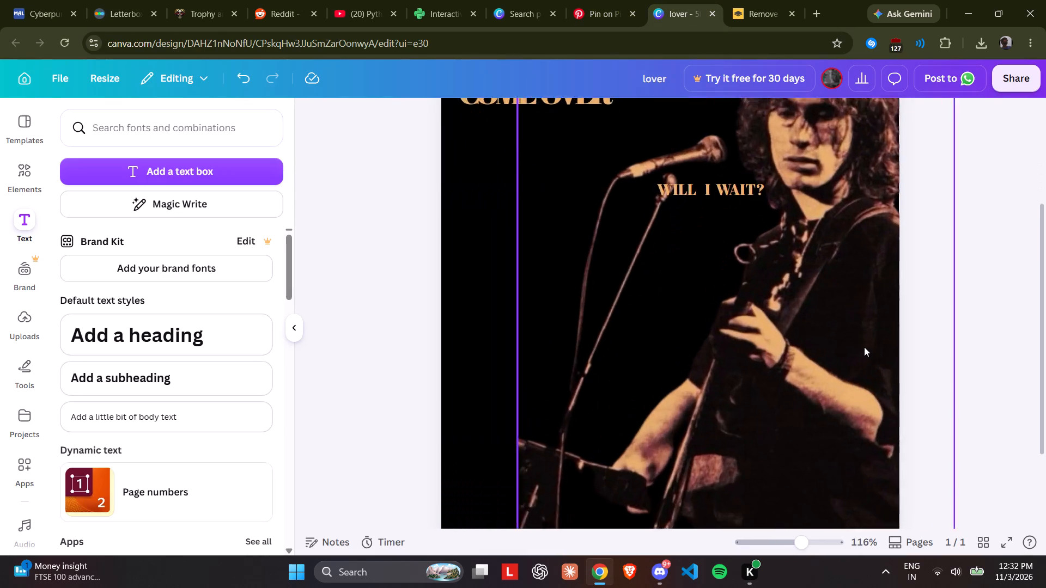
pyautogui.scroll(4, 755, 218)
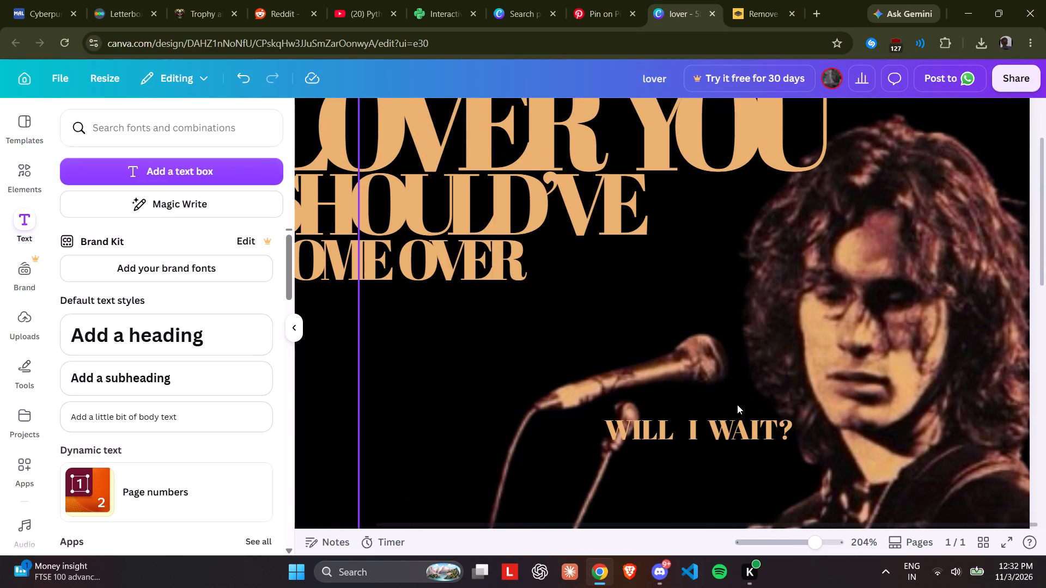
pyautogui.moveTo(702, 423); pyautogui.dragTo(728, 435)
pyautogui.moveTo(610, 423); pyautogui.dragTo(631, 428)
pyautogui.moveTo(729, 445); pyautogui.dragTo(719, 447)
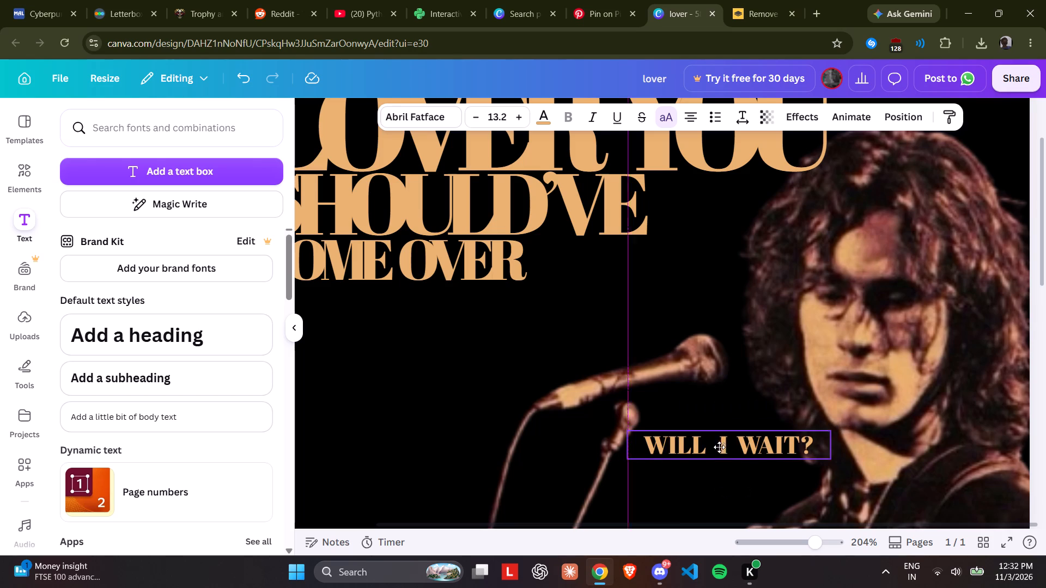
pyautogui.moveTo(719, 447); pyautogui.dragTo(707, 448)
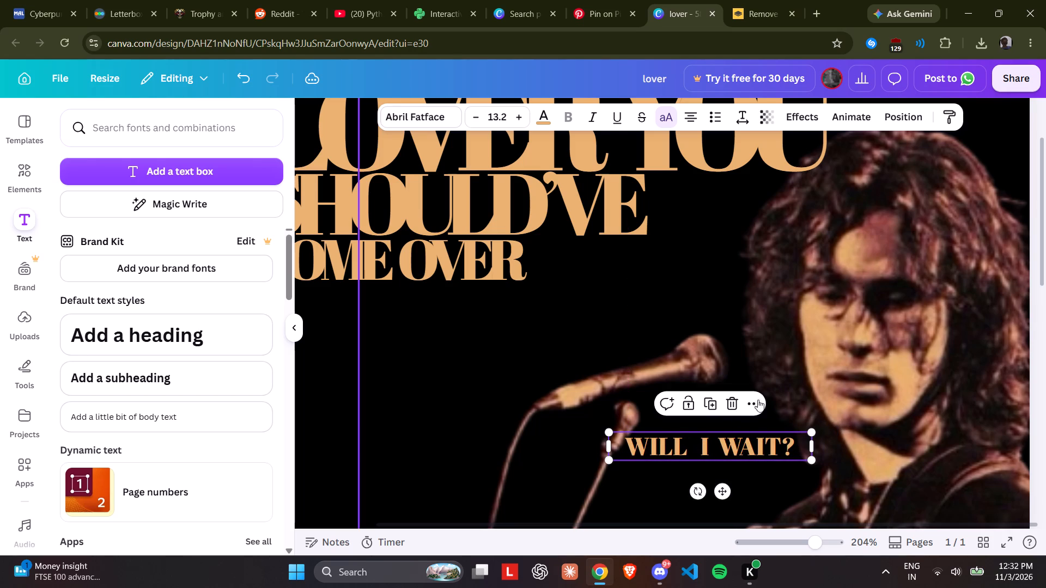
pyautogui.click(843, 354)
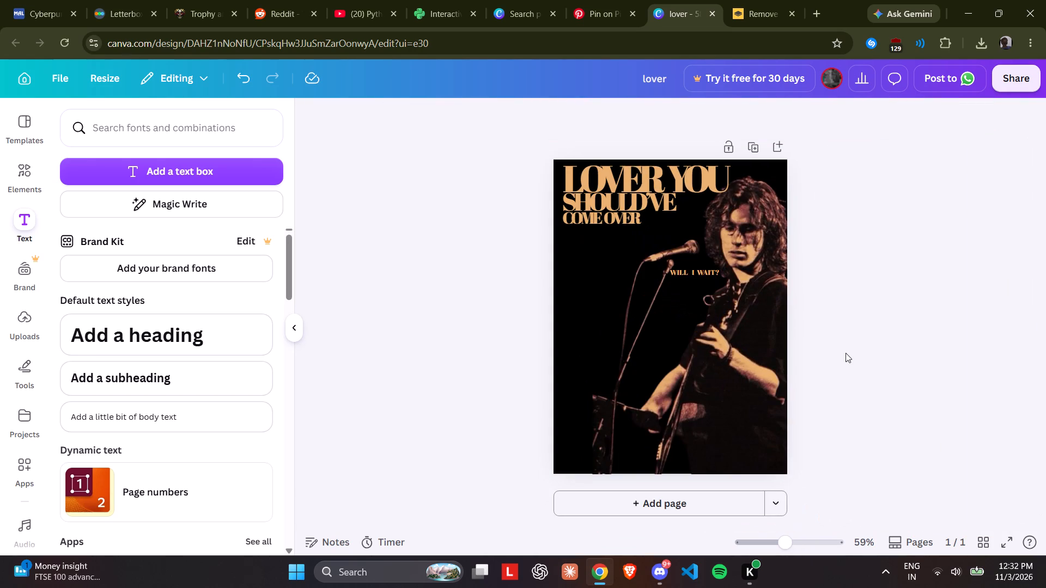
# Duplicate the "WILL I WAIT?" line and place the copy below it, beside the microphone stand.
pyautogui.click(593, 0)
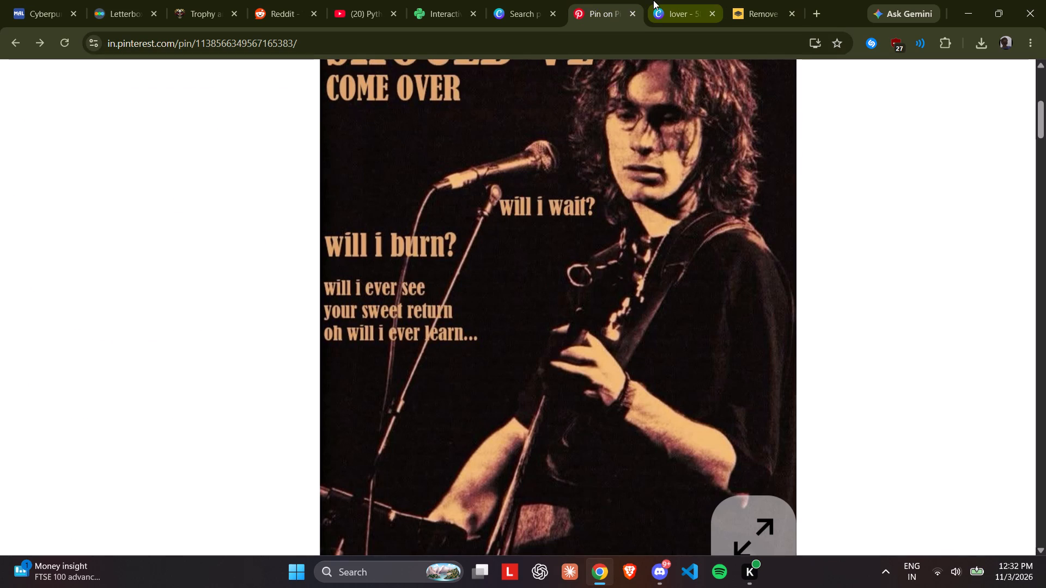
pyautogui.click(653, 0)
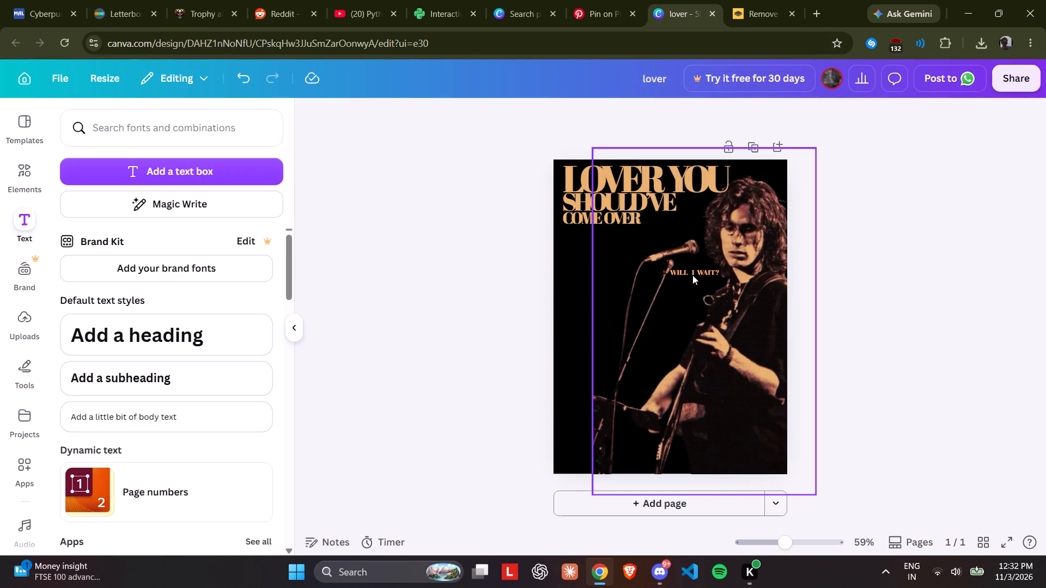
pyautogui.click(692, 275)
pyautogui.click(698, 243)
pyautogui.moveTo(705, 280); pyautogui.dragTo(674, 310)
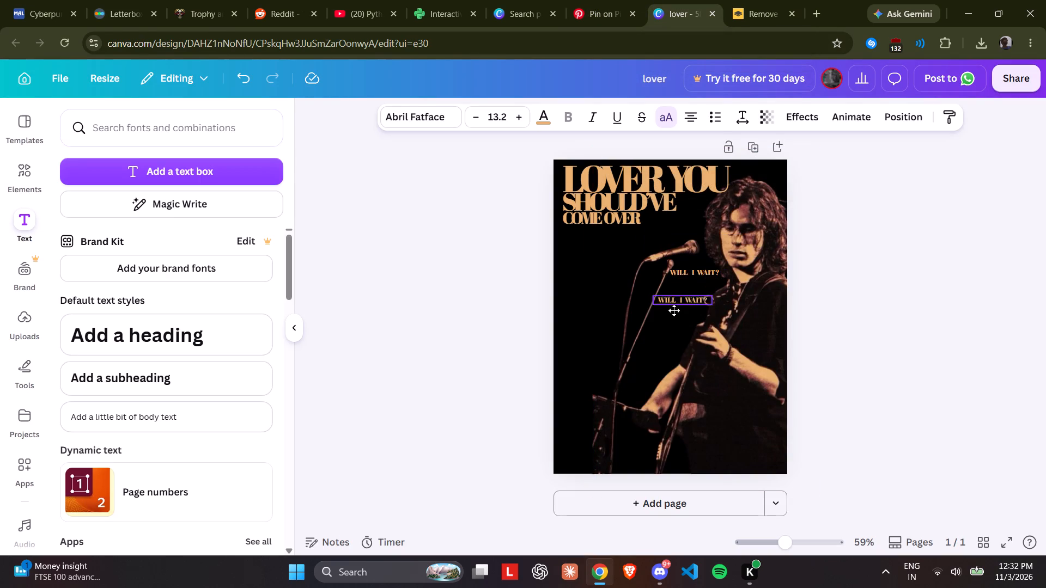
pyautogui.moveTo(674, 310); pyautogui.dragTo(666, 322)
# Replace the text of the copied lyric line with "will i burn?".
pyautogui.doubleClick(665, 322)
pyautogui.press('BackSpace')
pyautogui.write('will')
pyautogui.press('space')
pyautogui.press('space')
pyautogui.press('BackSpace')
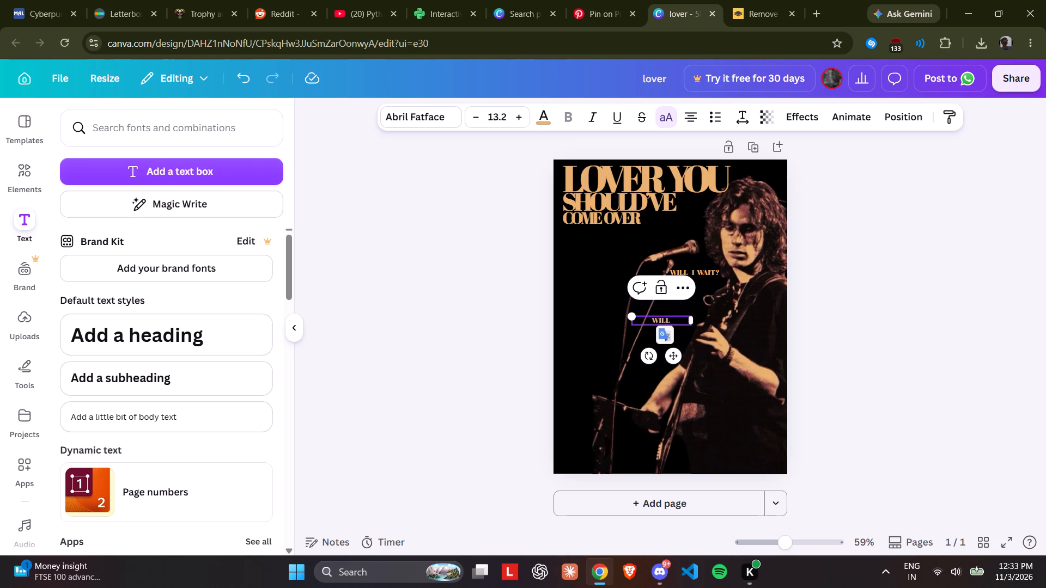
pyautogui.press('i')
pyautogui.press('BackSpace')
pyautogui.press('space')
pyautogui.write('i burn')
pyautogui.write('??')
pyautogui.press('BackSpace')
pyautogui.click(844, 254)
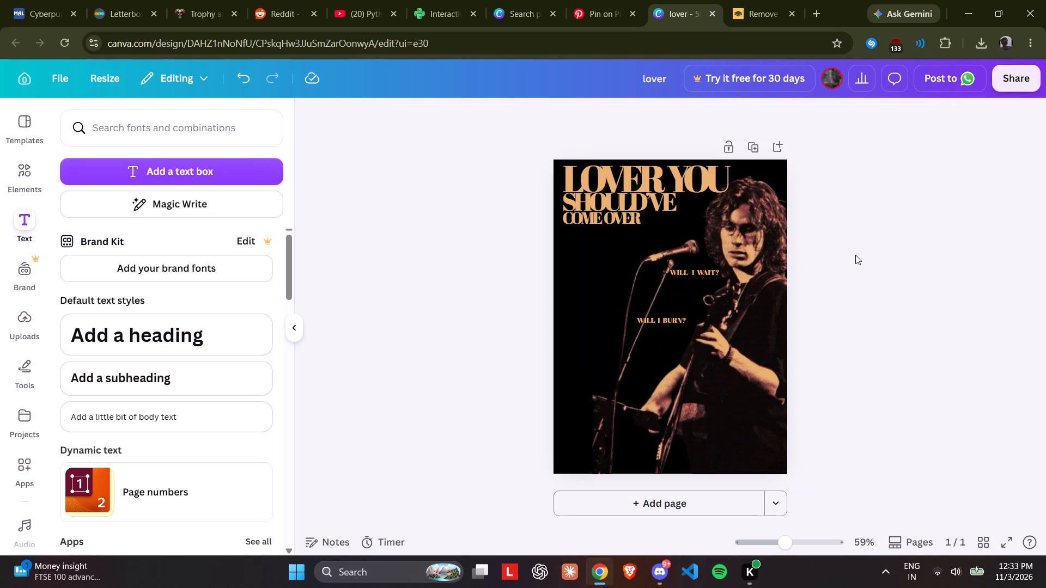
# Move the "WILL I BURN?" line left of the microphone stand, set its font size to 19.2 and widen its box to fit one line.
pyautogui.moveTo(667, 318); pyautogui.dragTo(619, 281)
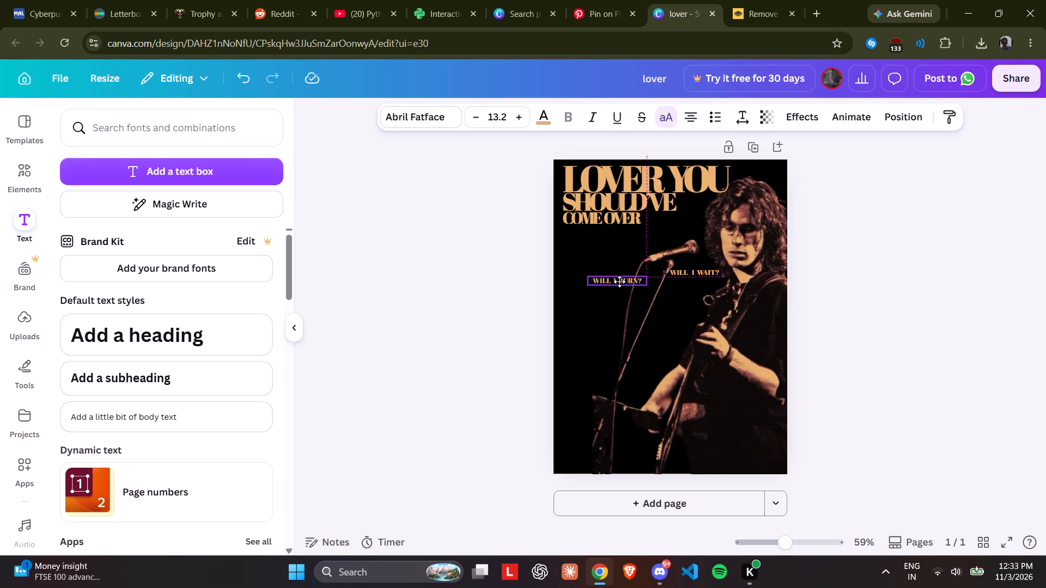
pyautogui.moveTo(619, 281); pyautogui.dragTo(616, 275)
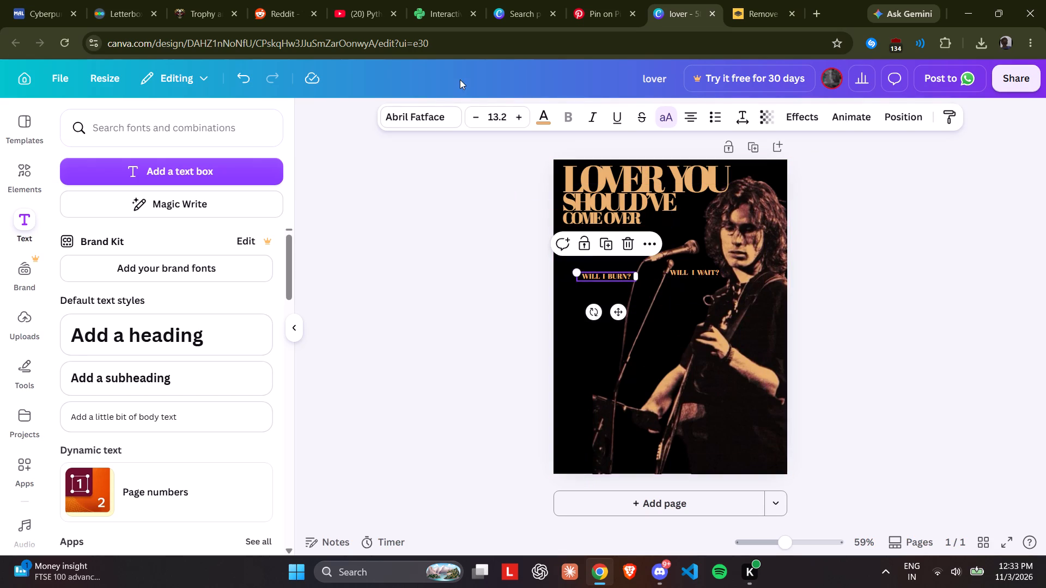
pyautogui.click(512, 112)
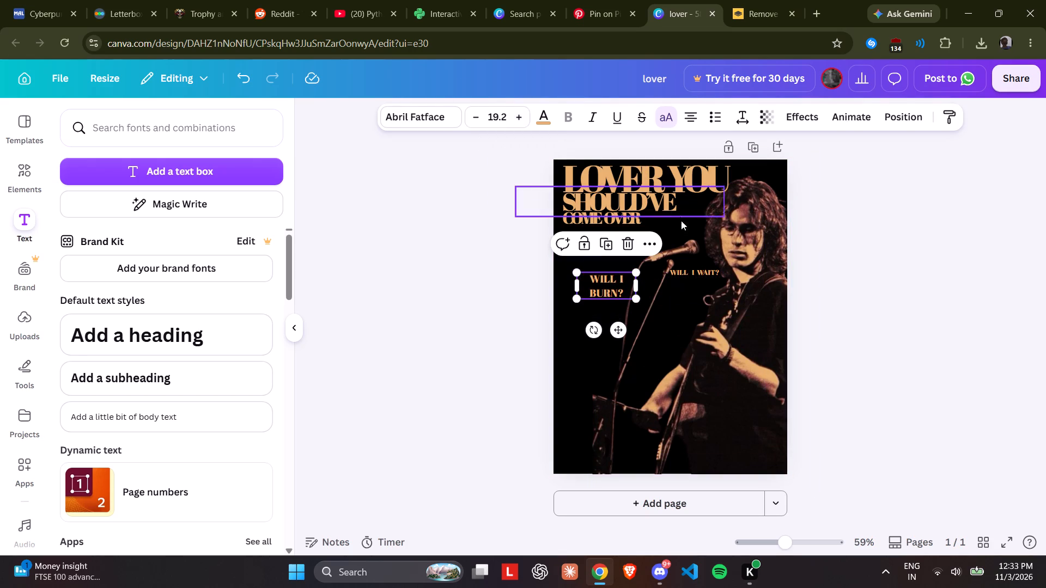
pyautogui.moveTo(641, 287); pyautogui.dragTo(657, 288)
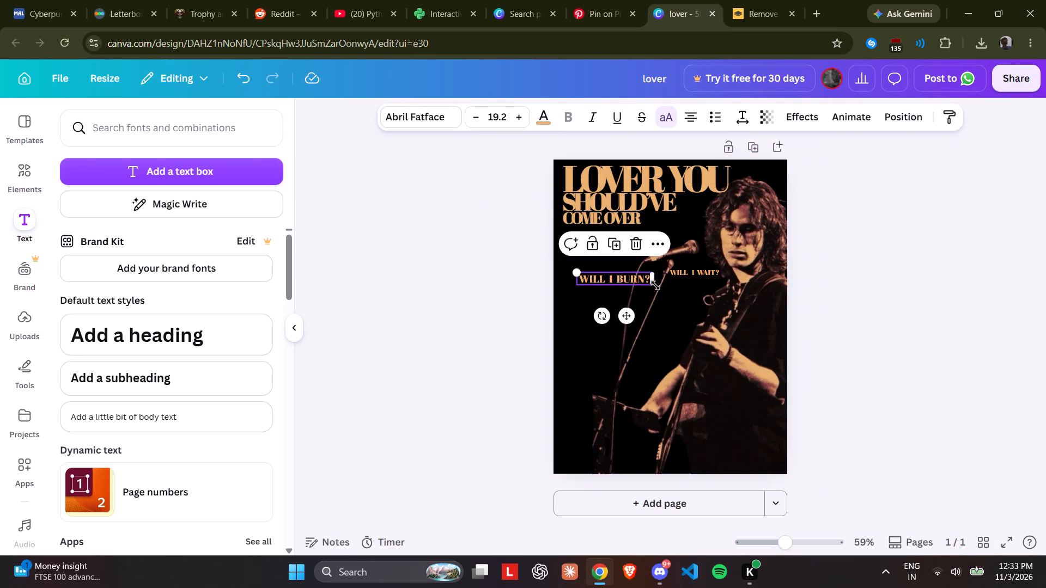
# Position the "WILL I BURN?" line near the poster's left edge, slightly lower than the "WILL I WAIT?" line, following the reference poster.
pyautogui.moveTo(640, 275); pyautogui.dragTo(634, 282)
pyautogui.click(815, 210)
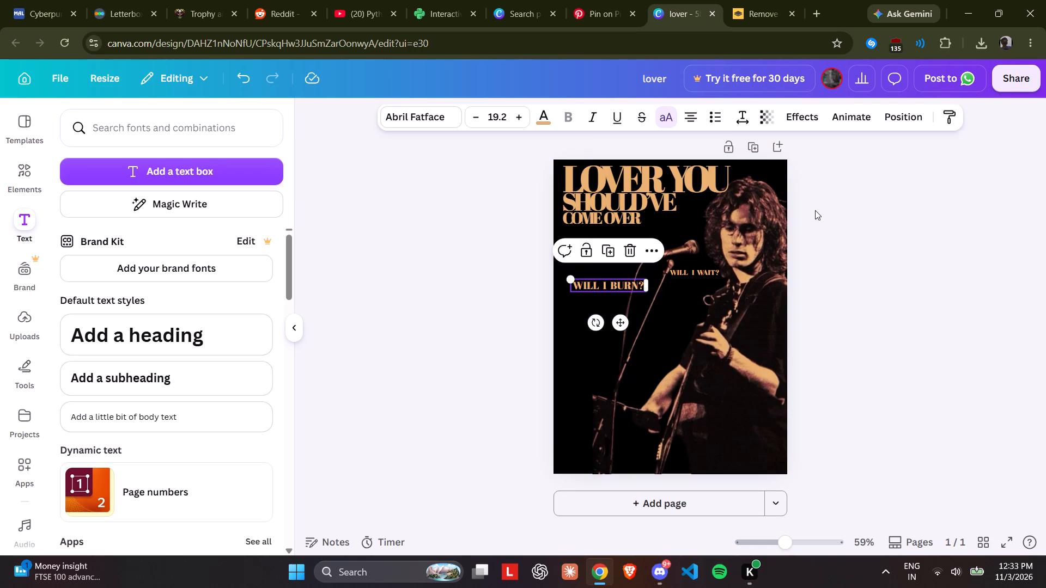
pyautogui.moveTo(629, 280); pyautogui.dragTo(629, 290)
pyautogui.click(601, 14)
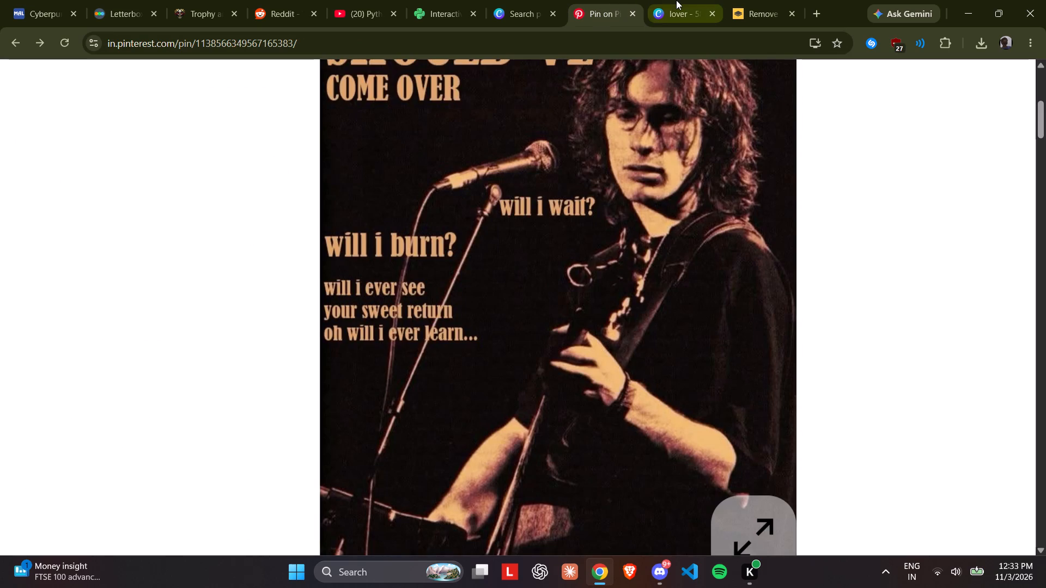
pyautogui.click(676, 0)
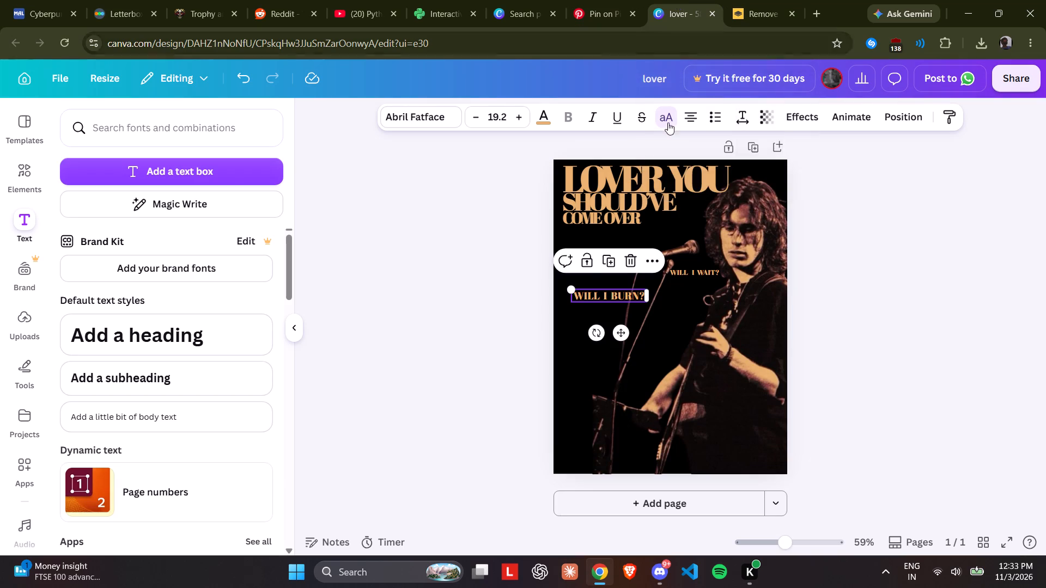
pyautogui.moveTo(613, 297); pyautogui.dragTo(608, 296)
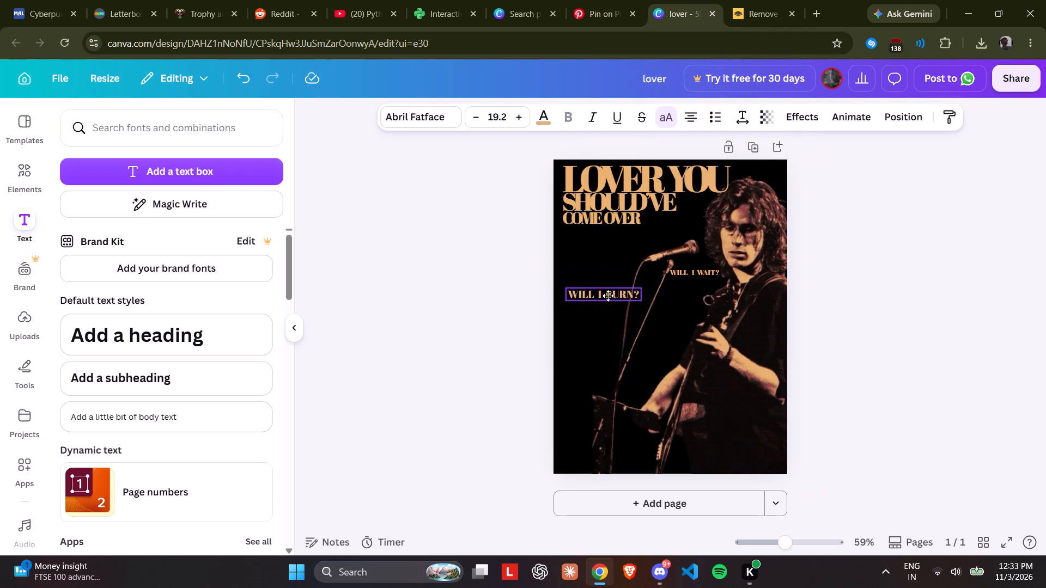
pyautogui.moveTo(608, 296); pyautogui.dragTo(606, 296)
pyautogui.click(852, 224)
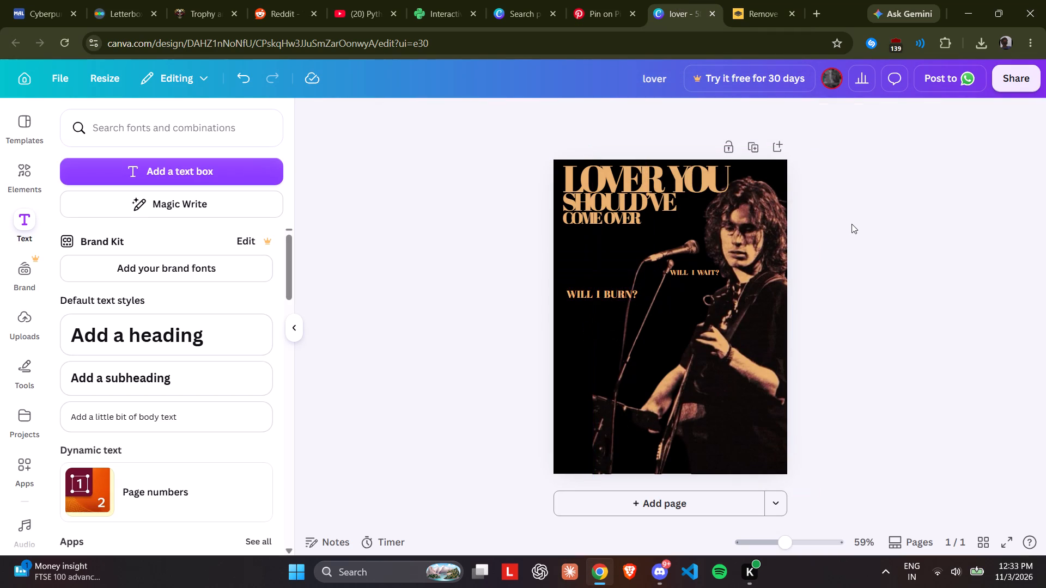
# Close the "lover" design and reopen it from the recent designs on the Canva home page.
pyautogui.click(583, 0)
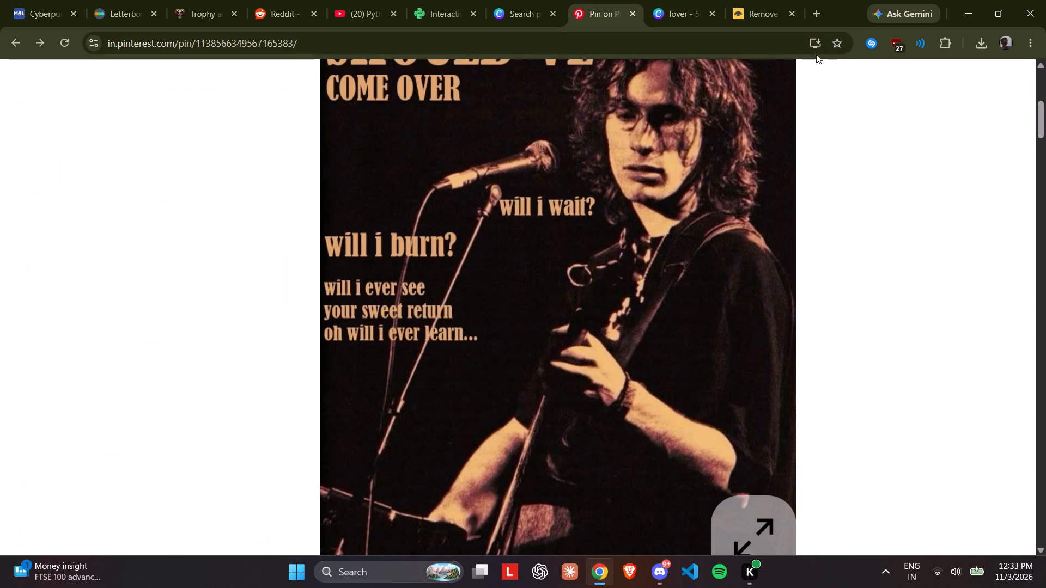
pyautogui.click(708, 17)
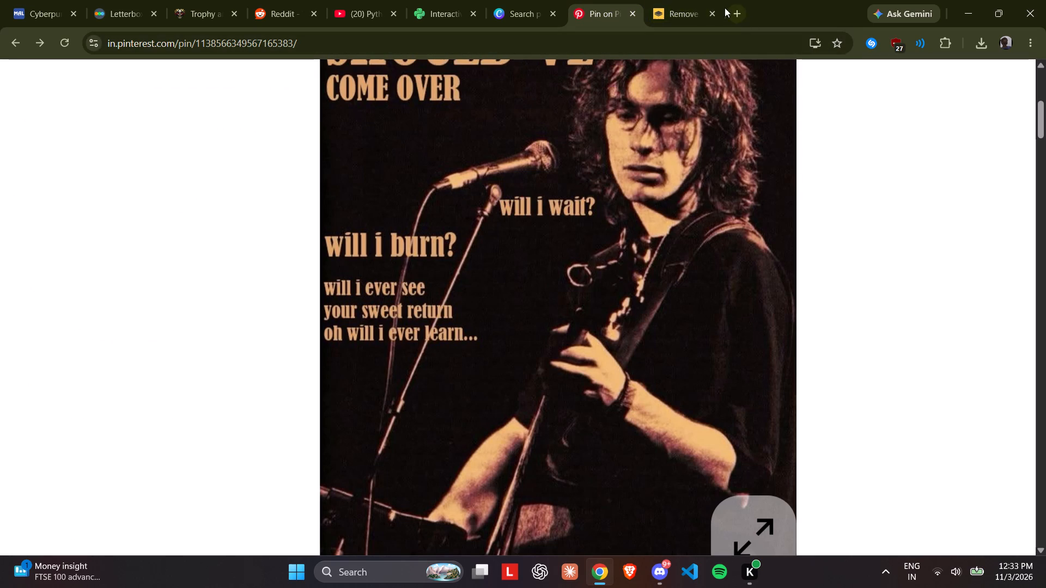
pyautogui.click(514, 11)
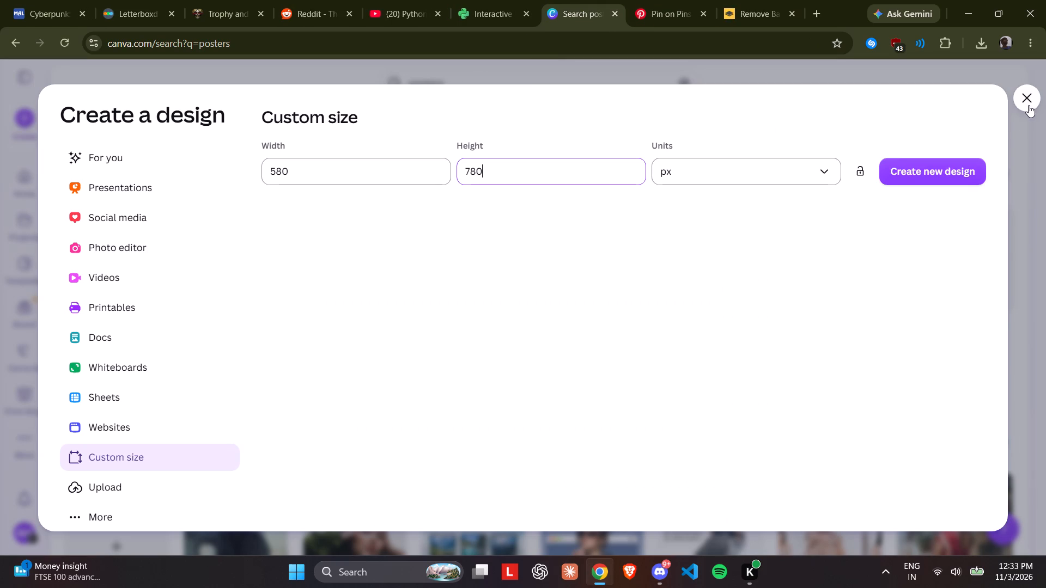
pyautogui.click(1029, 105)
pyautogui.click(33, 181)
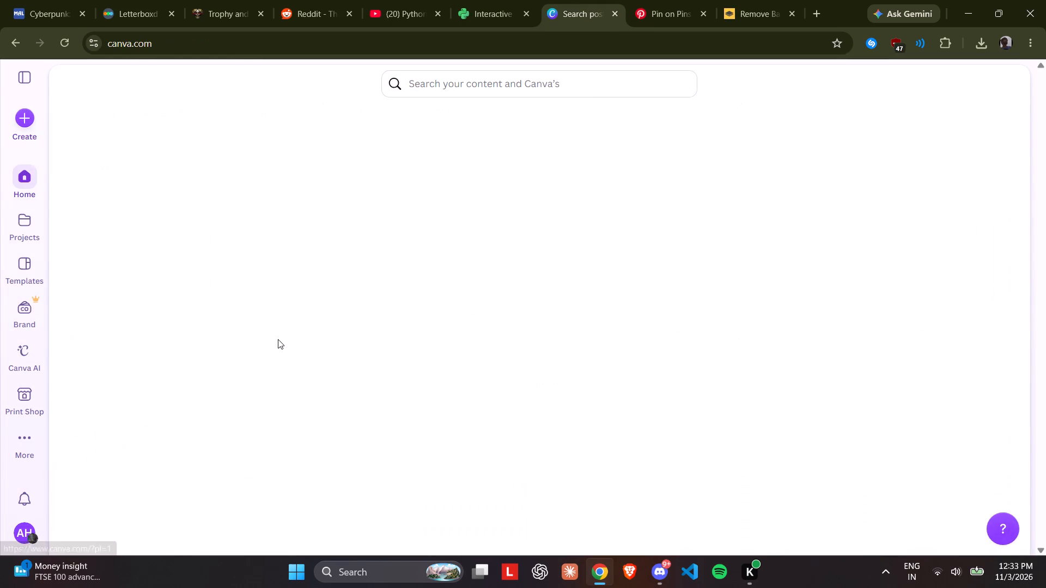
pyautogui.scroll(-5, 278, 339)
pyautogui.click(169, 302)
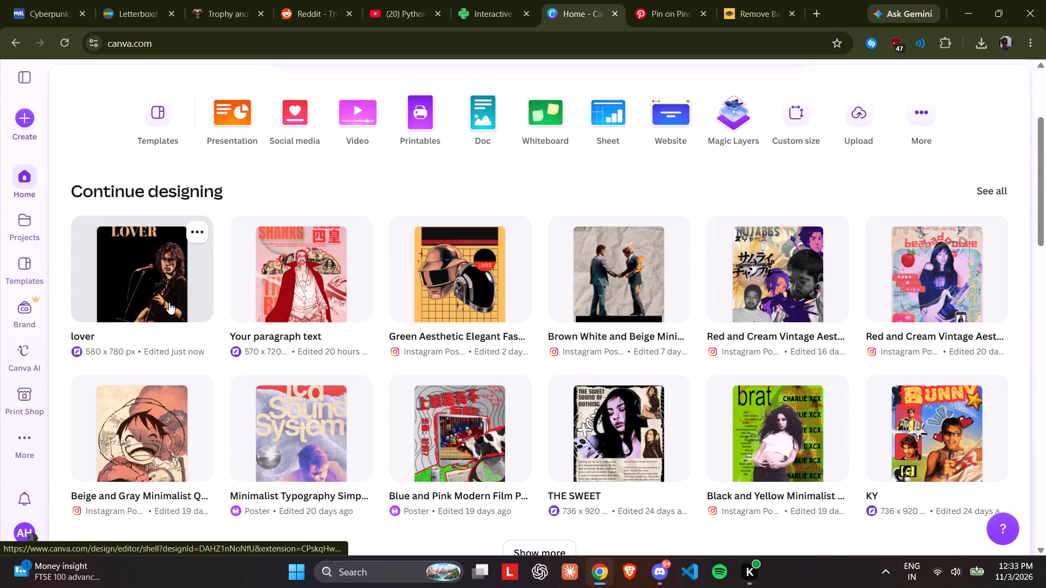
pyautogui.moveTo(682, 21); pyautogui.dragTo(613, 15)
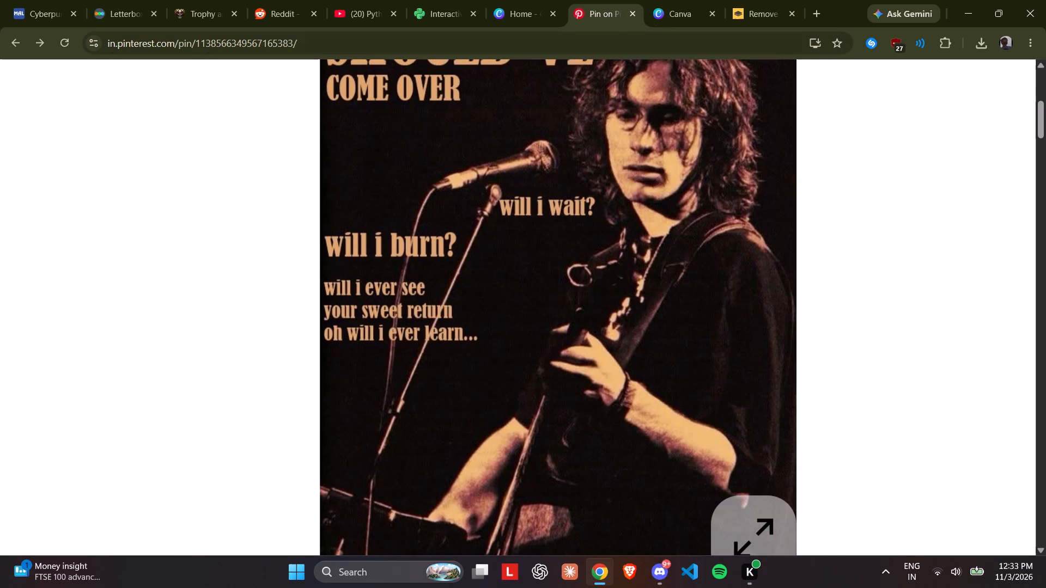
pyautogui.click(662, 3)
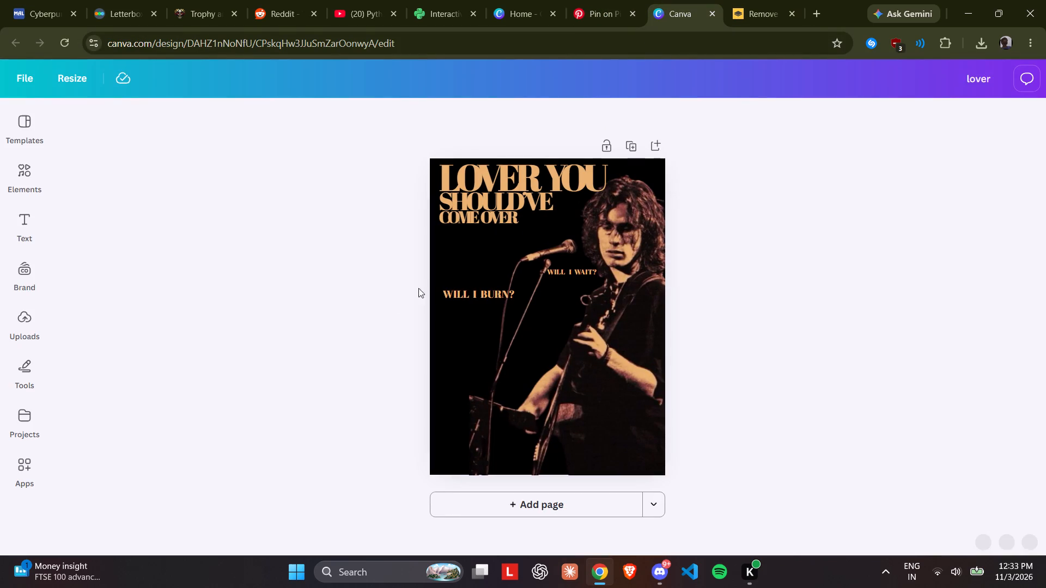
# Duplicate the "WILL I BURN?" line and place the copy directly below it, aligned near the poster's left edge.
pyautogui.click(469, 299)
pyautogui.click(478, 262)
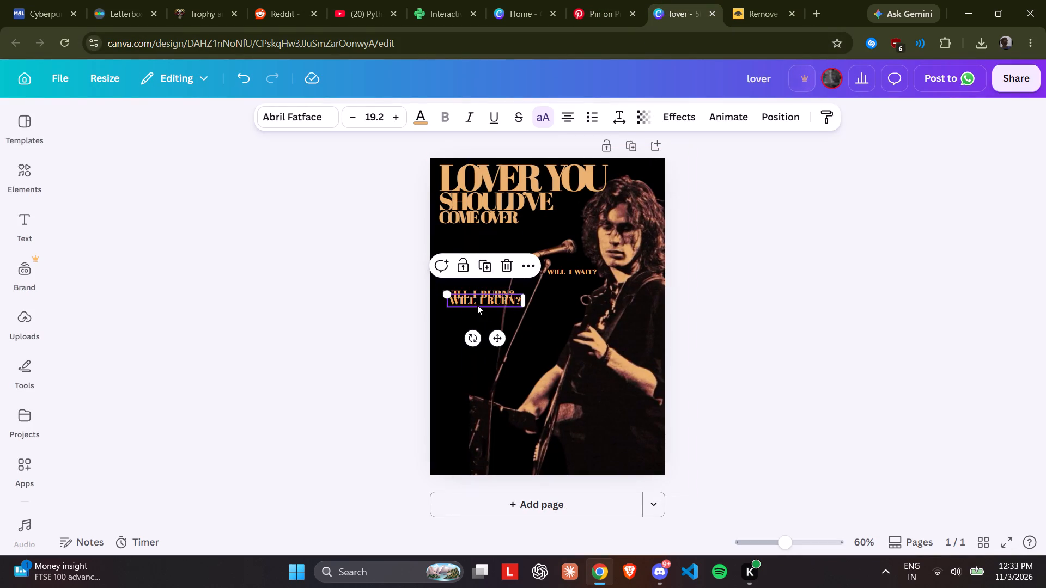
pyautogui.moveTo(477, 305); pyautogui.dragTo(469, 324)
# Replace the duplicated line's text with "will i ever see" and widen its text box so it fits on one line.
pyautogui.doubleClick(469, 324)
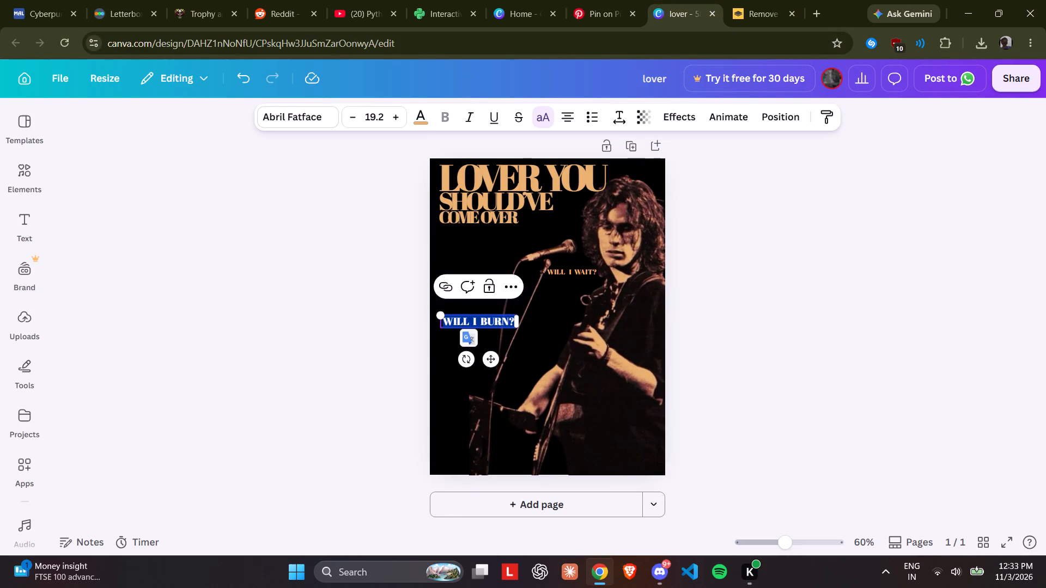
pyautogui.press('BackSpace')
pyautogui.write('will i ever see')
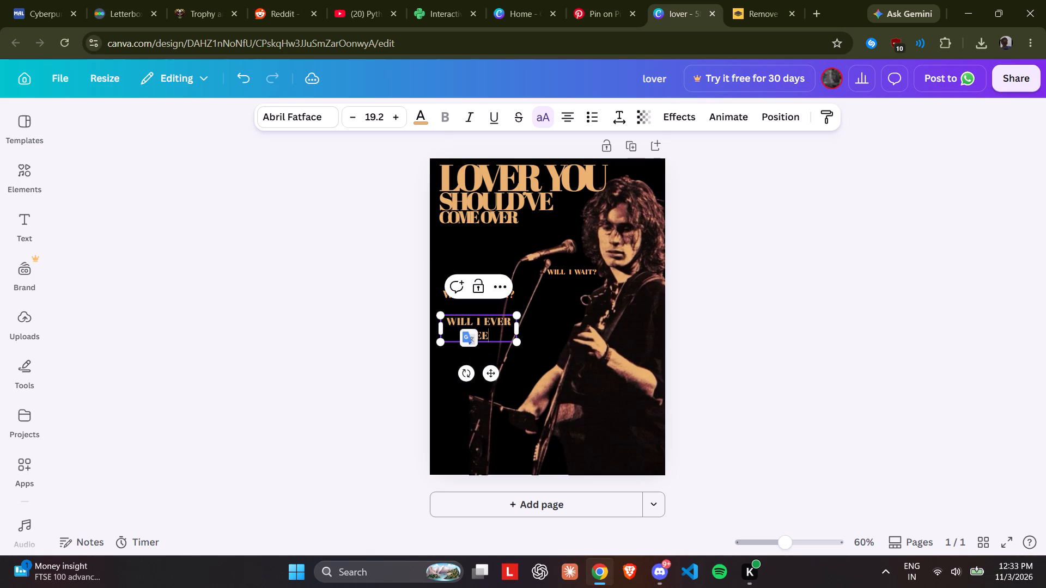
pyautogui.moveTo(520, 330); pyautogui.dragTo(537, 331)
pyautogui.click(768, 299)
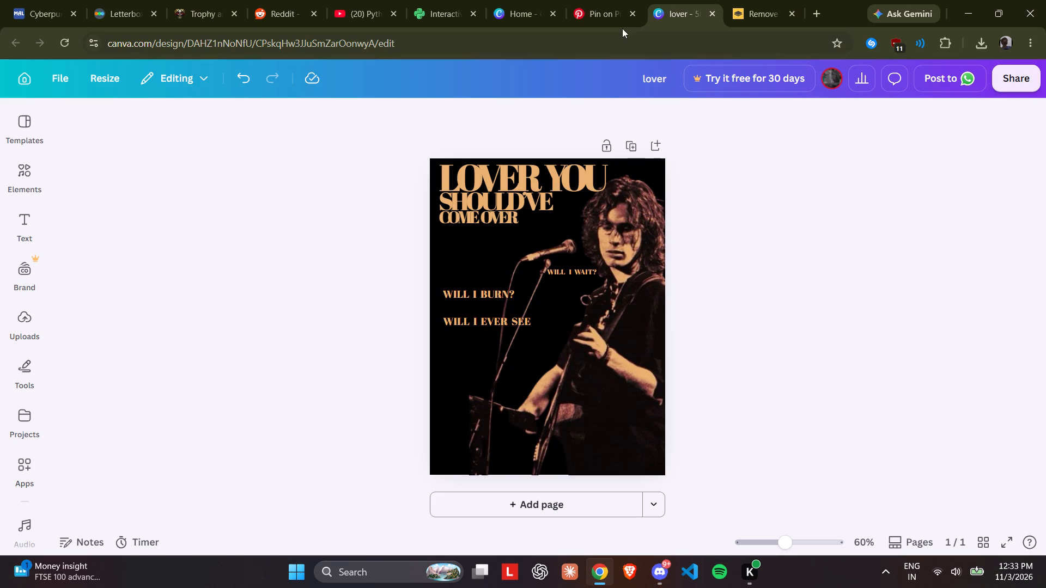
# Compare with the reference poster on Pinterest and reduce the "WILL I EVER SEE" line's font size to 17.2.
pyautogui.click(596, 0)
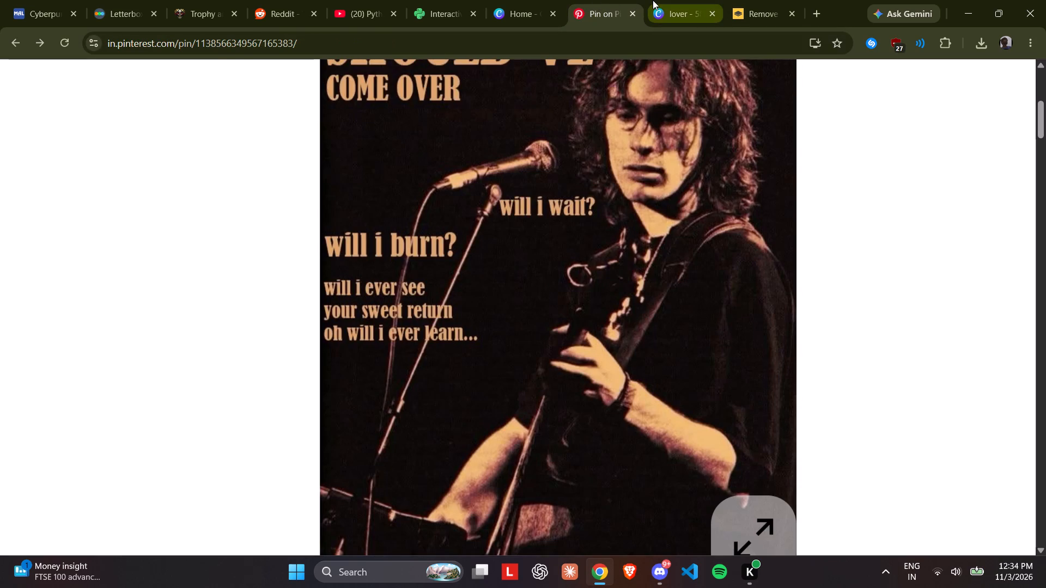
pyautogui.click(653, 0)
pyautogui.click(470, 325)
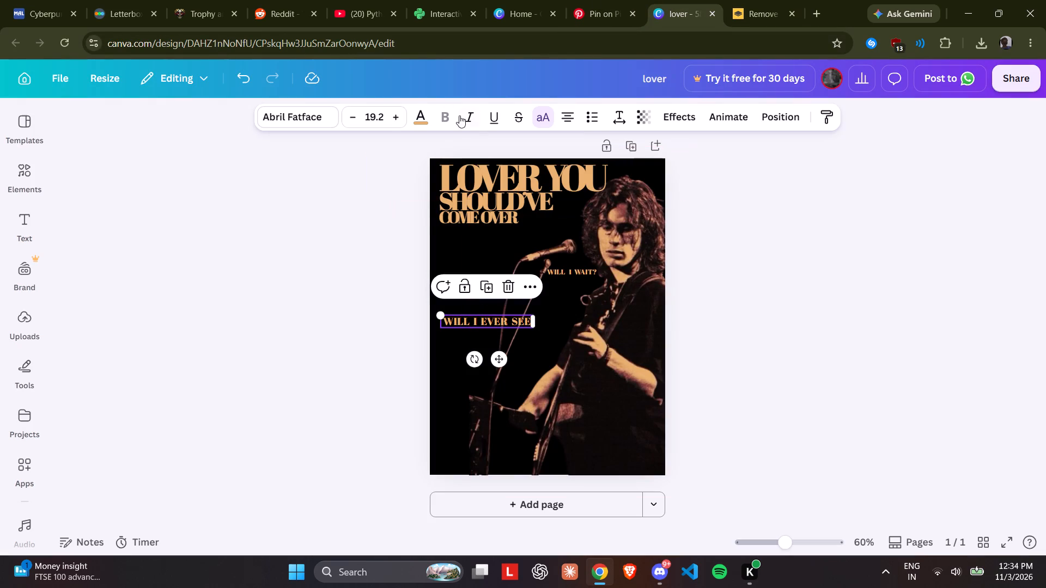
pyautogui.click(356, 113)
pyautogui.click(356, 113)
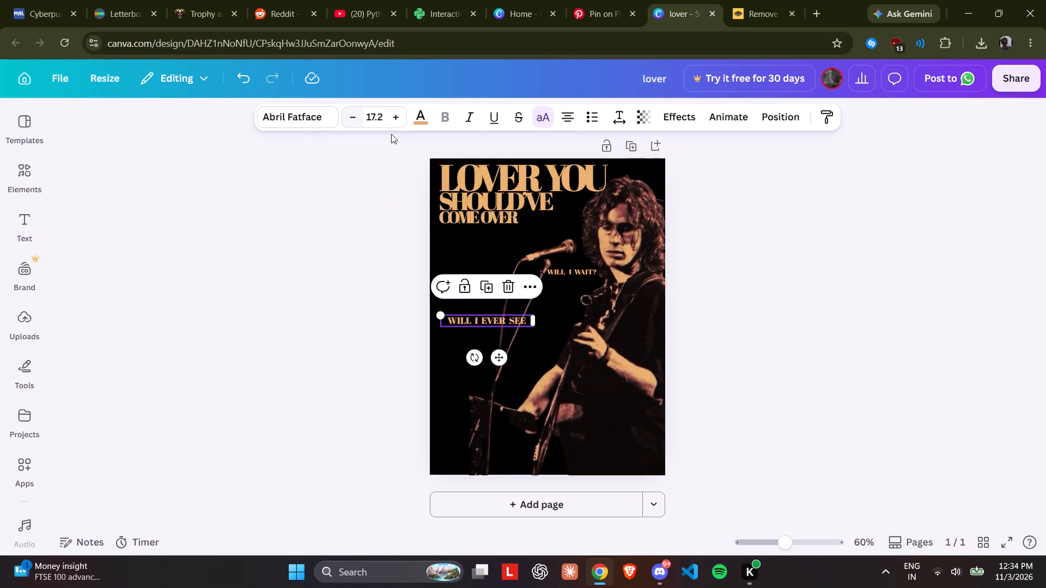
pyautogui.click(734, 204)
# Move the "WILL I EVER SEE" line slightly up and left so it starts flush beneath the "WILL I BURN?" line.
pyautogui.click(498, 321)
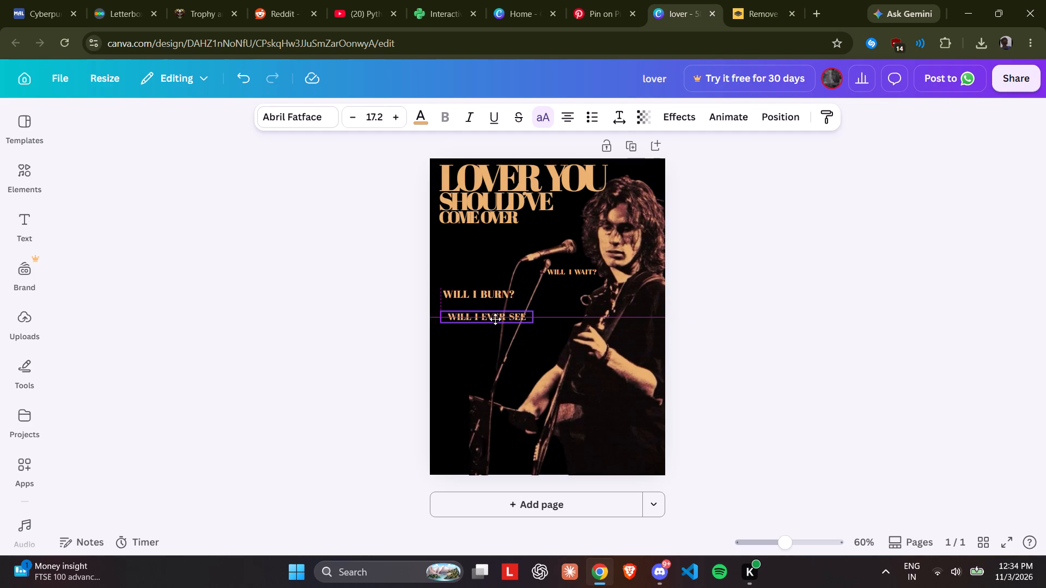
pyautogui.click(495, 319)
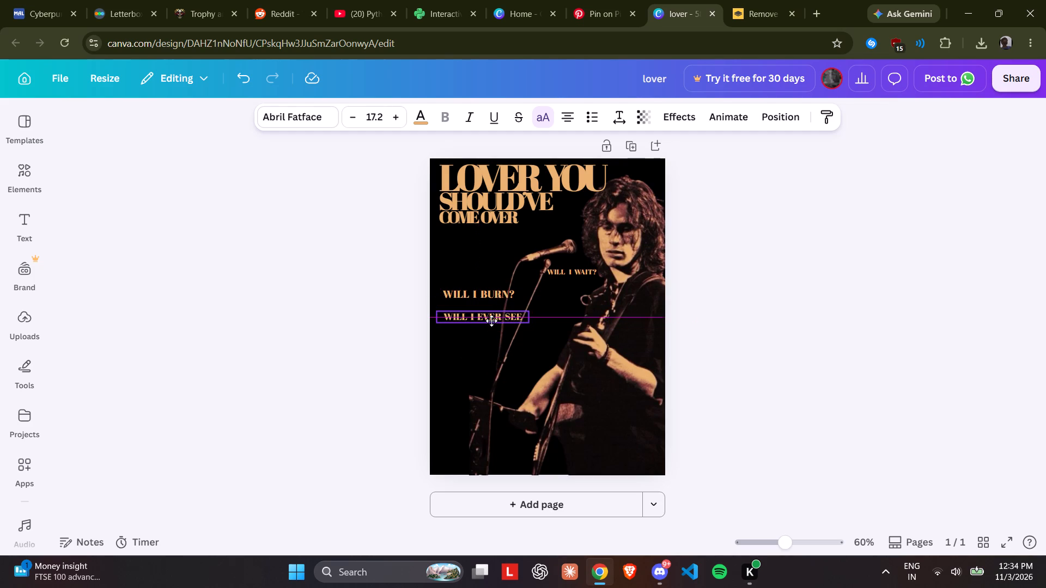
pyautogui.click(638, 285)
# Add a second line reading "your sweet return" below "WILL I EVER SEE", following the reference, and widen the box to fit it on one line.
pyautogui.click(503, 314)
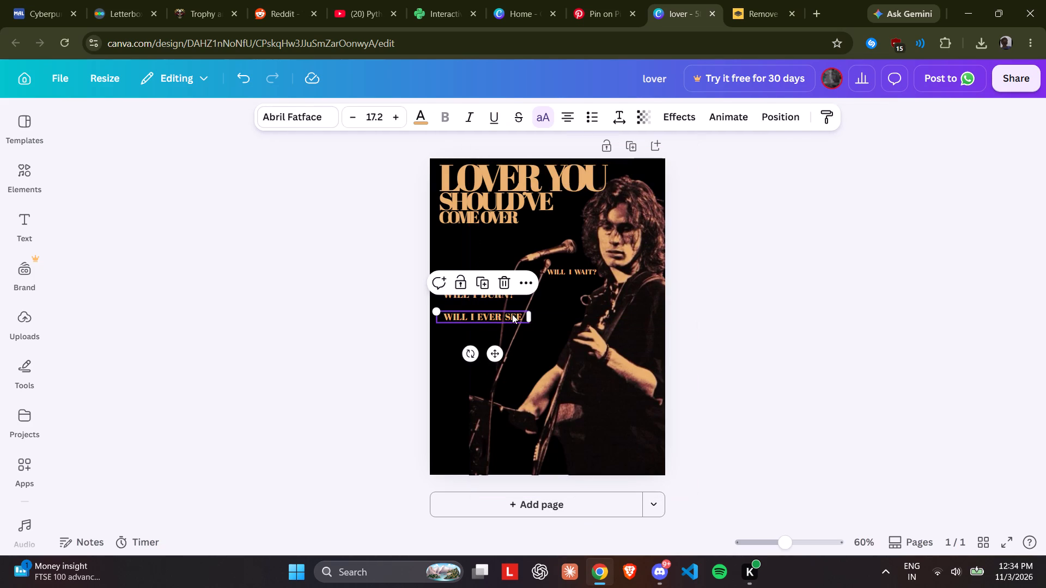
pyautogui.click(512, 314)
pyautogui.press('Right')
pyautogui.press('Right')
pyautogui.press('Return')
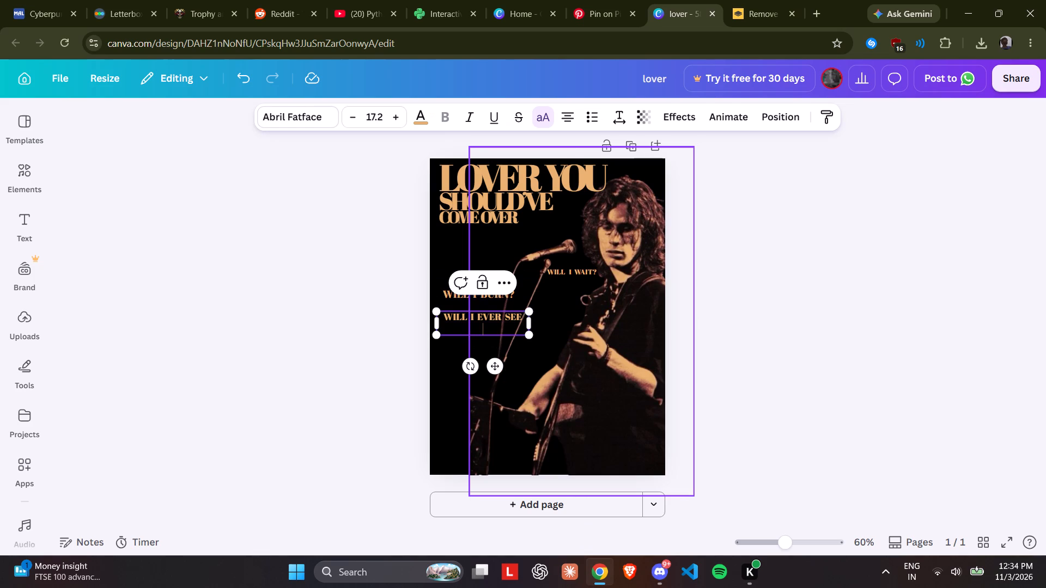
pyautogui.click(605, 0)
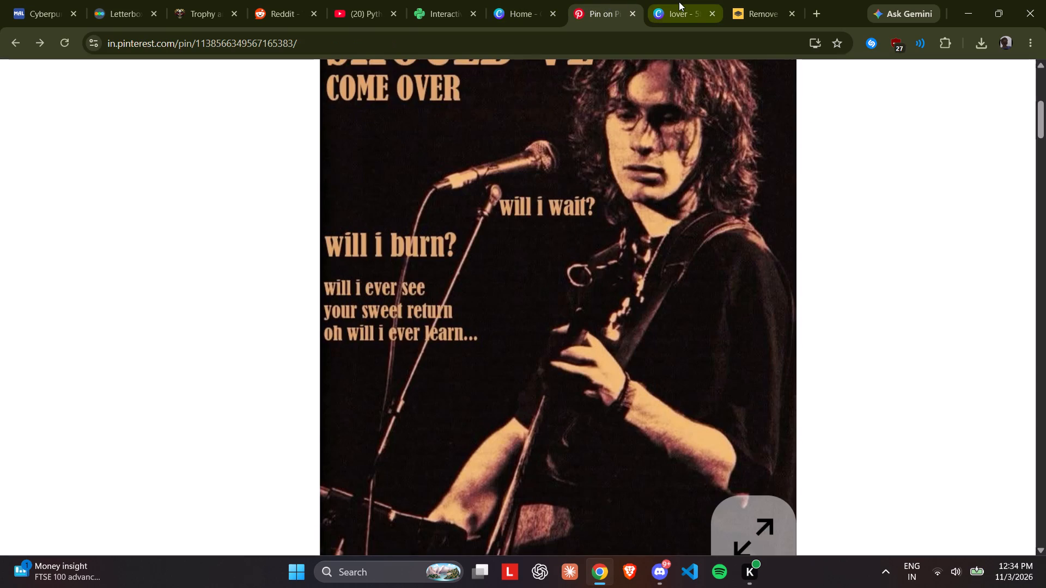
pyautogui.click(679, 2)
pyautogui.write('your sweeyt')
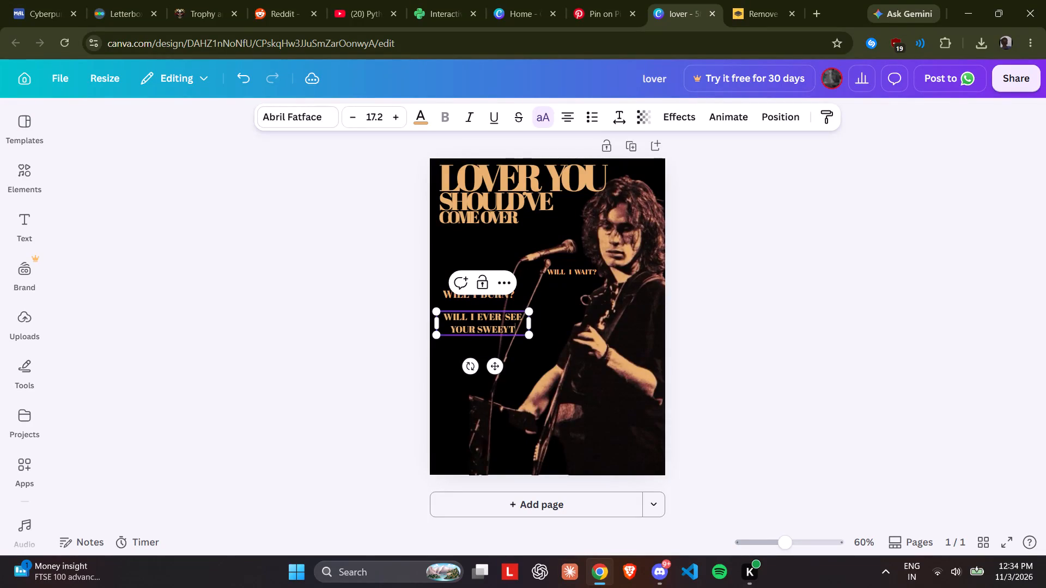
pyautogui.press('BackSpace')
pyautogui.press('BackSpace')
pyautogui.press('t')
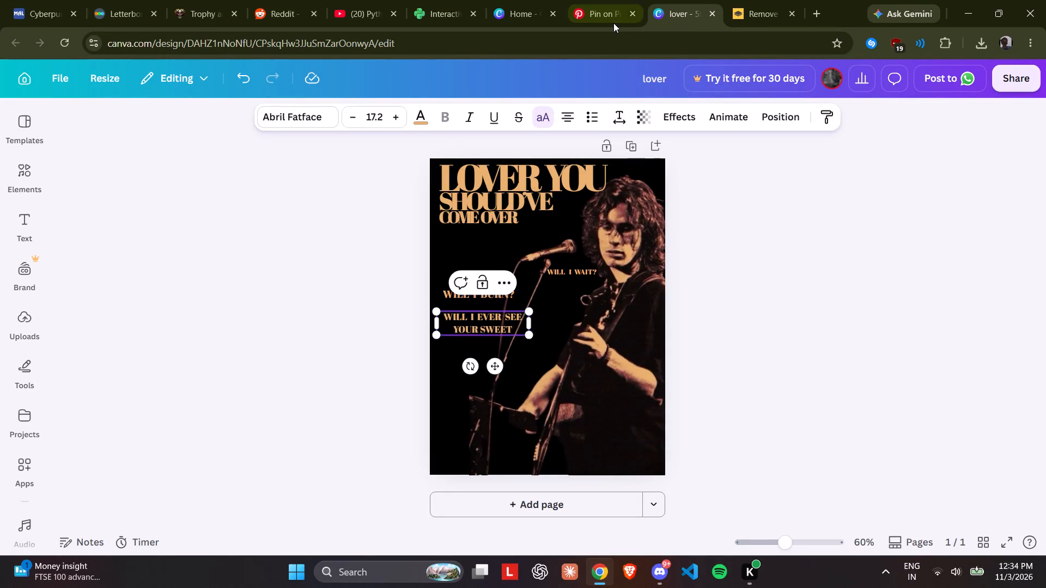
pyautogui.click(613, 23)
pyautogui.click(731, 0)
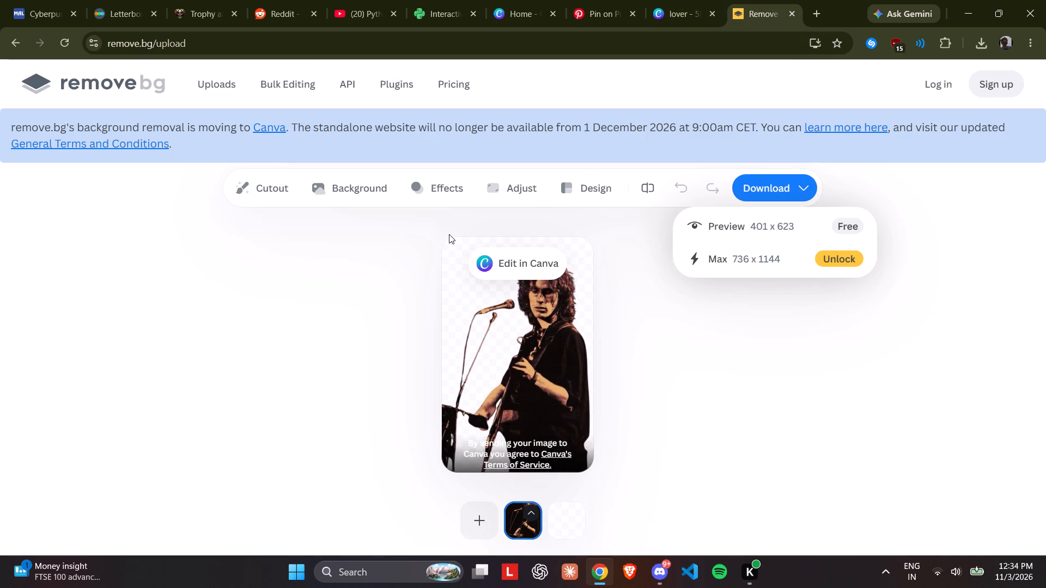
pyautogui.click(689, 0)
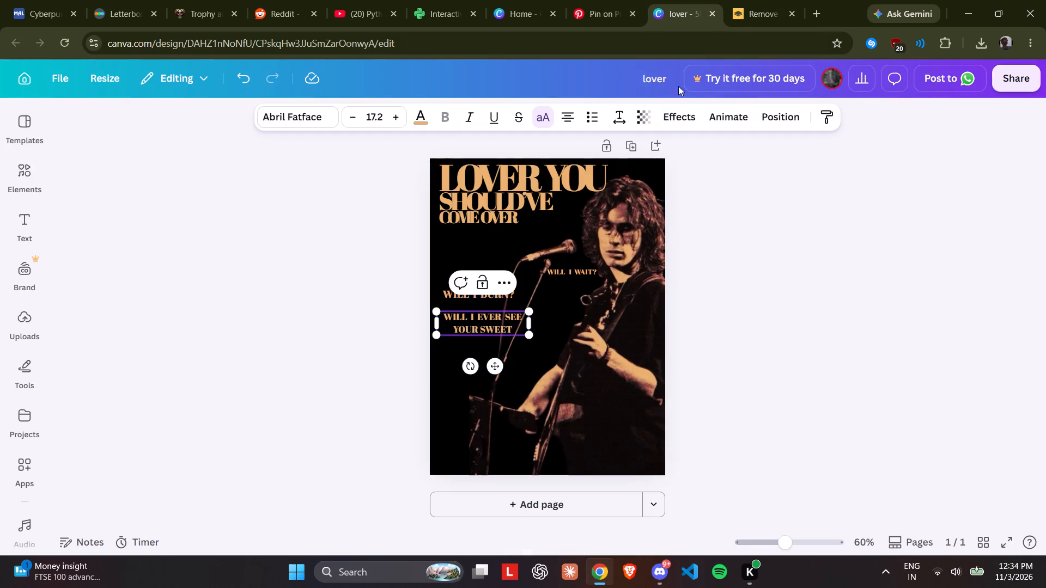
pyautogui.press('space')
pyautogui.write('return')
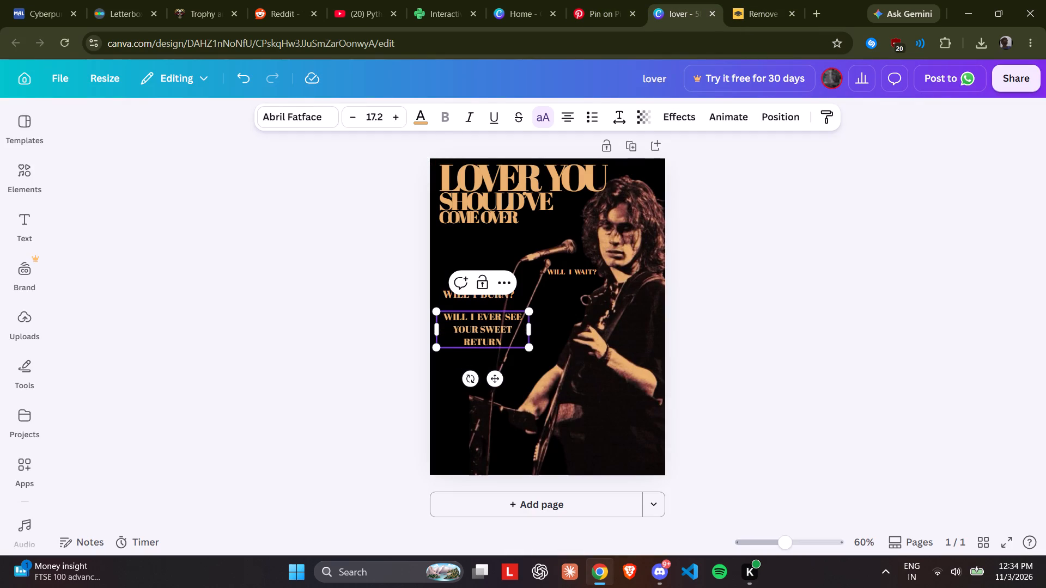
pyautogui.click(528, 330)
pyautogui.moveTo(532, 330); pyautogui.dragTo(559, 327)
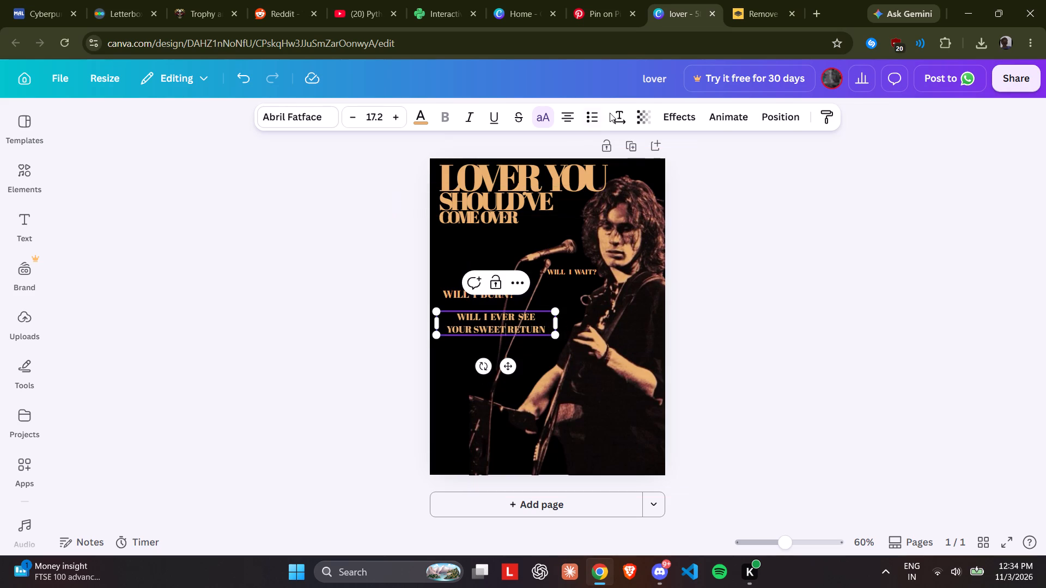
# Right-align the "YOUR SWEET RETURN" line within its text box.
pyautogui.click(566, 121)
pyautogui.click(566, 121)
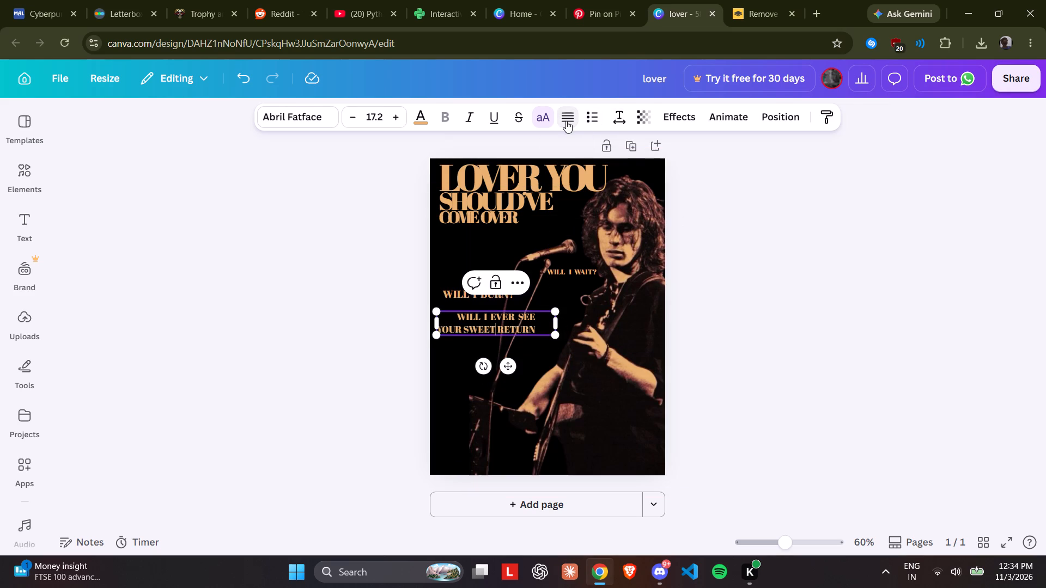
pyautogui.click(566, 121)
pyautogui.click(803, 259)
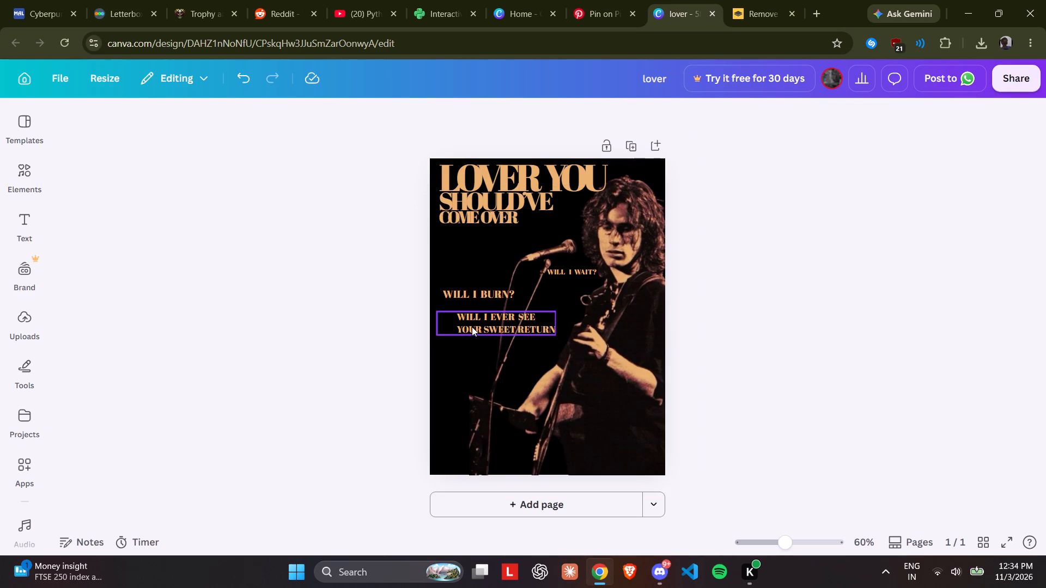
# Narrow the two-line lyric text box from its left side to about 251 px wide.
pyautogui.click(472, 327)
pyautogui.moveTo(435, 324); pyautogui.dragTo(449, 328)
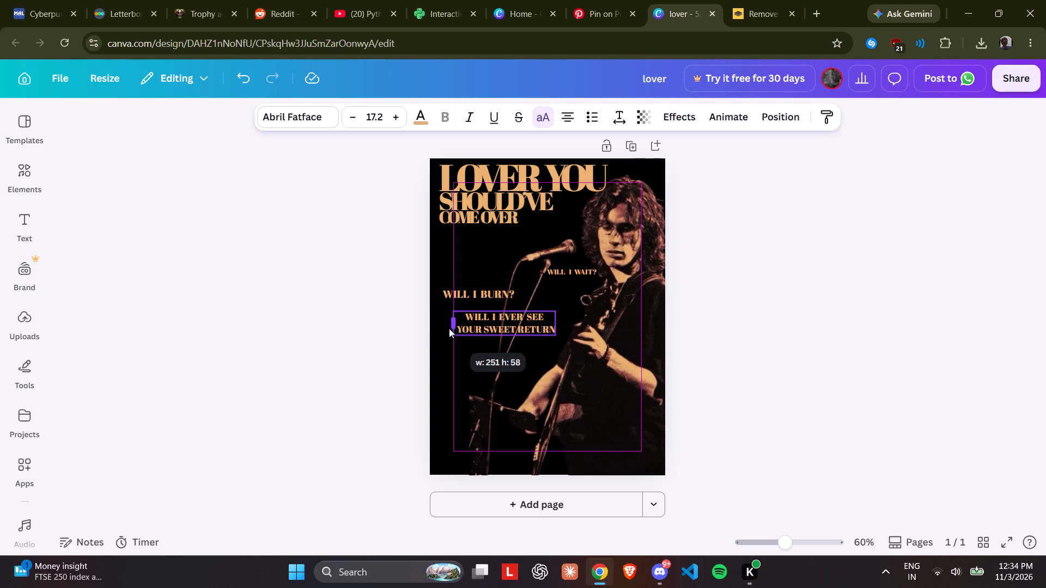
pyautogui.moveTo(449, 328); pyautogui.dragTo(448, 328)
# Left-align the "WILL I EVER SEE" line within the two-line lyric text box.
pyautogui.click(466, 318)
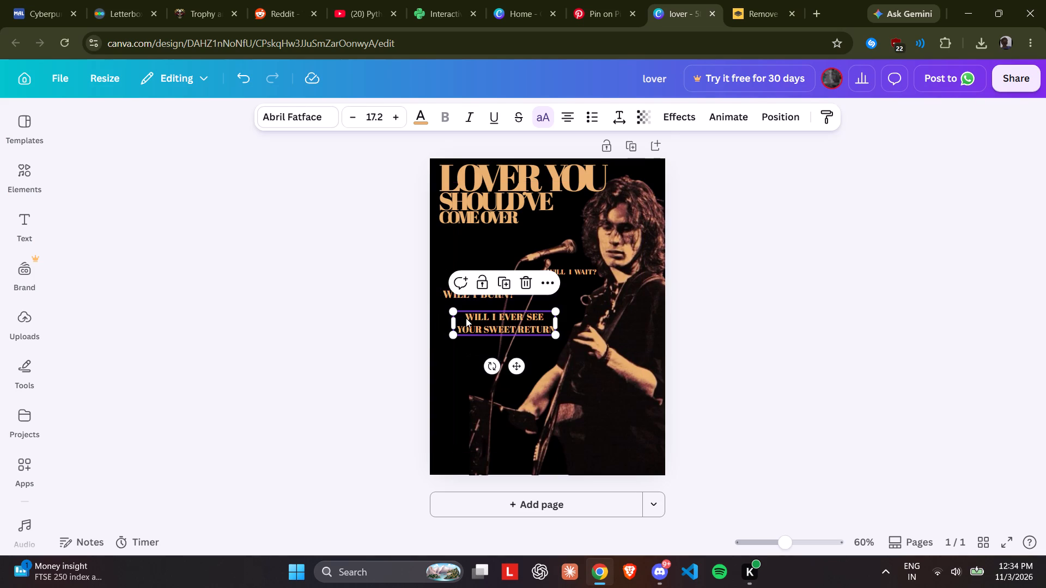
pyautogui.press('BackSpace')
pyautogui.press('BackSpace')
pyautogui.press('BackSpace')
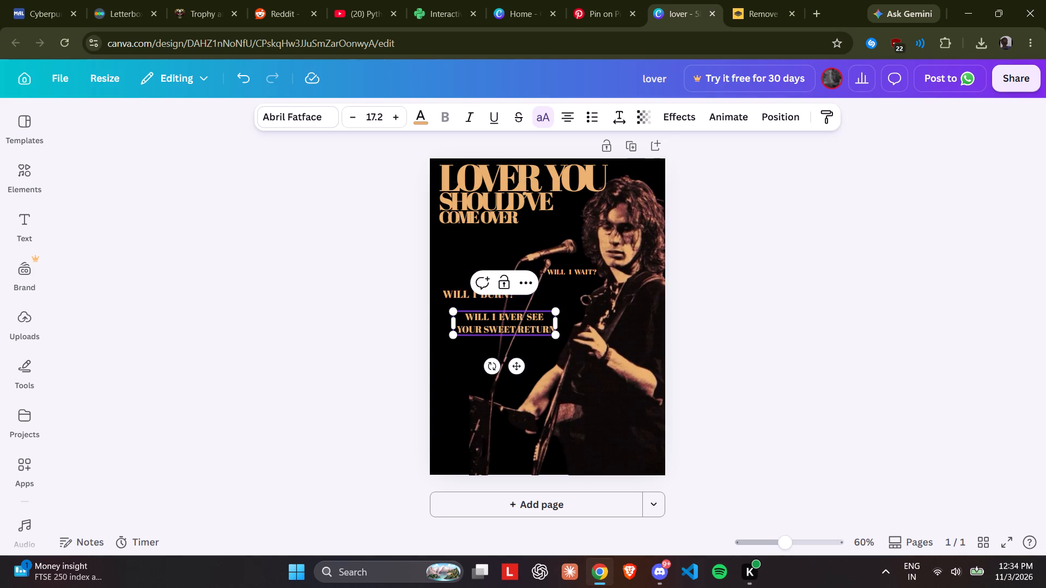
pyautogui.press('BackSpace')
pyautogui.press('BackSpace')
pyautogui.click(566, 111)
pyautogui.click(747, 243)
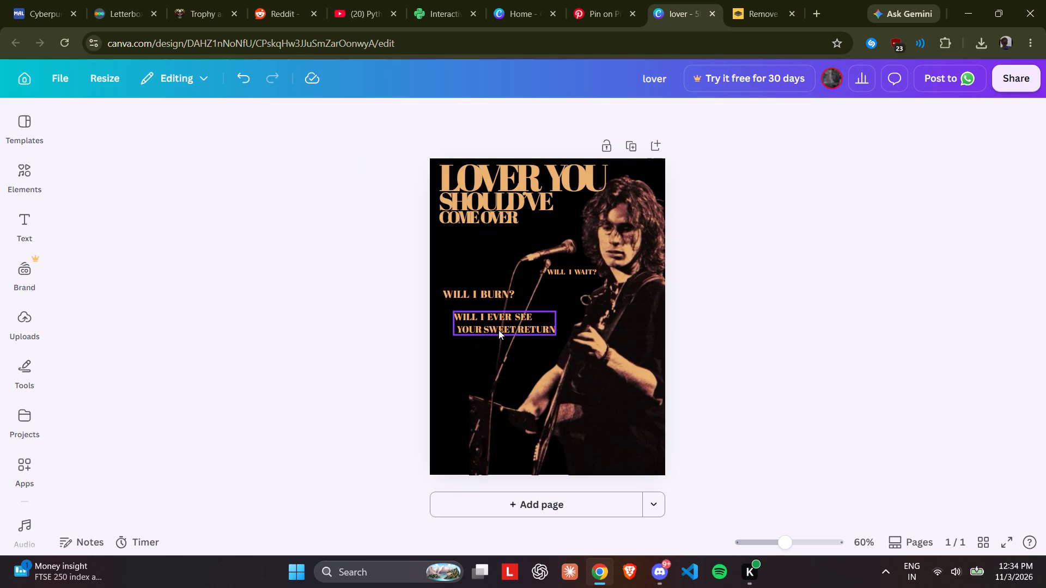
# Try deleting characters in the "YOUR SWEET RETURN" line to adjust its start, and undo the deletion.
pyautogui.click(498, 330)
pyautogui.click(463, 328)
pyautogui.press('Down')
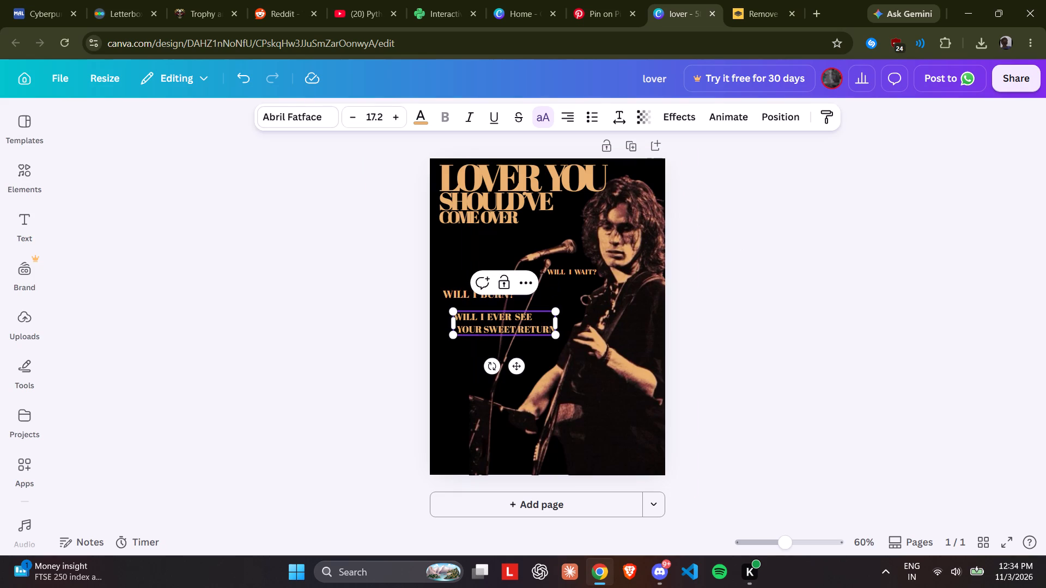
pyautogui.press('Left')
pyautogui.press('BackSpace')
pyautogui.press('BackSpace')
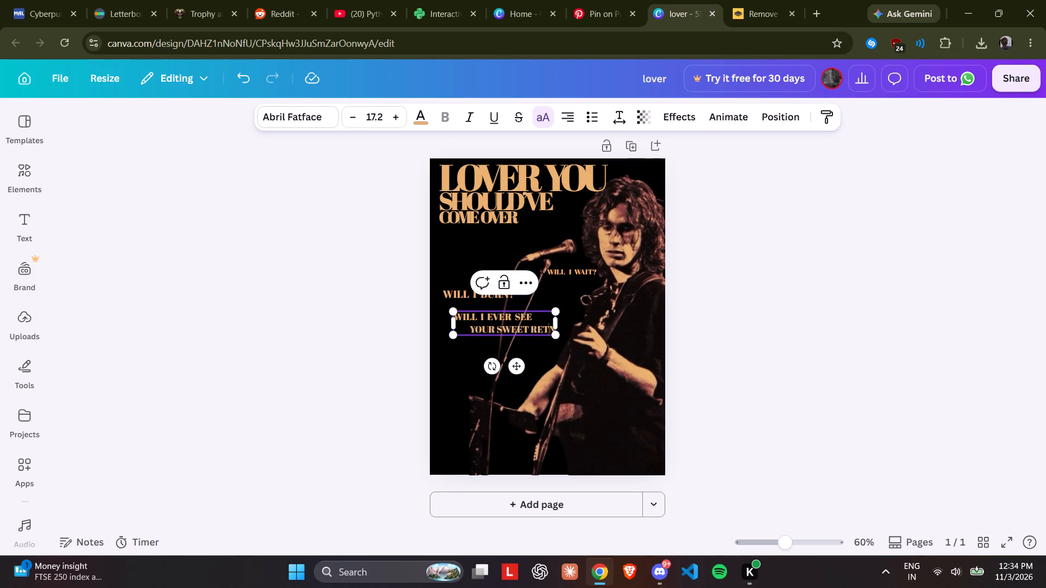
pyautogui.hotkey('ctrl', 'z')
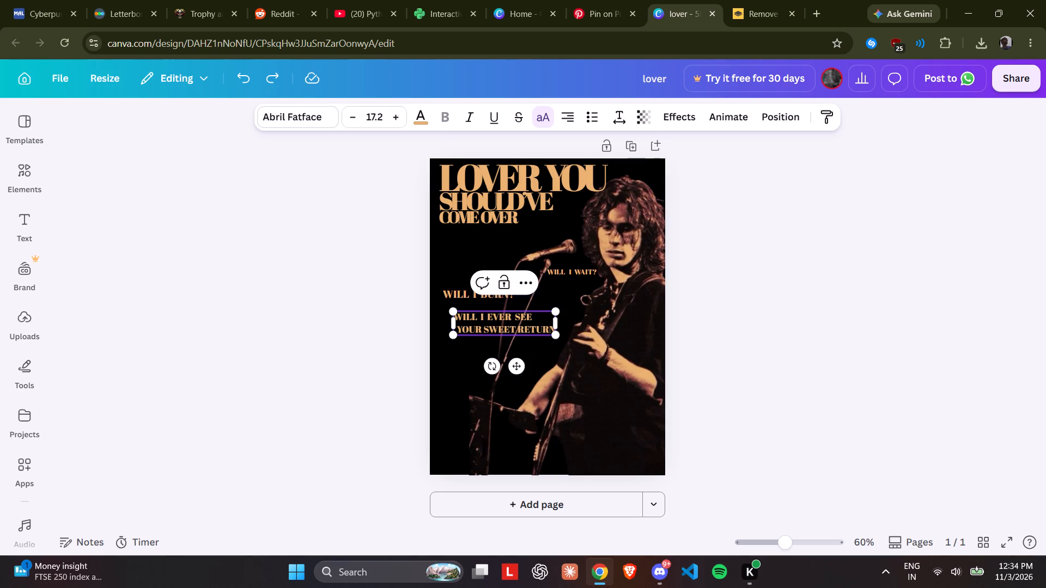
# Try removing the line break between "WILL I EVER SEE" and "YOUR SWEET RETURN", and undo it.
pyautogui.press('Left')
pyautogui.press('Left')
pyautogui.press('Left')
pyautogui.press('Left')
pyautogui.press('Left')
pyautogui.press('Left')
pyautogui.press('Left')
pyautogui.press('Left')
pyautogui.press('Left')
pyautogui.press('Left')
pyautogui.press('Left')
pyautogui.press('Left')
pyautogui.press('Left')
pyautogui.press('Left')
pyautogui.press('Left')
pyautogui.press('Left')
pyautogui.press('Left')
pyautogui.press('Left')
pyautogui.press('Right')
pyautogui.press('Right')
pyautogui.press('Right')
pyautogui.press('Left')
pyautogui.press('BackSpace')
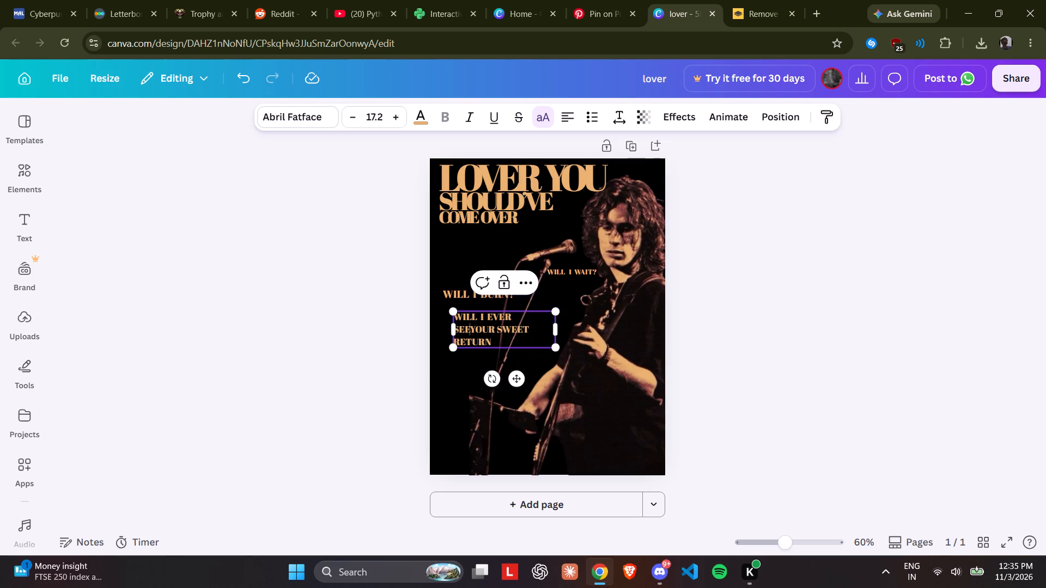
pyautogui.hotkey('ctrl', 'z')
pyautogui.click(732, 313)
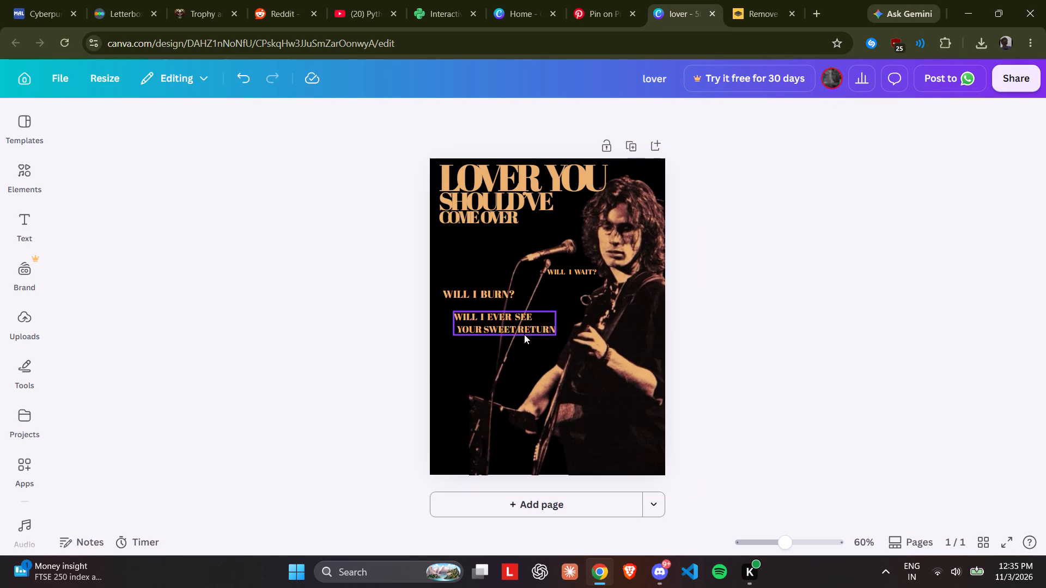
# Move the two-line lyric block left so its text lines up beneath the "WILL I BURN?" line.
pyautogui.moveTo(524, 334); pyautogui.dragTo(508, 334)
# Check the reference poster and add the third lyric line "oh will i ever learn..." below "YOUR SWEET RETURN".
pyautogui.click(583, 0)
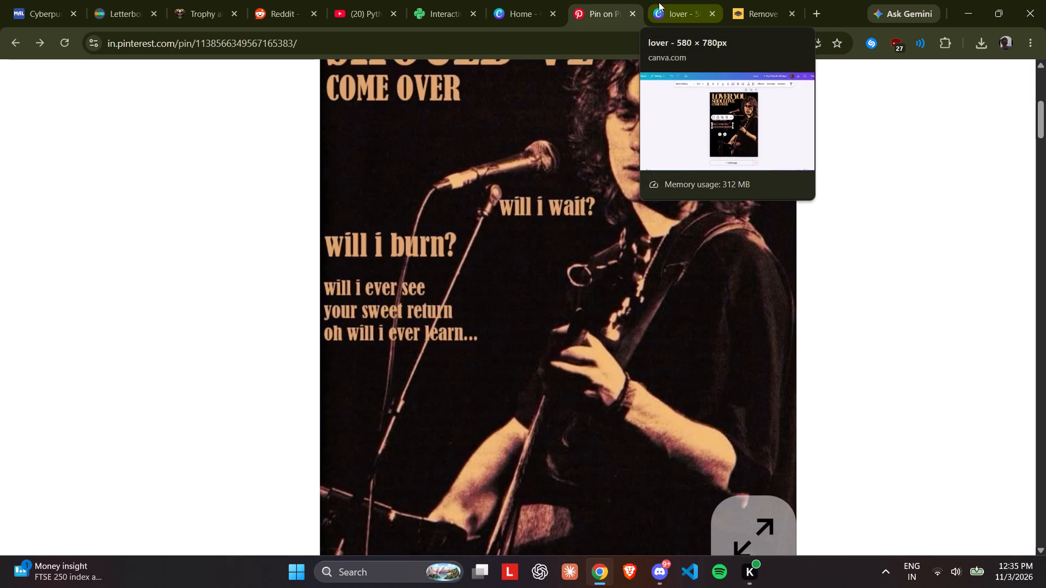
pyautogui.click(659, 2)
pyautogui.click(520, 324)
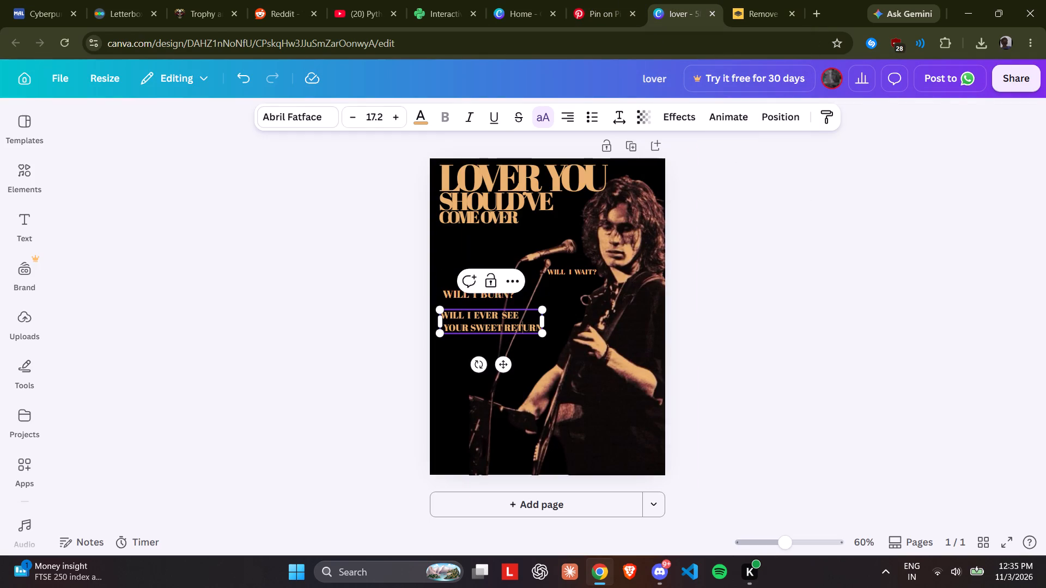
pyautogui.click(528, 324)
pyautogui.press('Right')
pyautogui.press('Right')
pyautogui.press('Right')
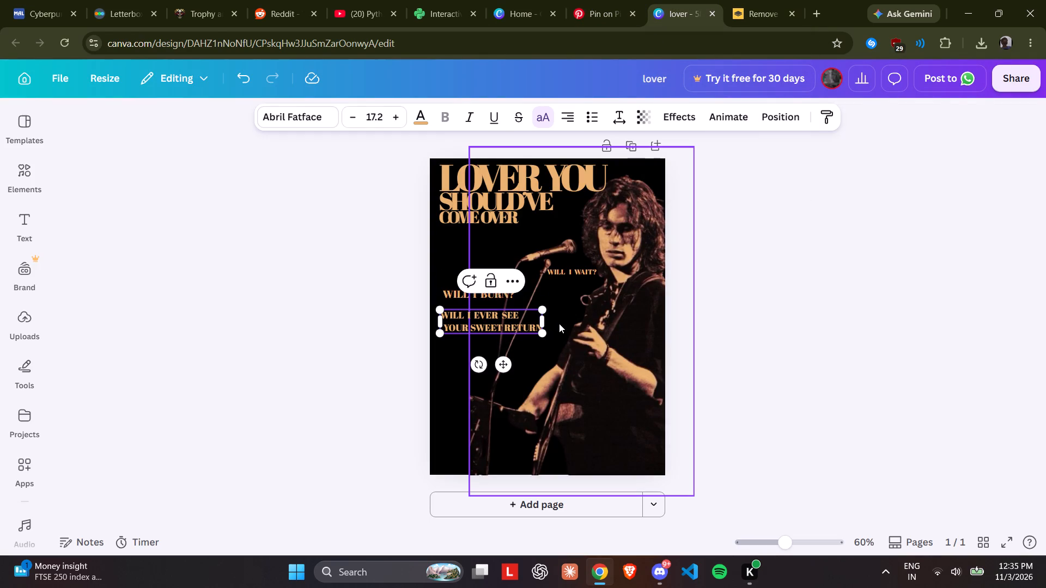
pyautogui.press('Return')
pyautogui.press('o')
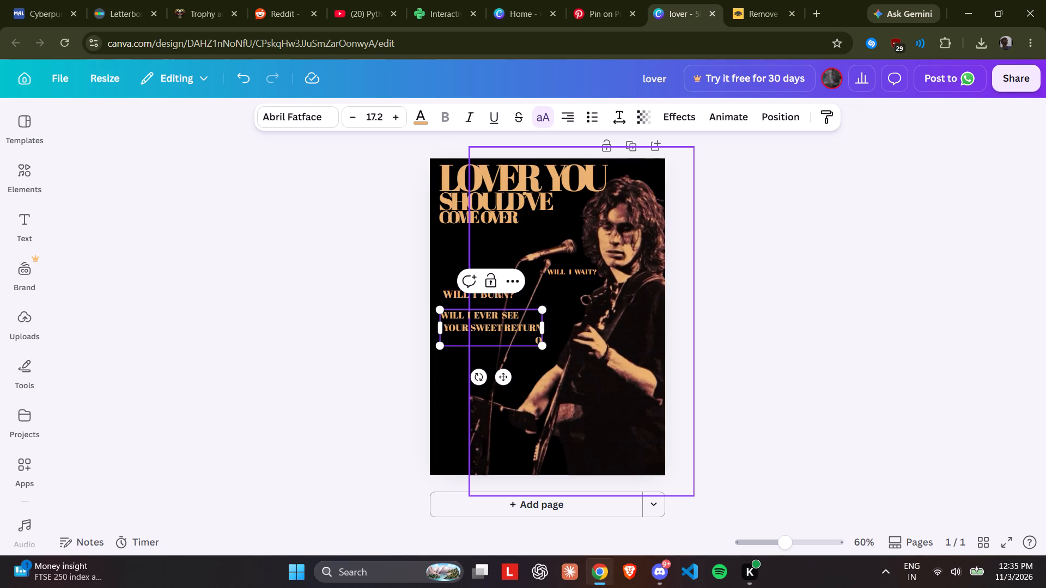
pyautogui.press('BackSpace')
pyautogui.write('oh will i eve')
pyautogui.press('BackSpace')
pyautogui.press('BackSpace')
pyautogui.press('BackSpace')
pyautogui.press('BackSpace')
pyautogui.press('space')
pyautogui.write('ever learn')
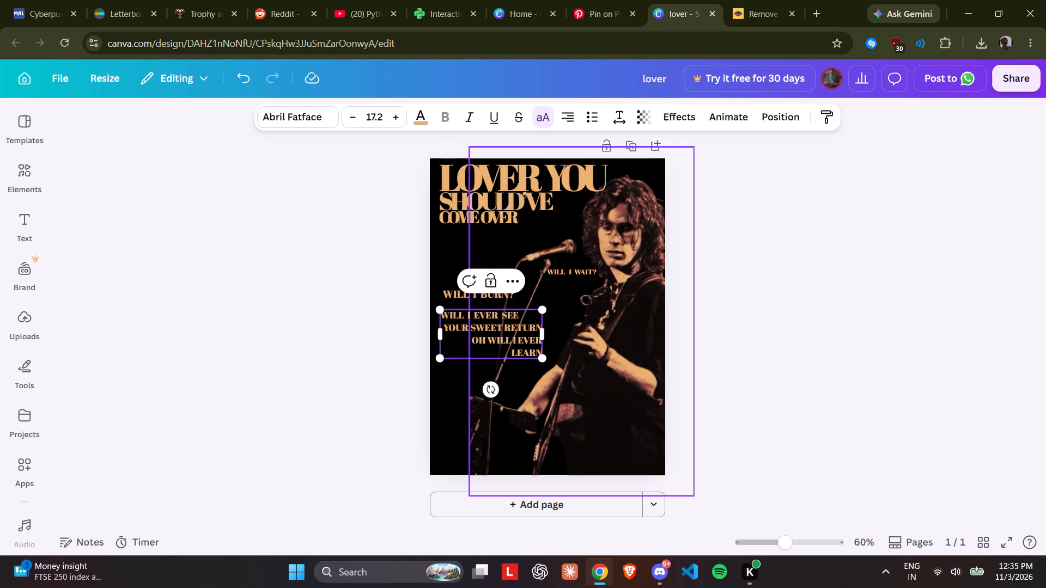
pyautogui.write('...')
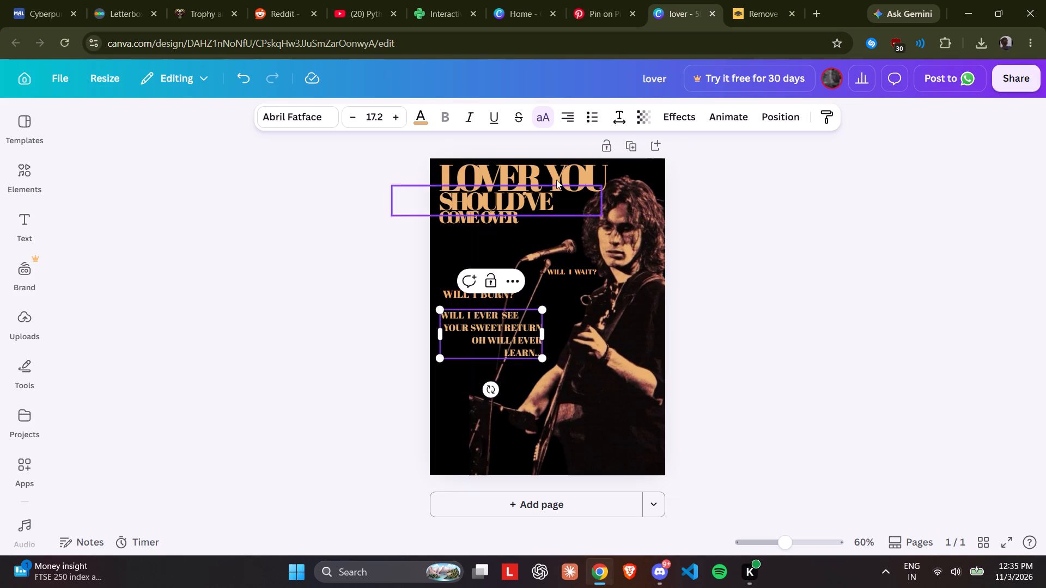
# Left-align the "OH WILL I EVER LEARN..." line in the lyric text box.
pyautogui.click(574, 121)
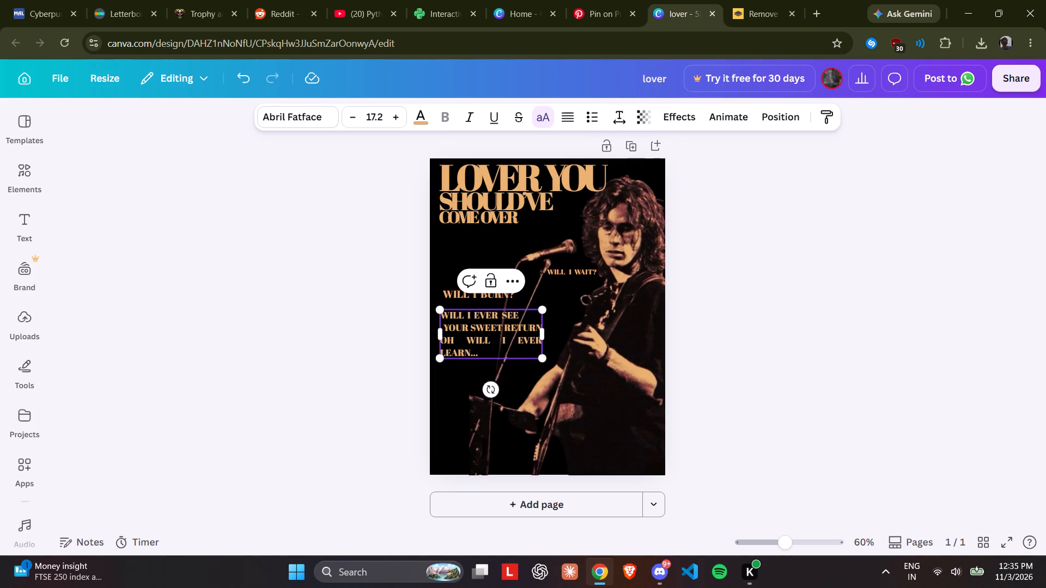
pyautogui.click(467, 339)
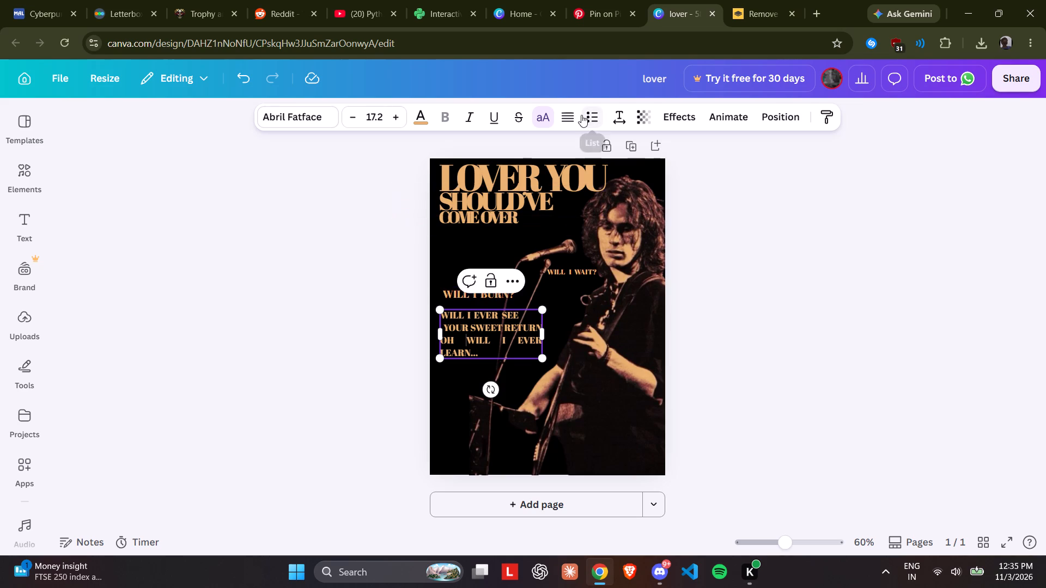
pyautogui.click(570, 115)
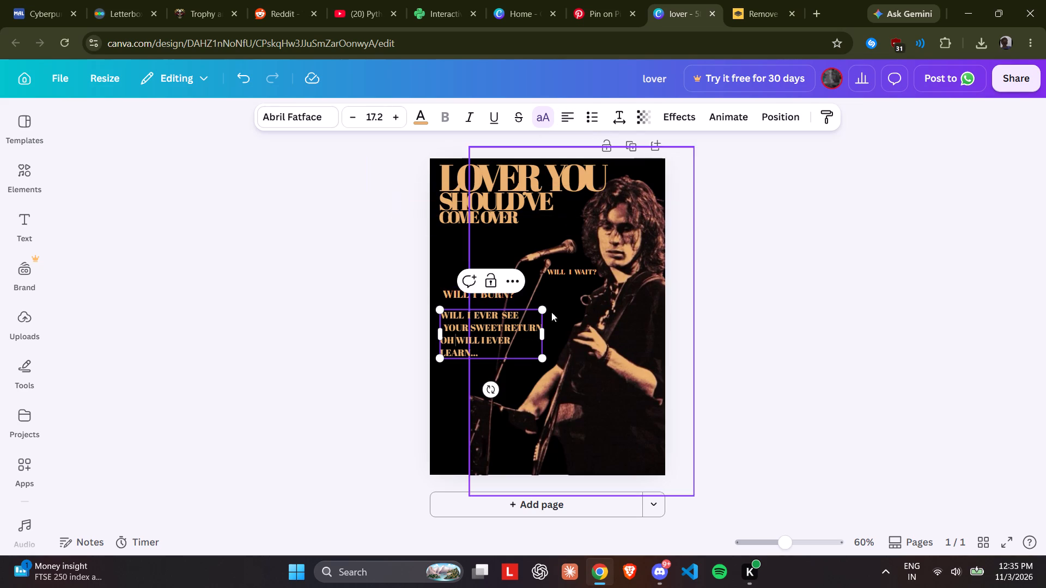
# Enlarge the lyric text box to font size 25.6 and widen it so "OH WILL I EVER LEARN..." fits on one line.
pyautogui.moveTo(545, 337); pyautogui.dragTo(545, 339)
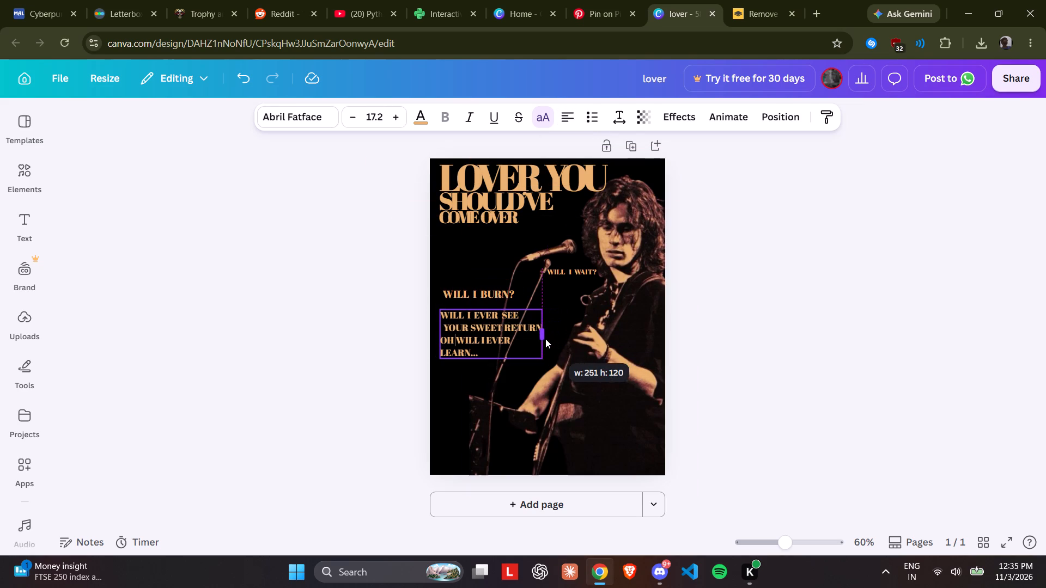
pyautogui.moveTo(545, 339); pyautogui.dragTo(543, 342)
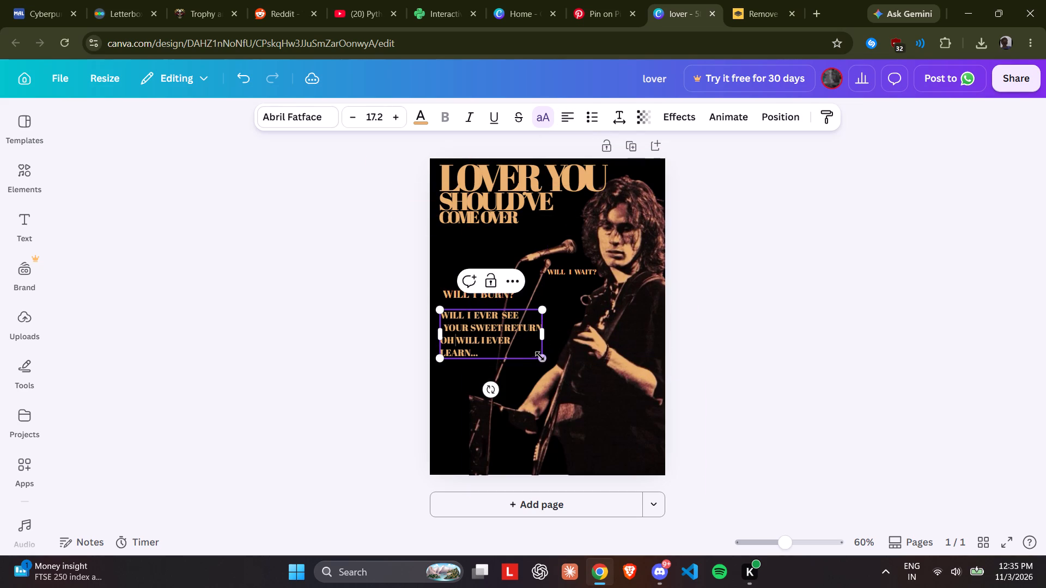
pyautogui.moveTo(542, 358); pyautogui.dragTo(594, 377)
pyautogui.moveTo(594, 348); pyautogui.dragTo(636, 344)
# Set the alignment of the entire three-line lyric text box to justified.
pyautogui.click(562, 117)
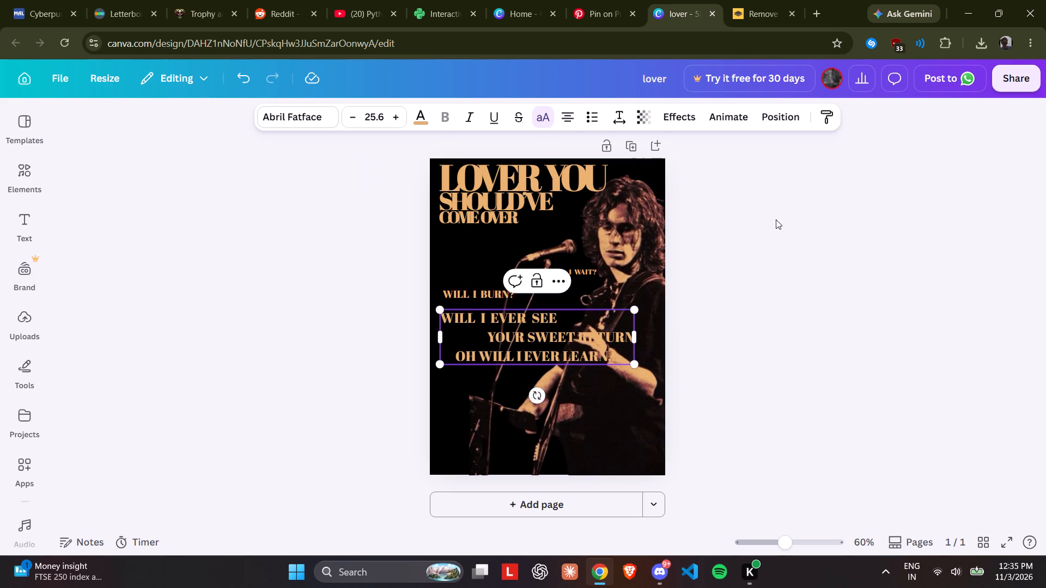
pyautogui.click(776, 219)
pyautogui.click(551, 342)
pyautogui.click(570, 116)
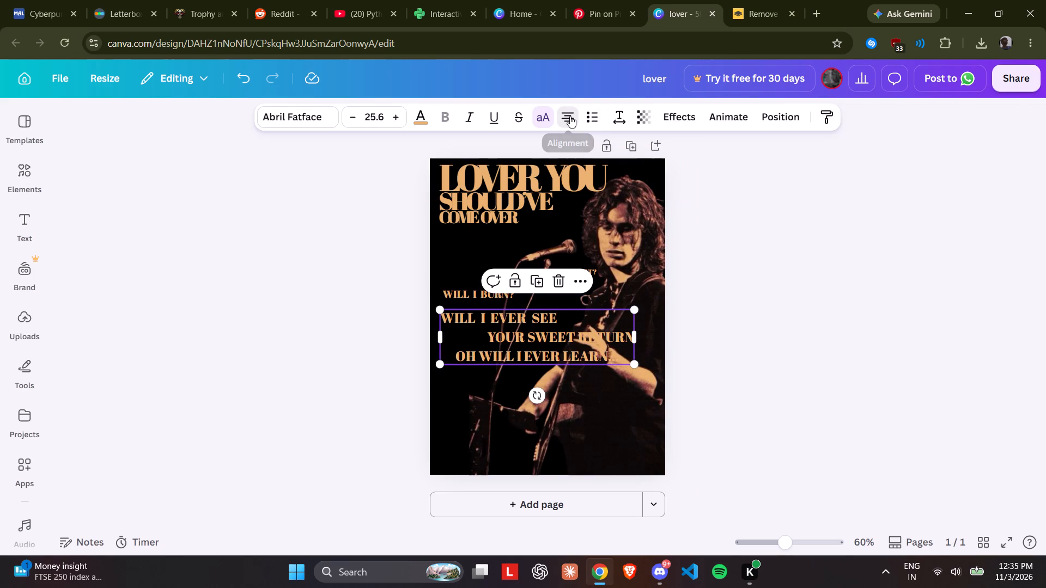
pyautogui.click(570, 116)
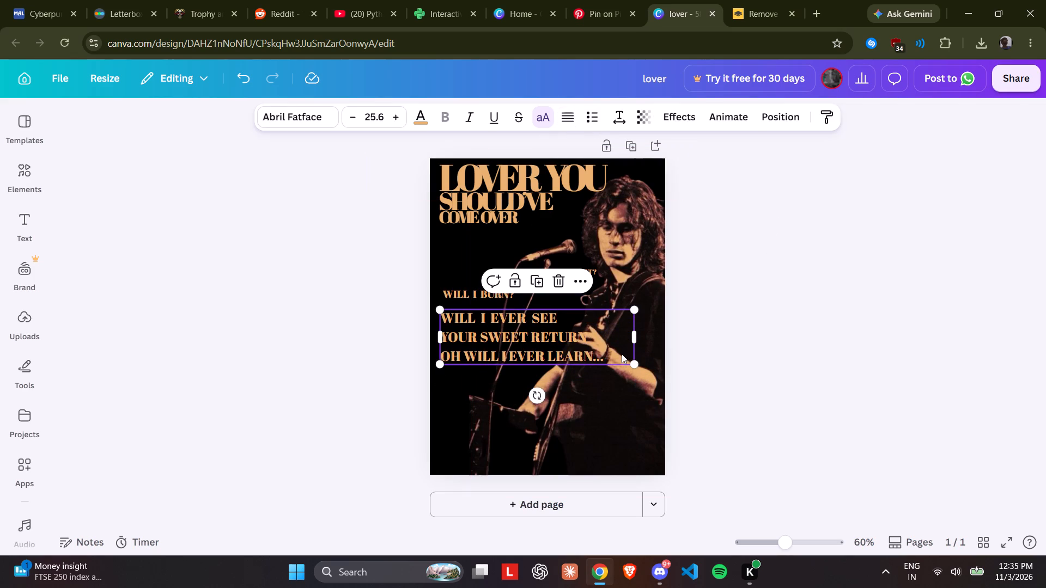
# Scale the three-line lyric block down to font size 15 and move it lower, closer to the poster's left edge.
pyautogui.moveTo(634, 362); pyautogui.dragTo(554, 338)
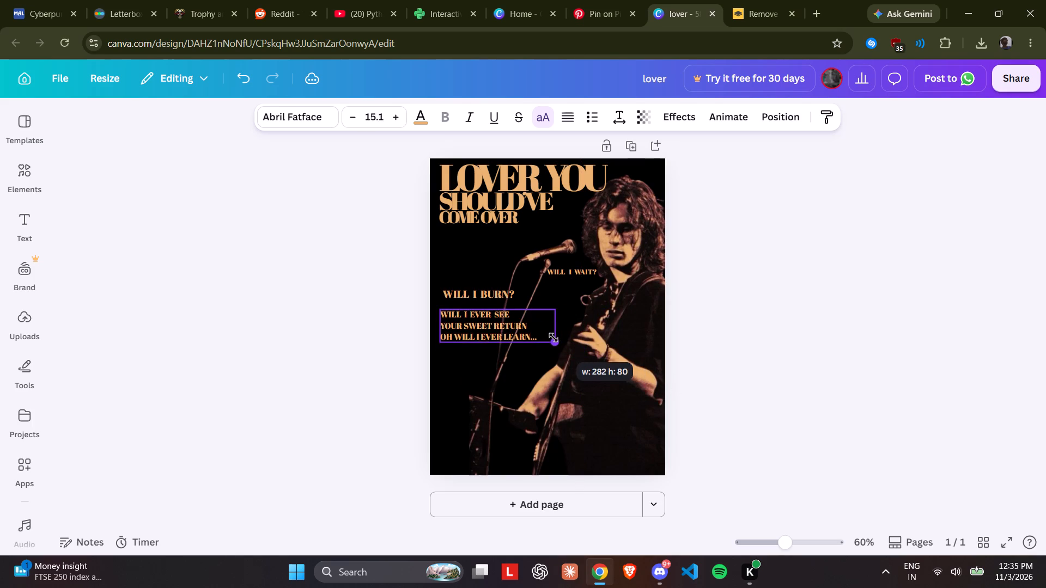
pyautogui.moveTo(554, 338); pyautogui.dragTo(553, 338)
pyautogui.moveTo(465, 332); pyautogui.dragTo(465, 354)
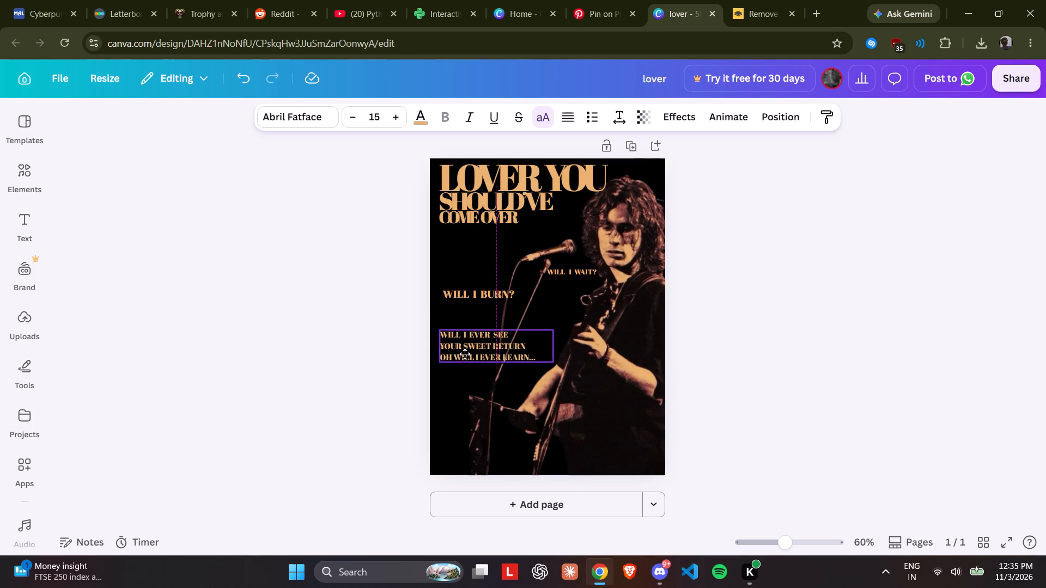
pyautogui.moveTo(465, 354); pyautogui.dragTo(459, 364)
# Move the "WILL I BURN?" line slightly down and left on the poster.
pyautogui.moveTo(459, 291); pyautogui.dragTo(451, 299)
pyautogui.click(831, 222)
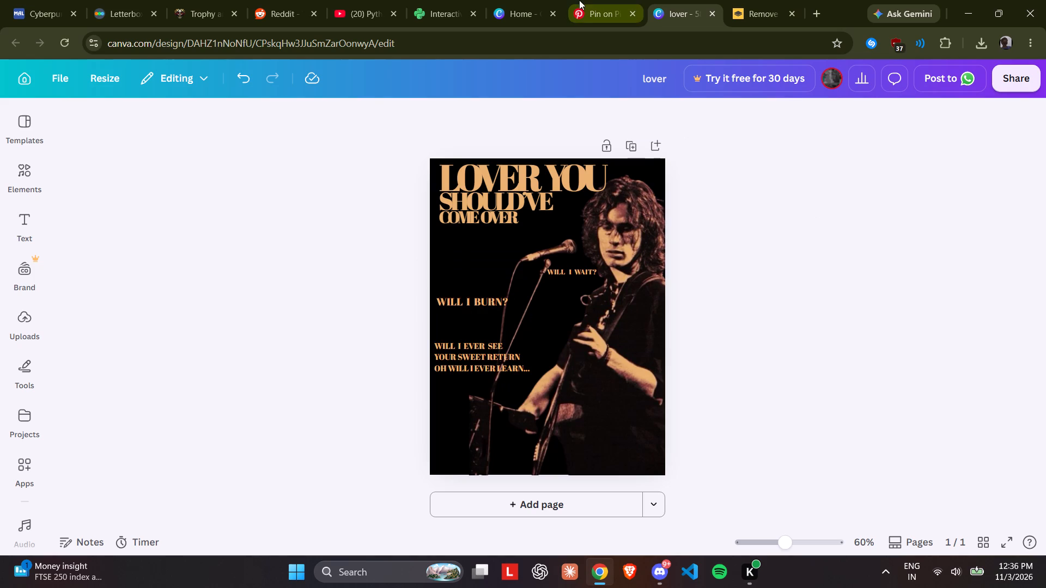
# Compare with the reference poster and turn off uppercase for the three-line block, "WILL I BURN?" and "WILL I WAIT?".
pyautogui.click(594, 3)
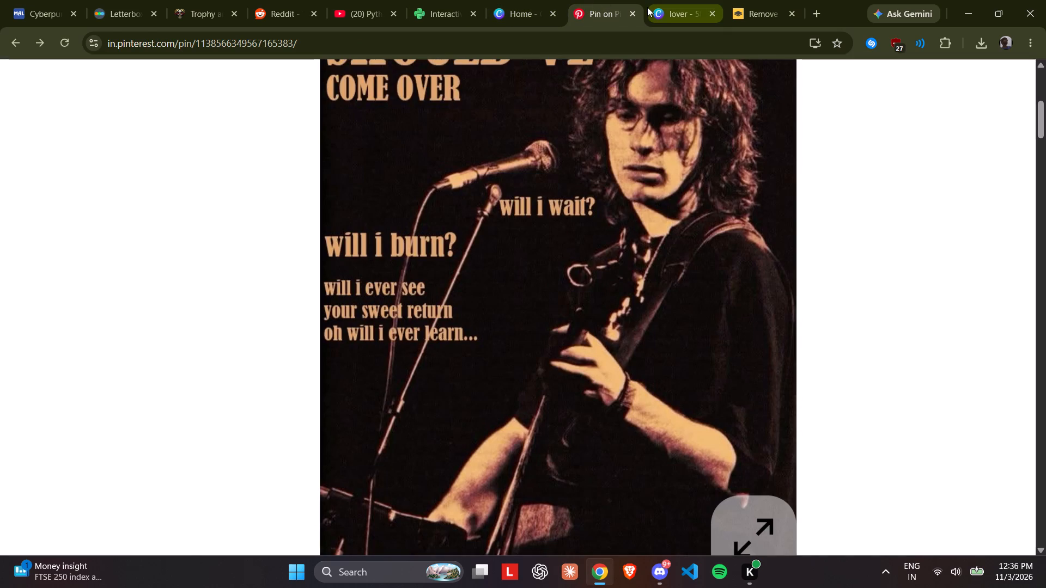
pyautogui.click(647, 7)
pyautogui.click(443, 361)
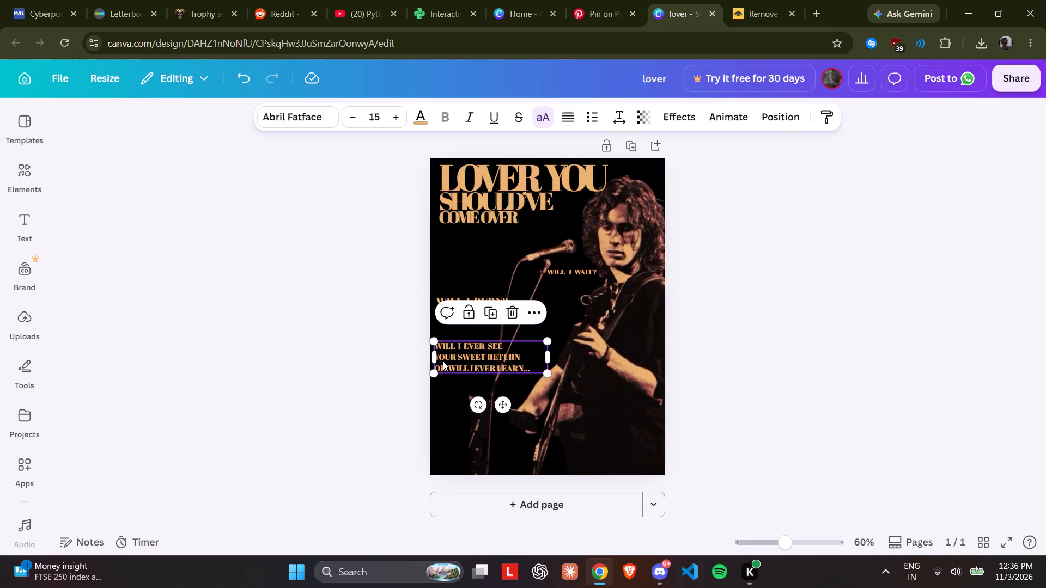
pyautogui.click(542, 109)
pyautogui.click(695, 309)
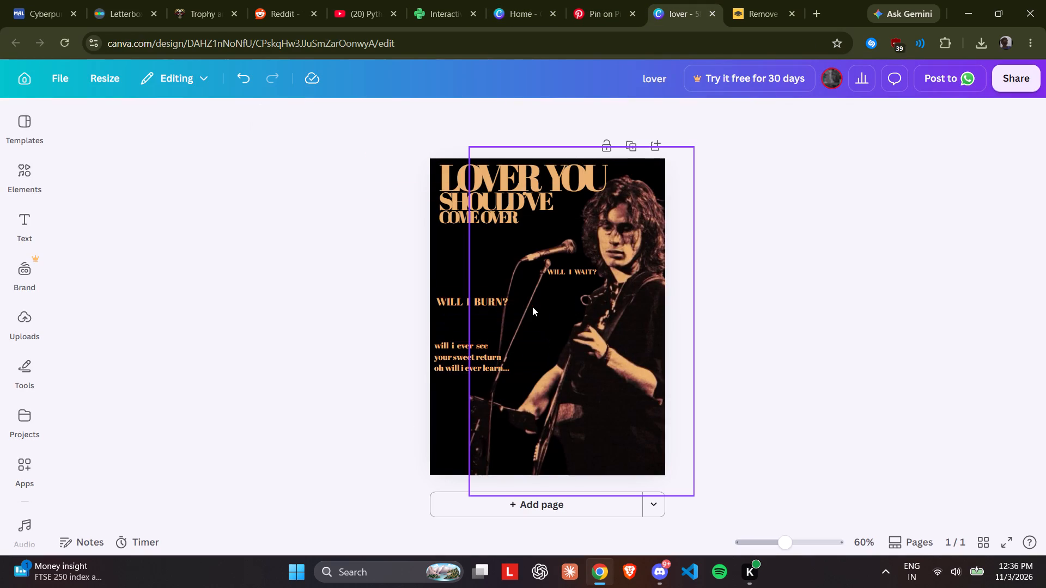
pyautogui.click(477, 302)
pyautogui.click(536, 116)
pyautogui.click(745, 240)
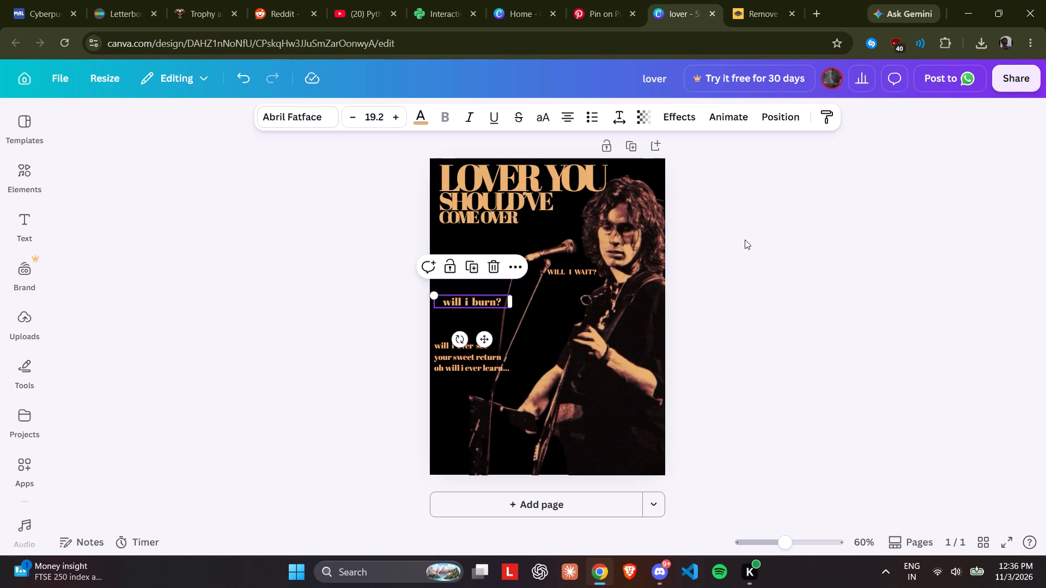
pyautogui.click(574, 268)
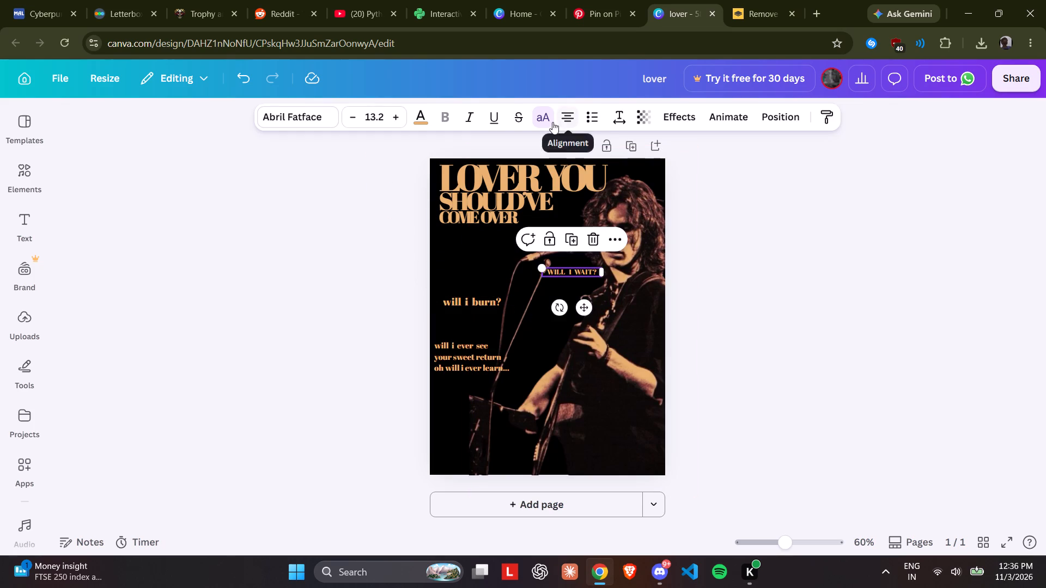
pyautogui.click(551, 121)
pyautogui.click(763, 177)
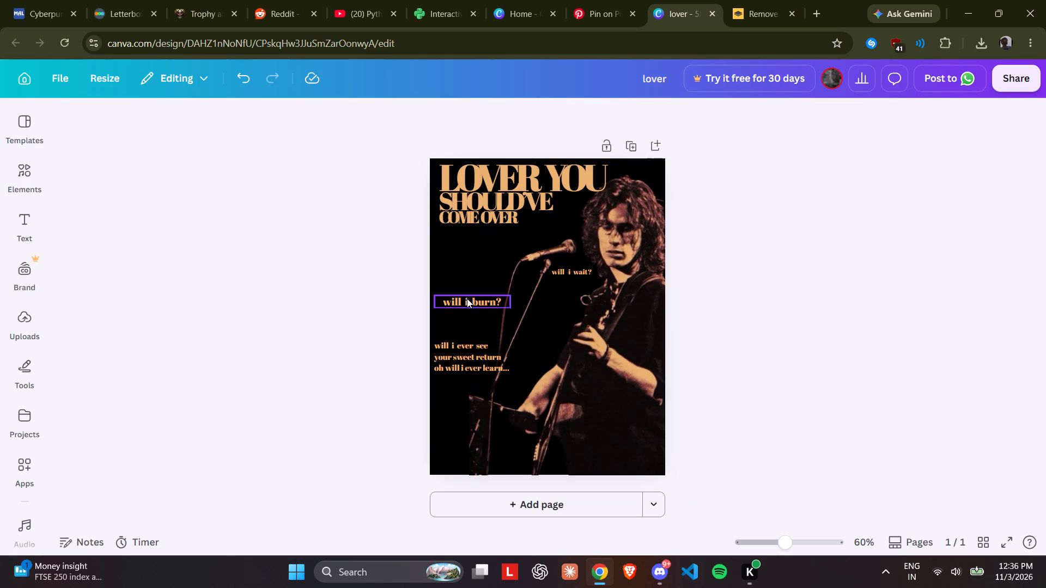
# Nudge "will i burn?" left so its text sits closer to the start of the three-line lyric block.
pyautogui.moveTo(477, 298); pyautogui.dragTo(469, 299)
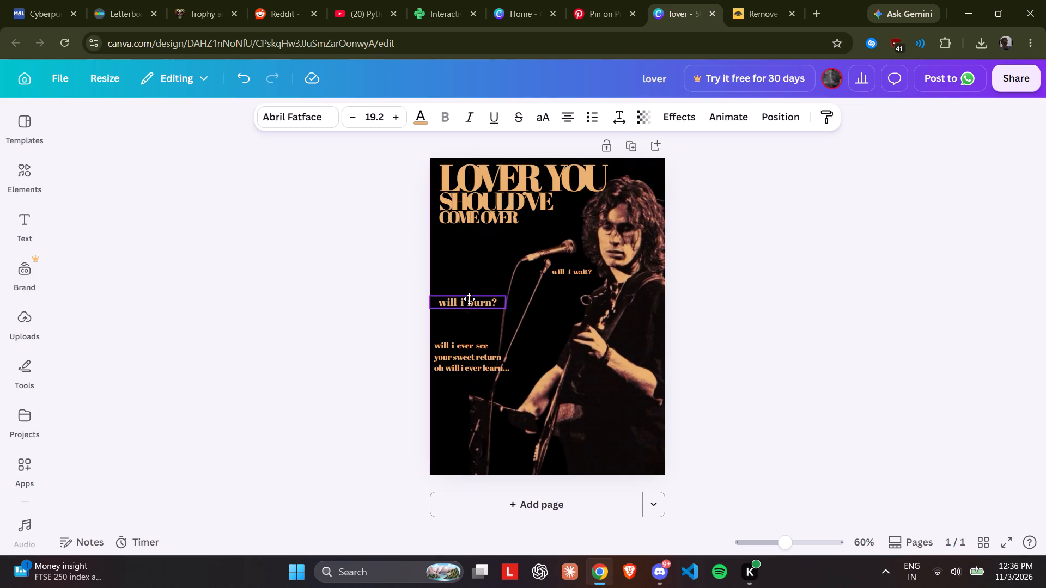
pyautogui.moveTo(469, 299); pyautogui.dragTo(471, 301)
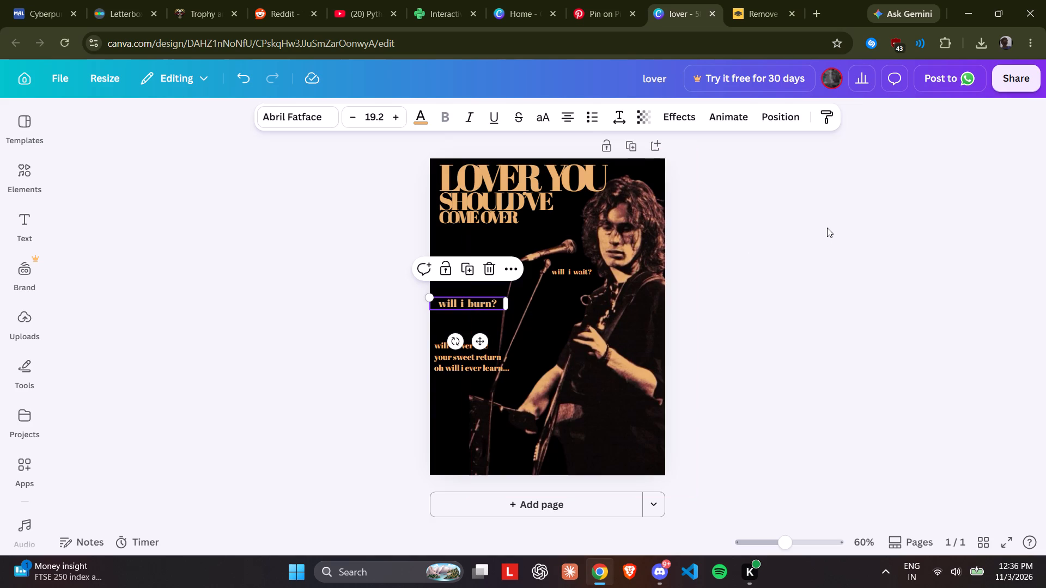
pyautogui.click(829, 228)
# Recheck the reference poster's title and lyrics, and capitalize the first letter of "will i burn?" to read "Will i burn?".
pyautogui.click(599, 11)
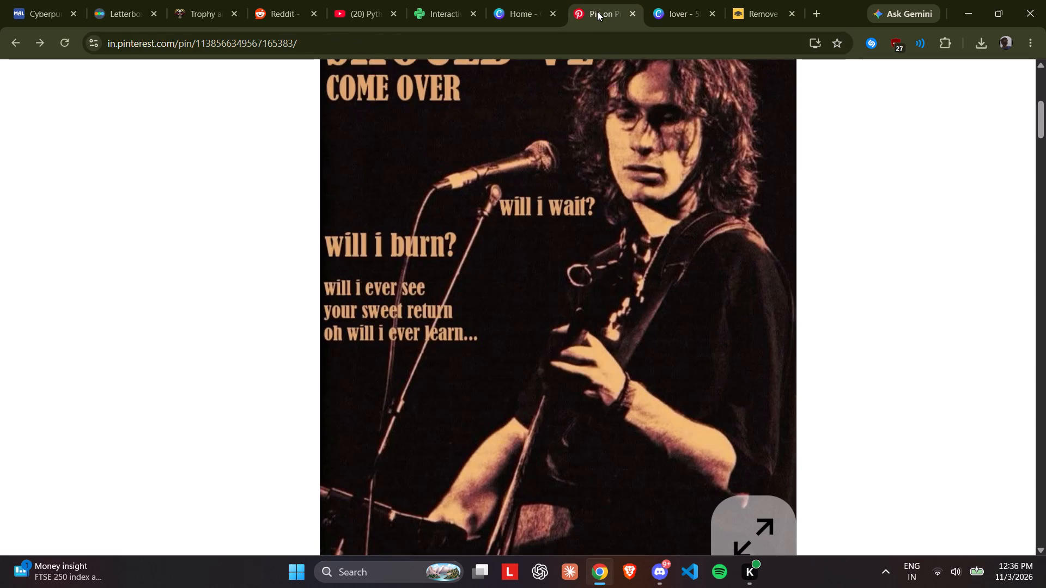
pyautogui.scroll(3, 634, 138)
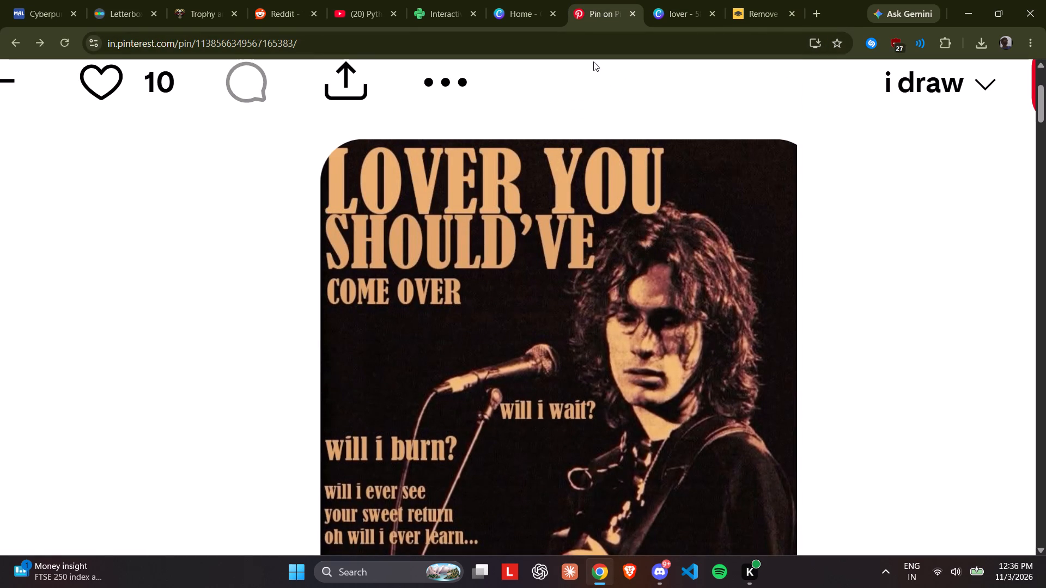
pyautogui.click(594, 16)
pyautogui.click(685, 4)
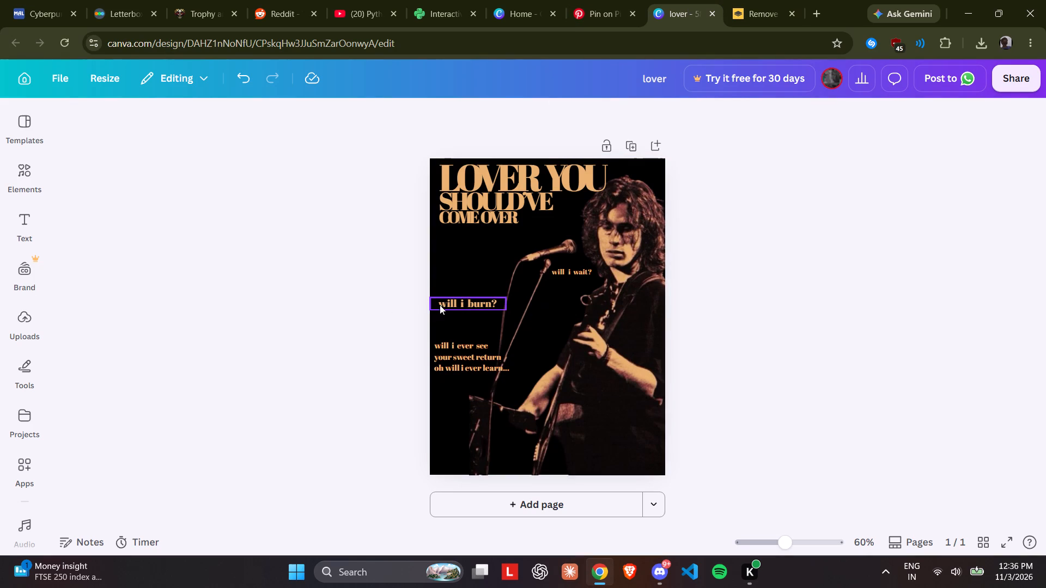
pyautogui.click(445, 304)
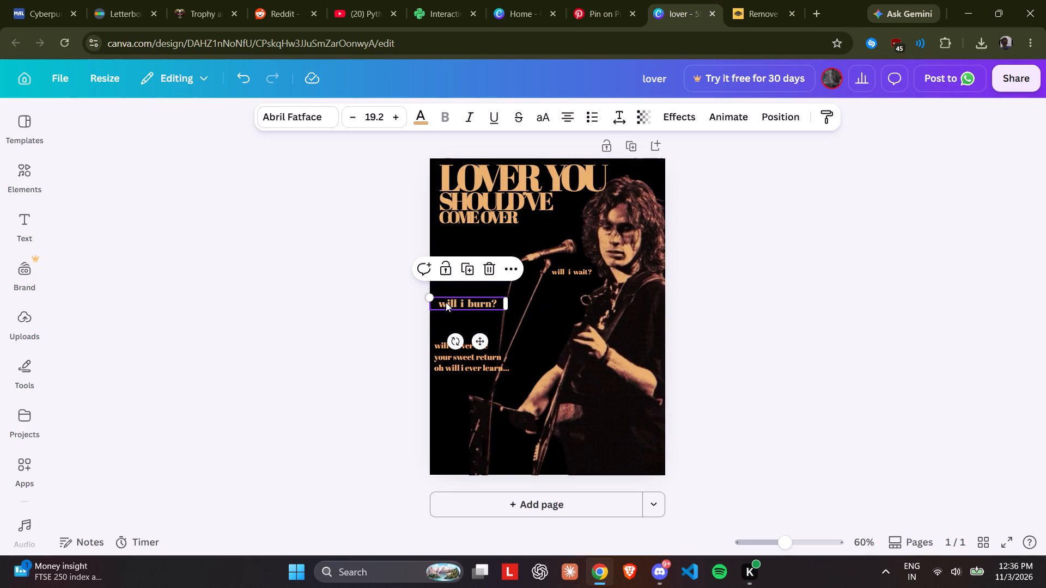
pyautogui.click(446, 302)
pyautogui.press('BackSpace')
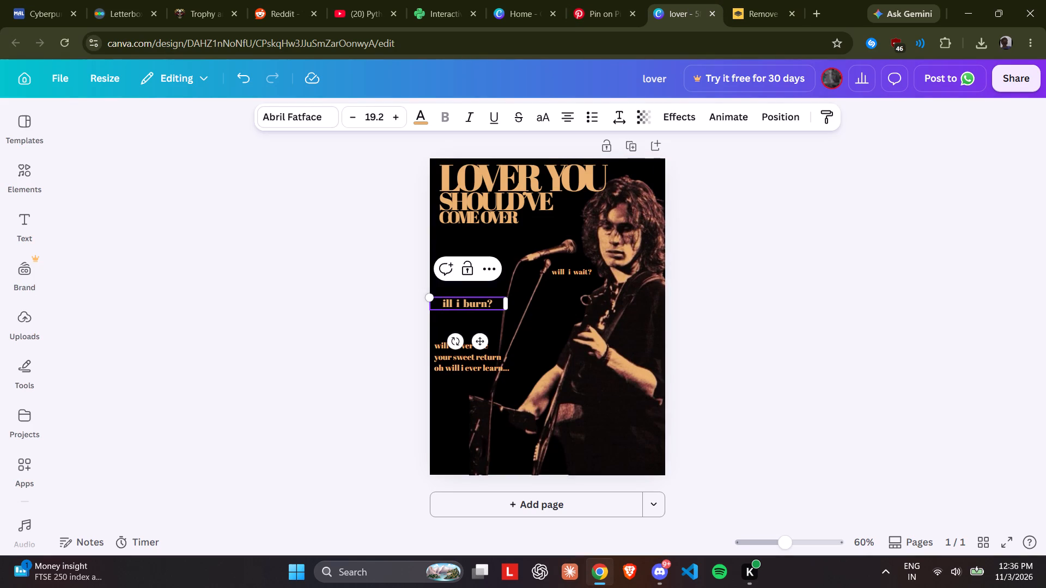
# Capitalize the first letter of the three-line lyric block so its first line reads "Will i ever see".
pyautogui.click(471, 359)
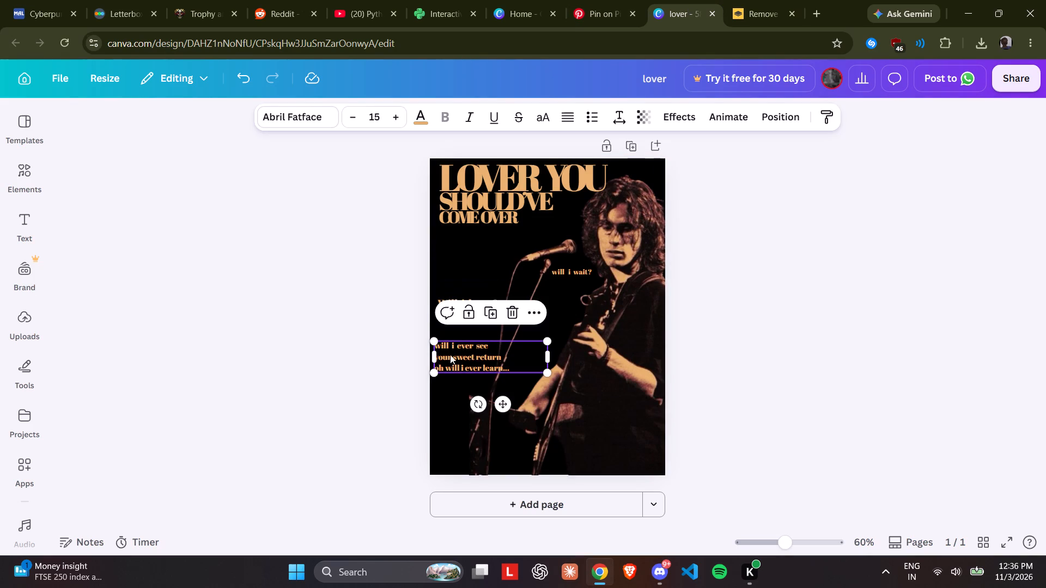
pyautogui.click(441, 345)
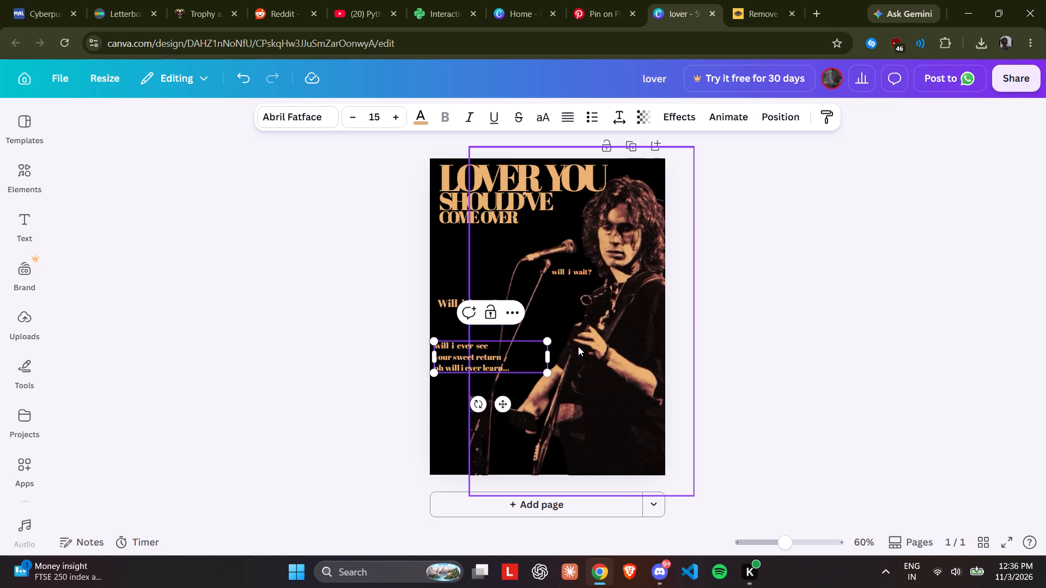
pyautogui.scroll(1, 578, 346)
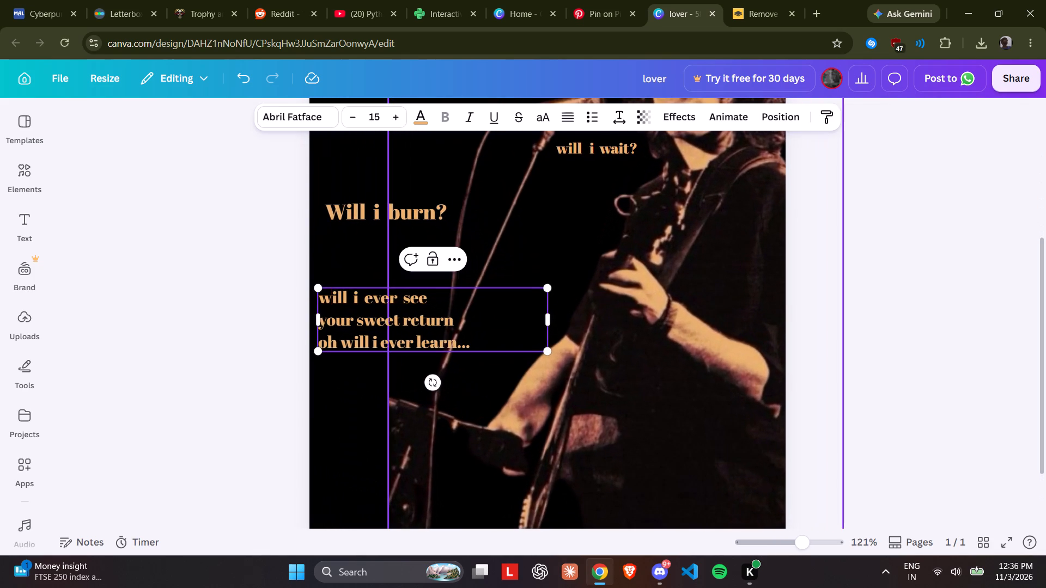
pyautogui.press('BackSpace')
pyautogui.press('w')
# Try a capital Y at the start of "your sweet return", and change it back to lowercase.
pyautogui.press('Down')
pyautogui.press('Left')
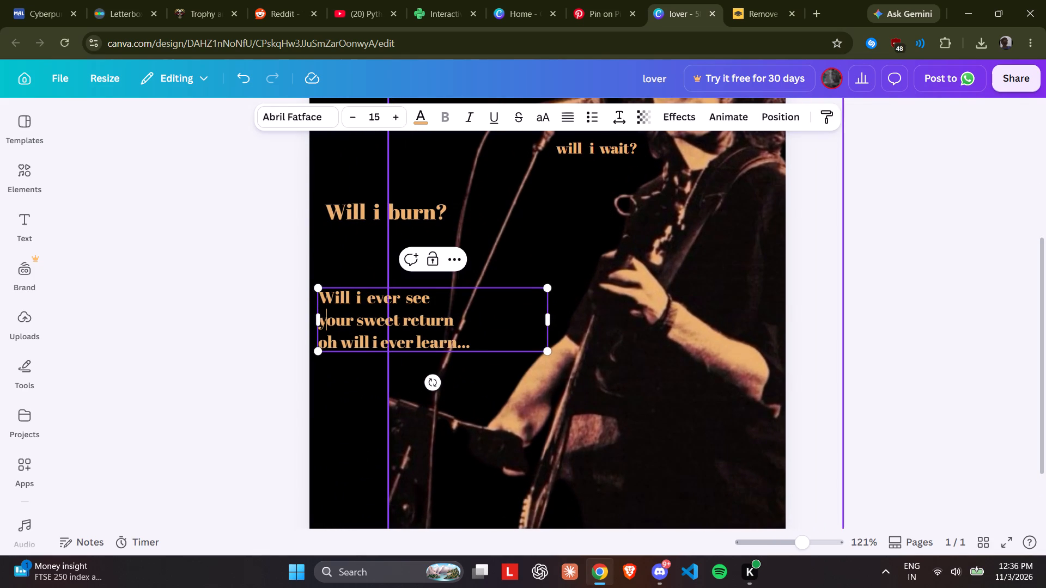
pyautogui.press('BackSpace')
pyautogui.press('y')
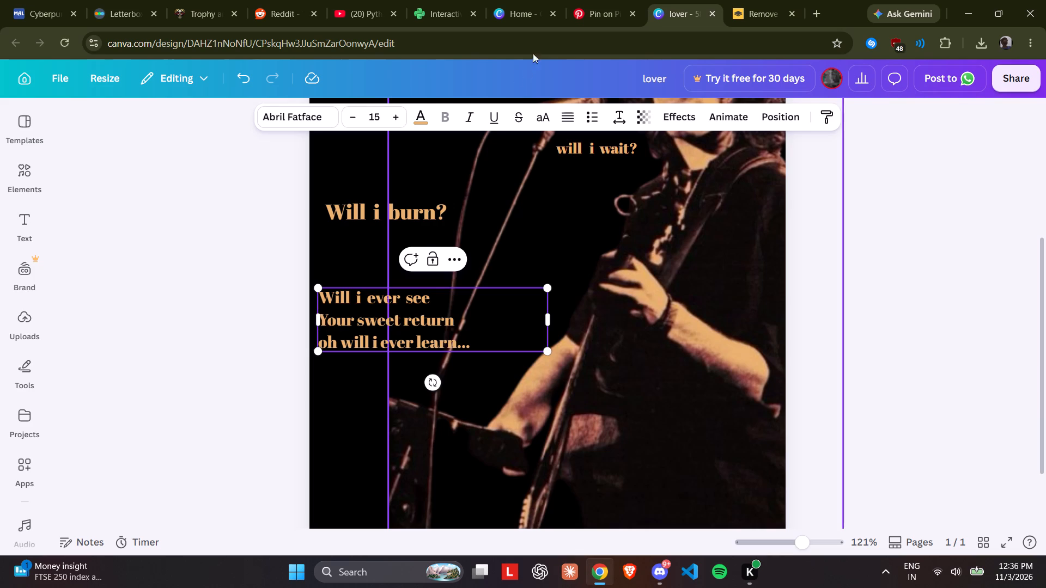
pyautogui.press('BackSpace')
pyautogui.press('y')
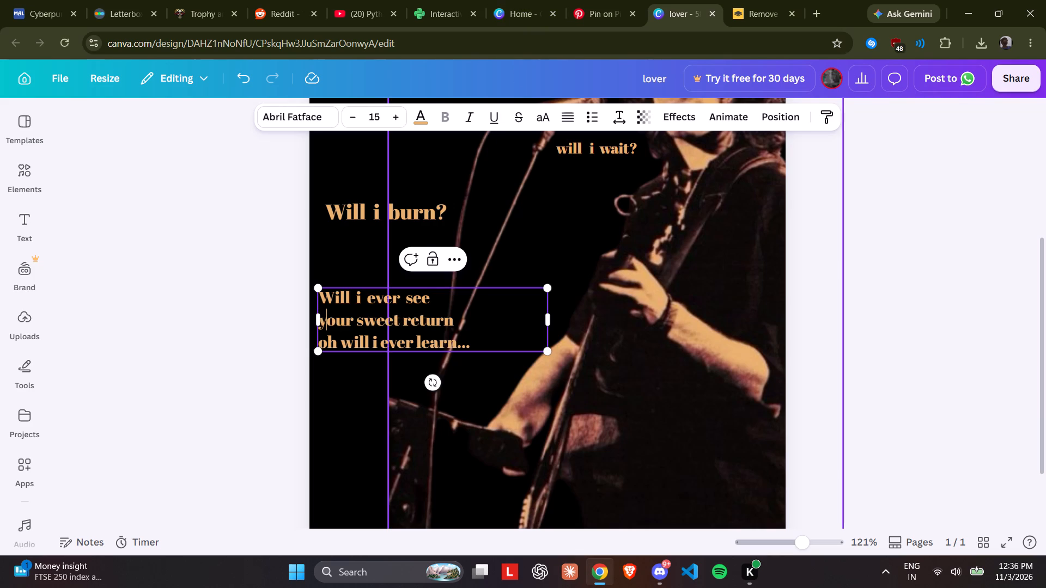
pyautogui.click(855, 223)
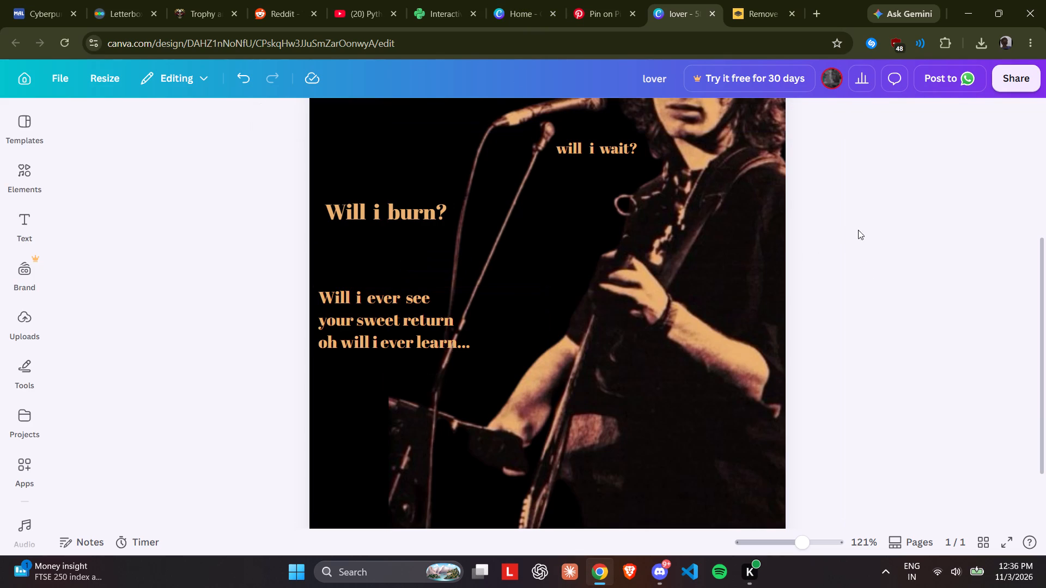
# Check the reference poster, duplicate the "LOVER YOU" title line to the poster's bottom and replace its text with "jeff buckley".
pyautogui.click(600, 5)
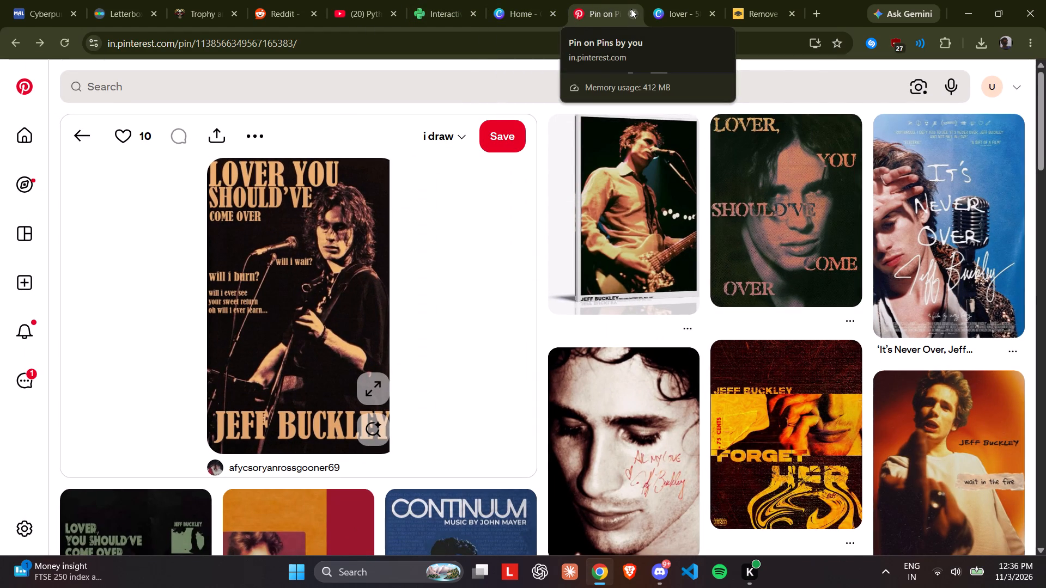
pyautogui.click(660, 8)
pyautogui.click(467, 191)
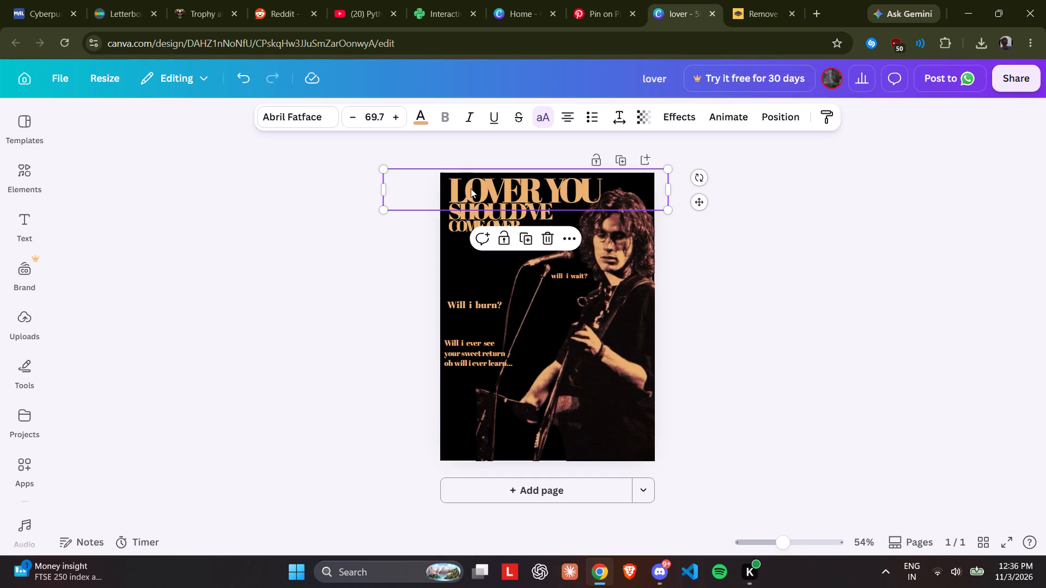
pyautogui.click(520, 244)
pyautogui.moveTo(546, 199); pyautogui.dragTo(552, 433)
pyautogui.doubleClick(552, 433)
pyautogui.write('jeff buckl')
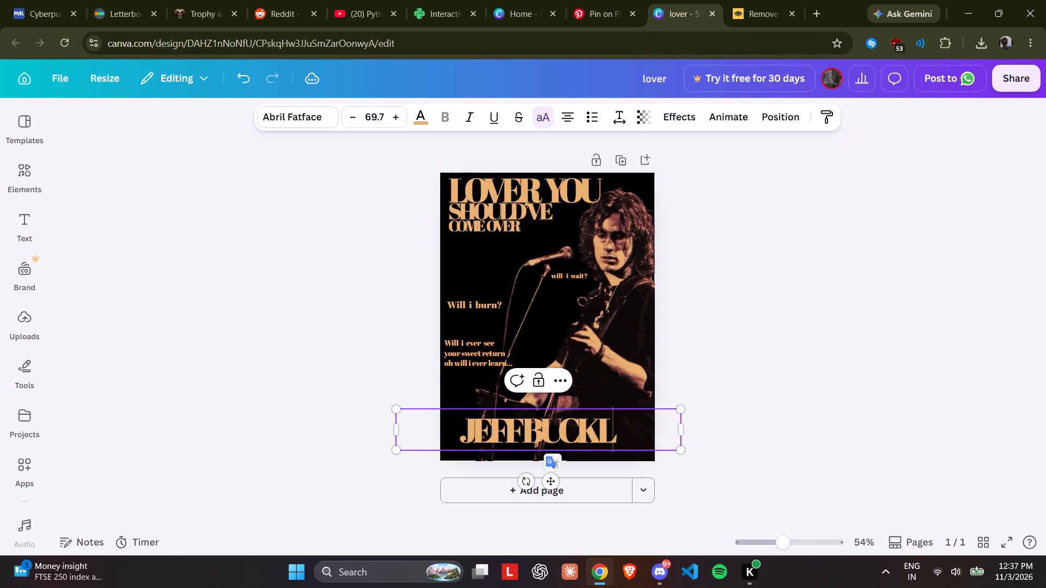
pyautogui.click(587, 0)
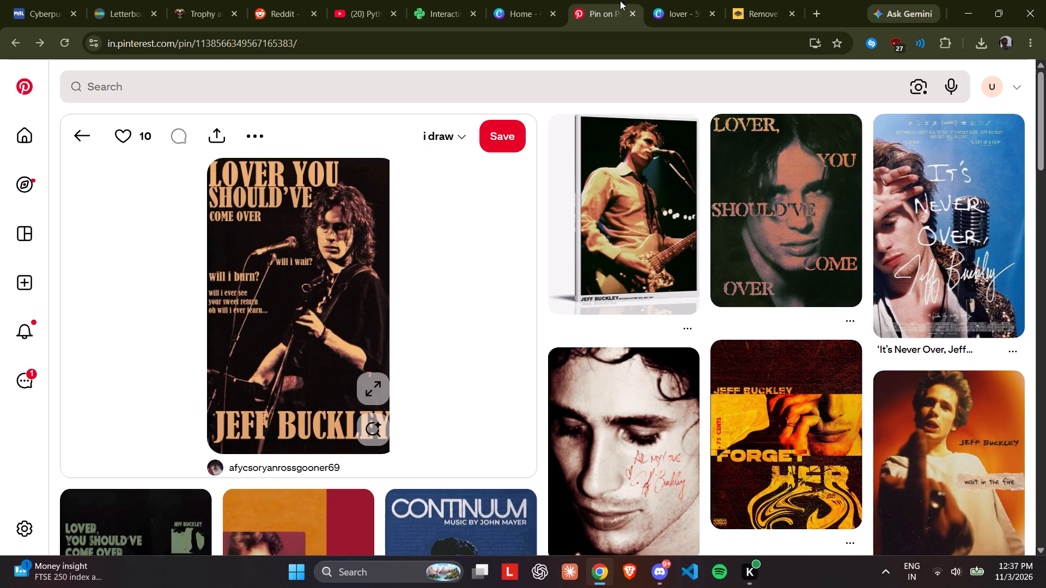
pyautogui.click(653, 1)
pyautogui.write('ey')
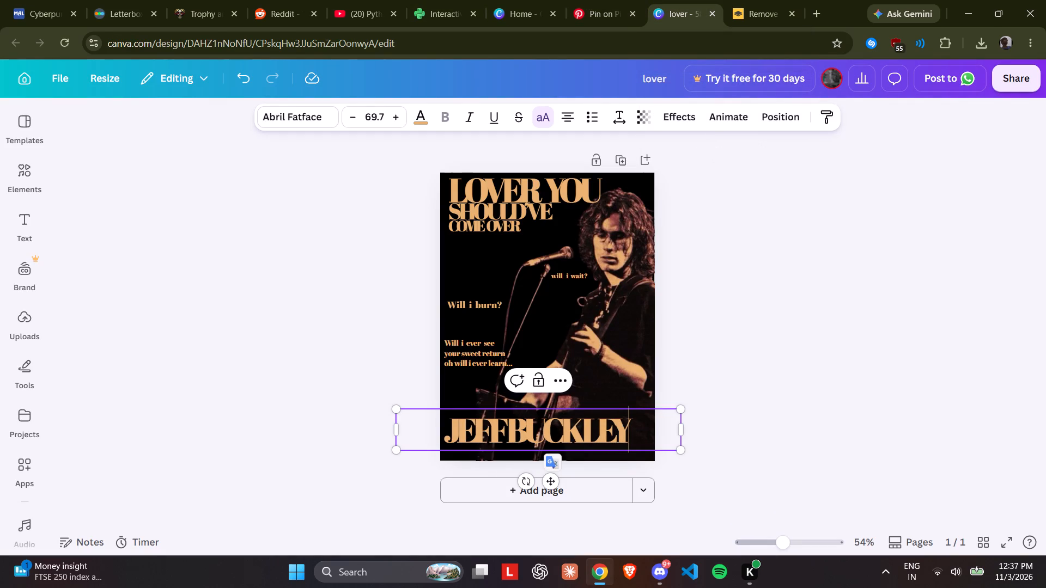
# Widen the gap between "JEFF" and "BUCKLEY" in the bottom line with extra spaces.
pyautogui.press('Left')
pyautogui.press('Left')
pyautogui.press('Left')
pyautogui.press('Left')
pyautogui.press('Left')
pyautogui.press('Left')
pyautogui.press('Left')
pyautogui.press('space')
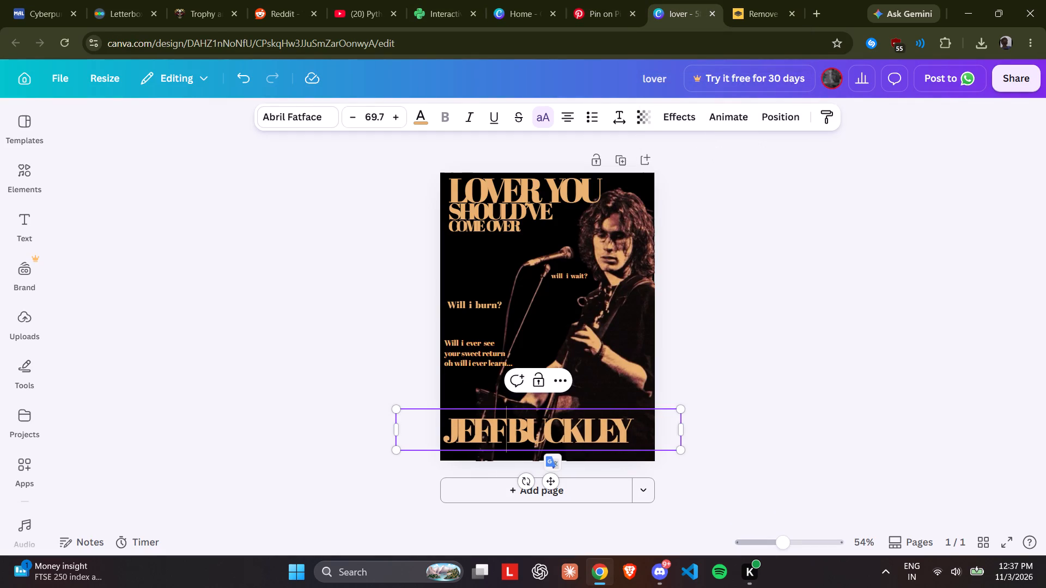
pyautogui.press('space')
pyautogui.press('space')
pyautogui.press('space')
pyautogui.press('space')
pyautogui.press('space')
pyautogui.press('space')
pyautogui.press('space')
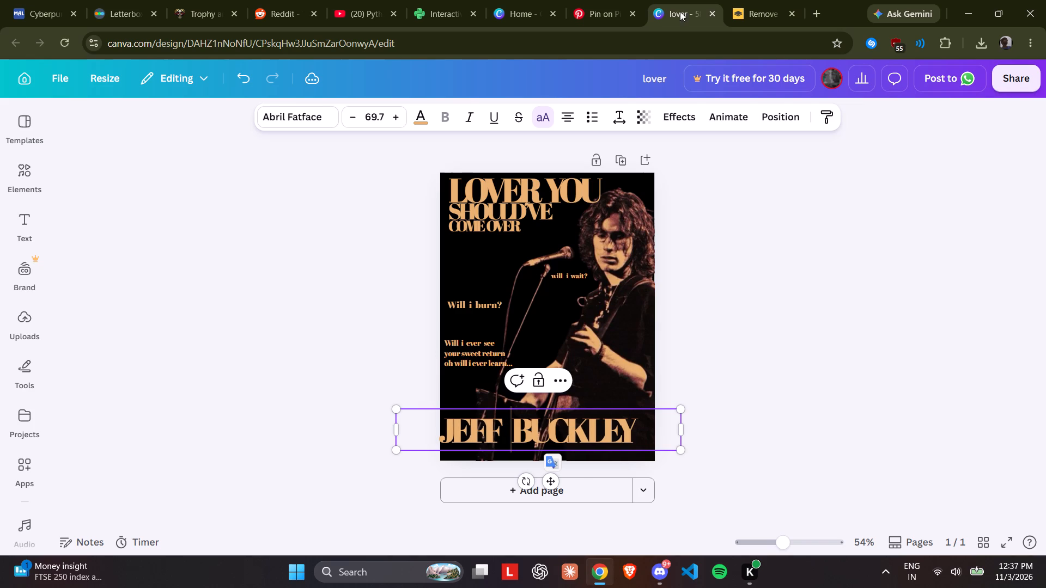
pyautogui.click(865, 281)
# Center the artist name horizontally, slightly lower on the poster, and turn off its uppercase.
pyautogui.moveTo(479, 441); pyautogui.dragTo(491, 444)
pyautogui.click(538, 111)
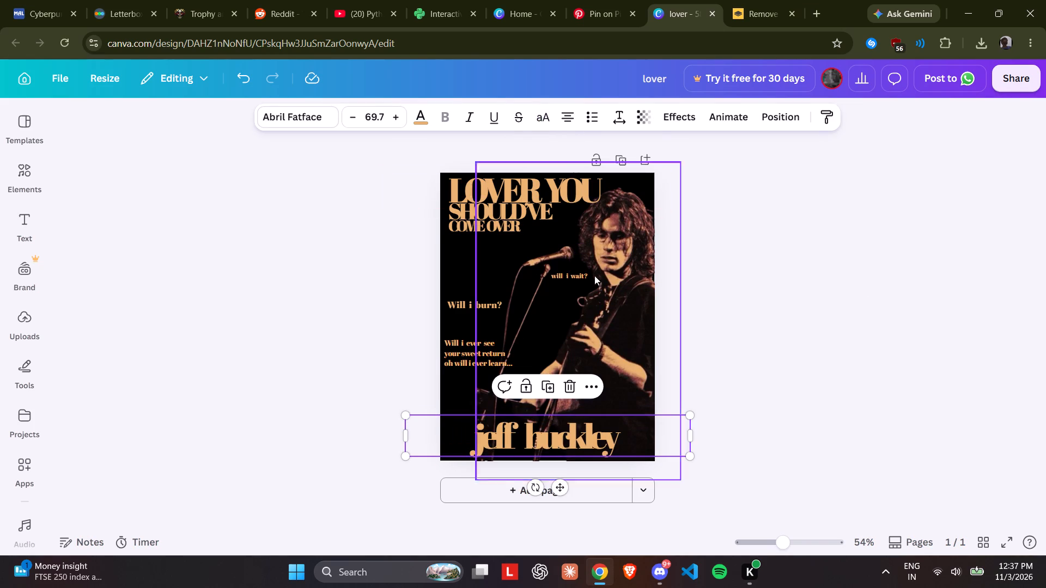
# Loosen the letter spacing of the "jeff buckley" line to -1.
pyautogui.click(624, 115)
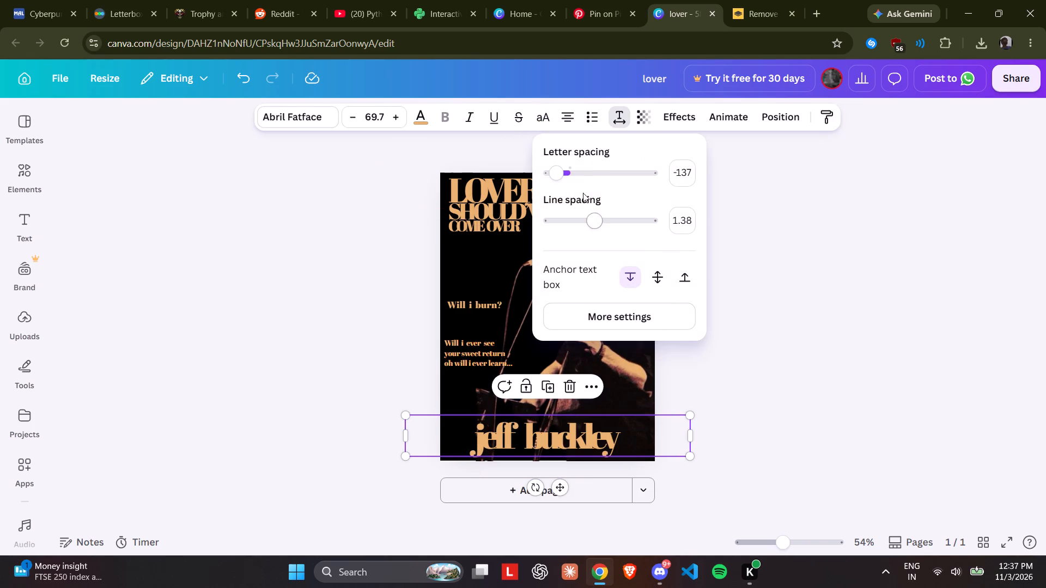
pyautogui.click(568, 177)
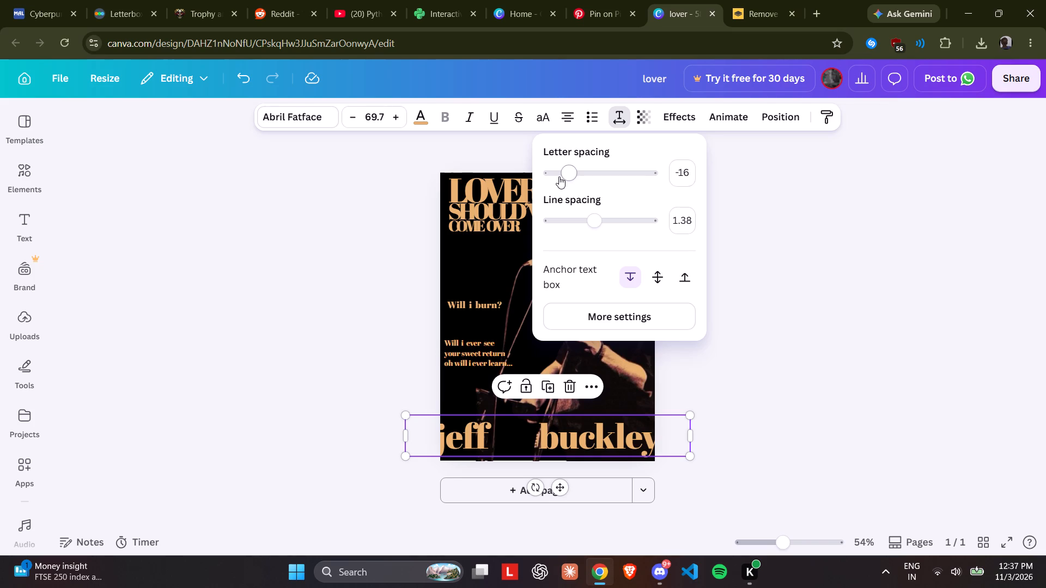
pyautogui.click(559, 176)
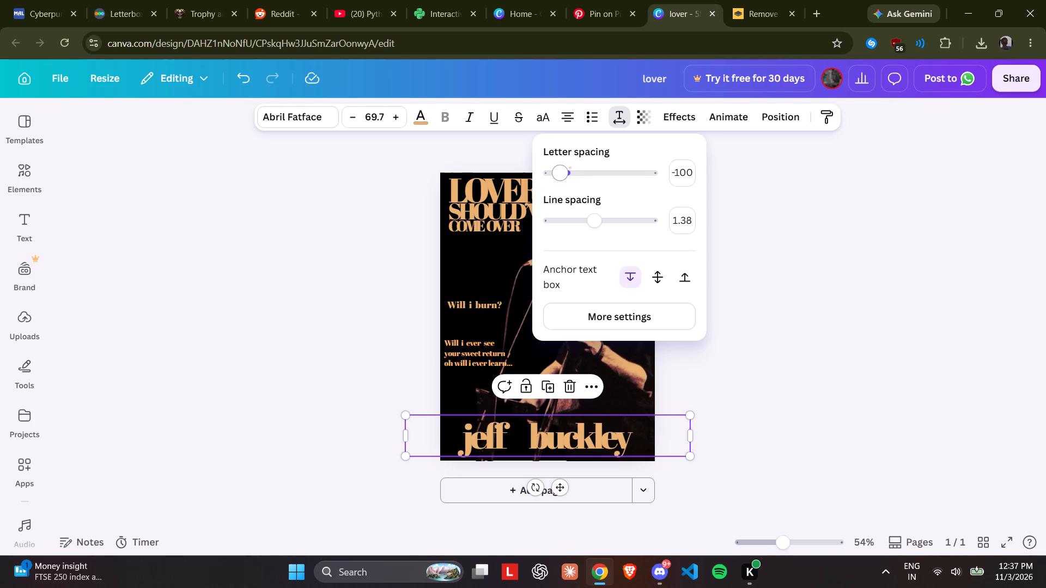
pyautogui.click(569, 177)
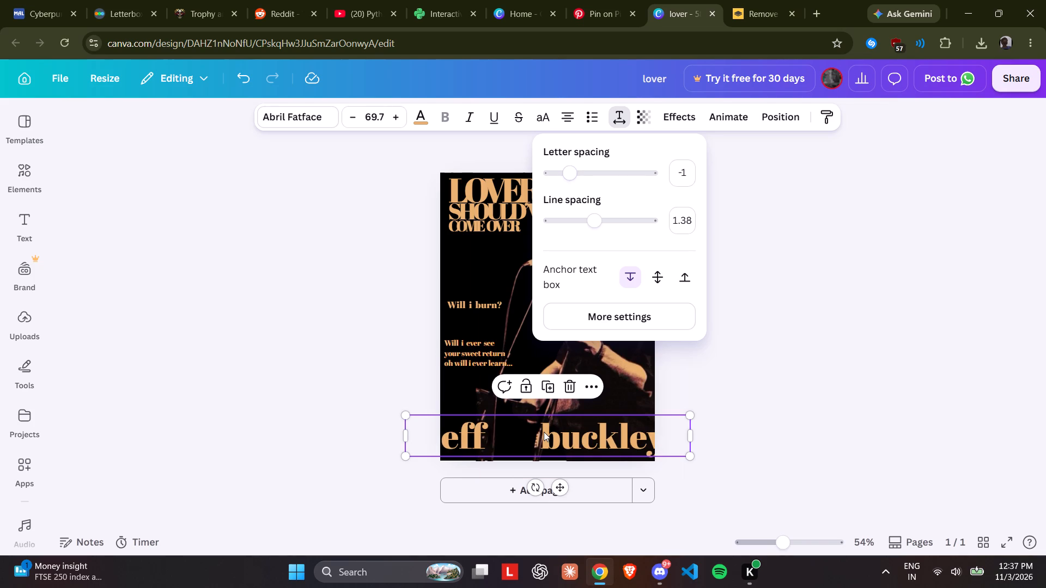
# Remove the surplus spaces between "jeff" and "buckley", keeping a slightly wide gap so the name fits the poster's width.
pyautogui.click(542, 432)
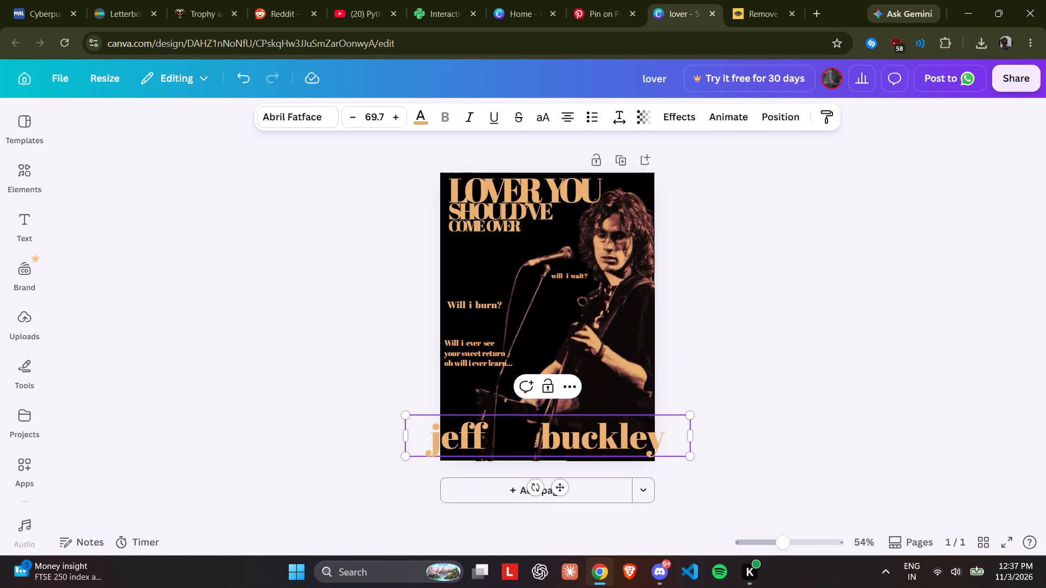
pyautogui.press('BackSpace')
pyautogui.press('BackSpace')
pyautogui.press('BackSpace')
pyautogui.press('BackSpace')
pyautogui.press('BackSpace')
pyautogui.press('BackSpace')
pyautogui.press('BackSpace')
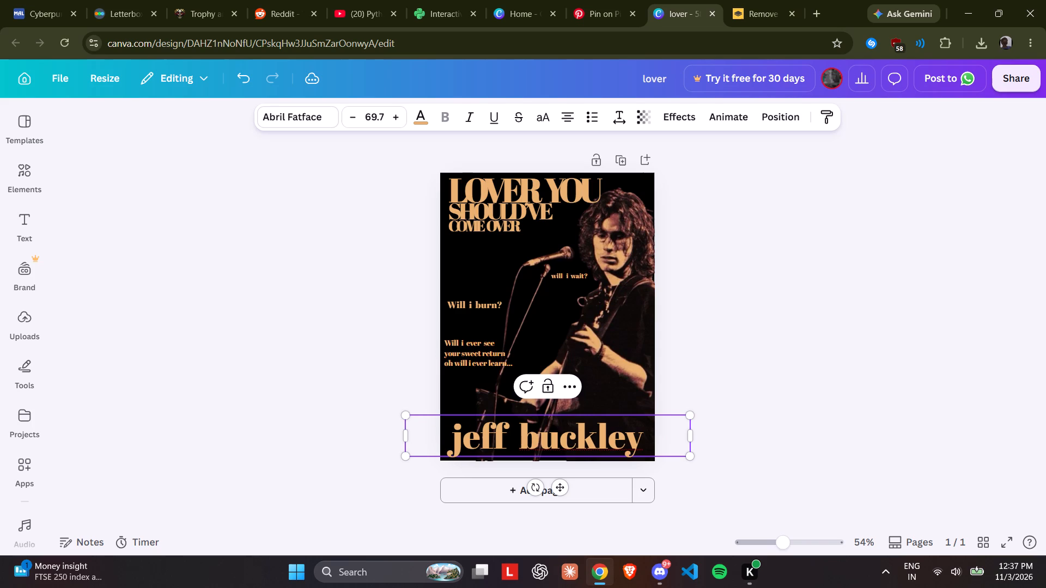
pyautogui.press('BackSpace')
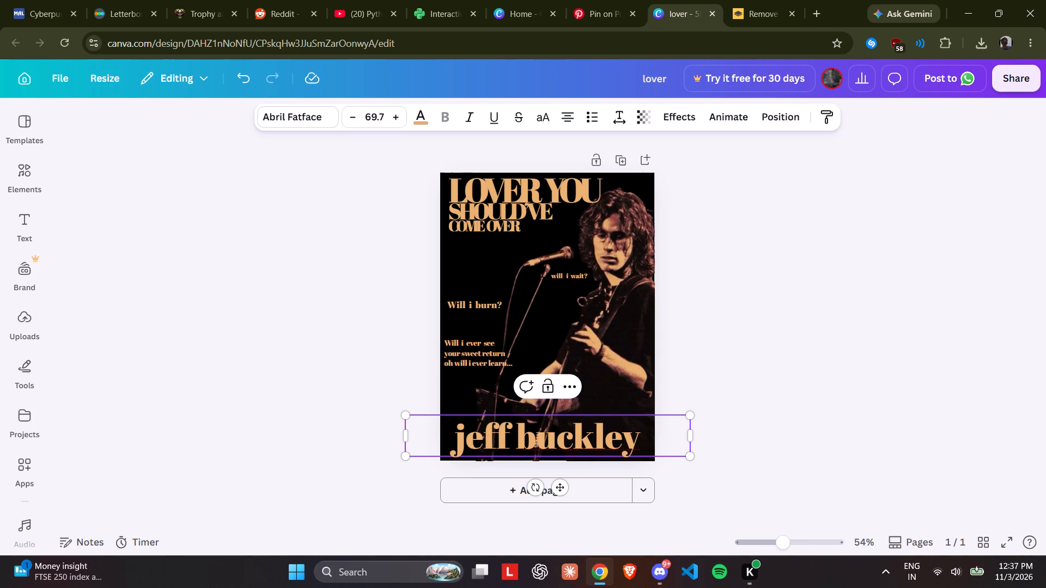
pyautogui.press('space')
pyautogui.click(834, 302)
# Compare with the reference poster and capitalize both initials of the artist name to read "Jeff Buckley".
pyautogui.click(588, 11)
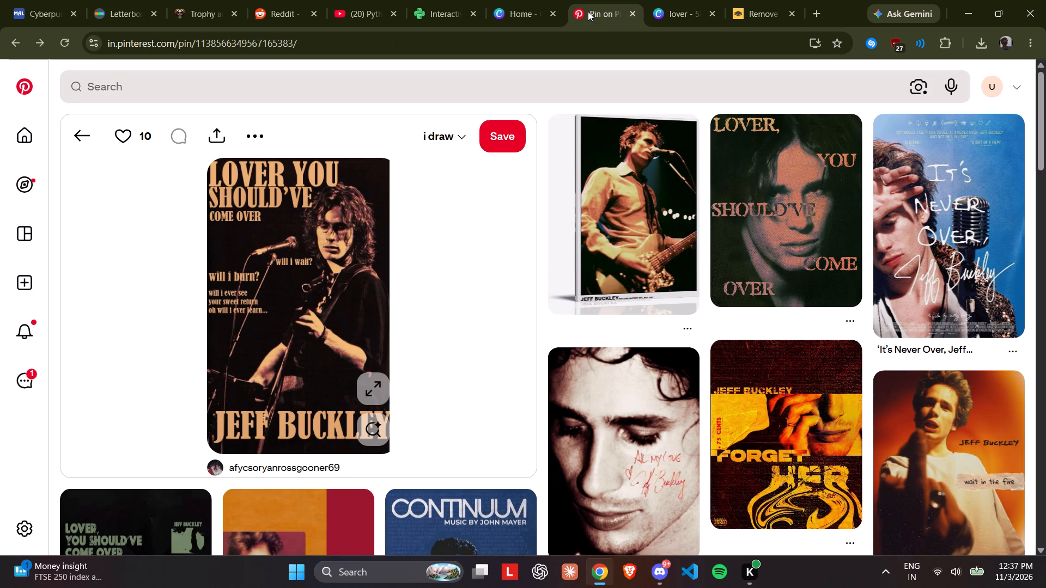
pyautogui.click(652, 0)
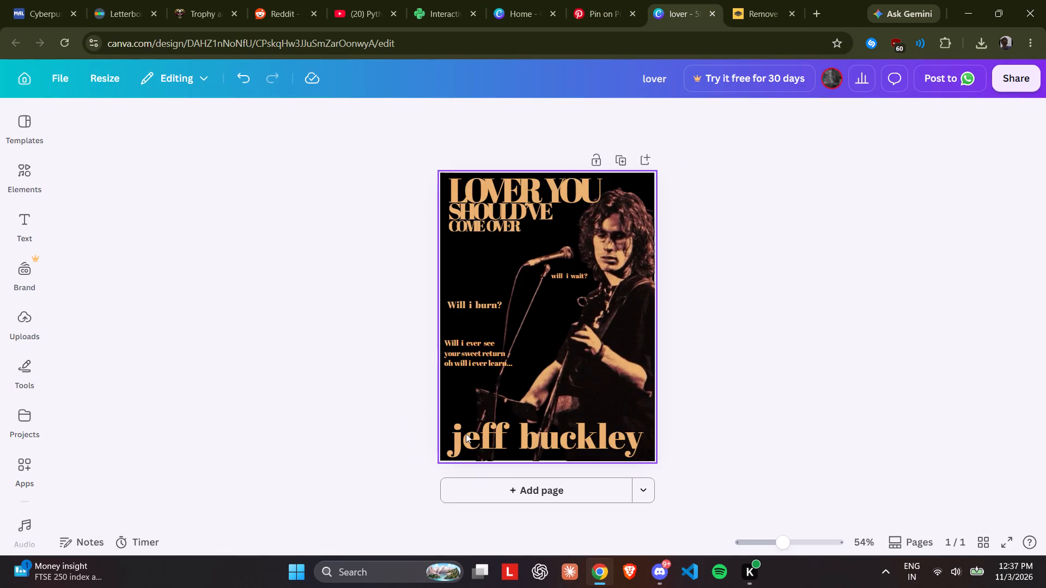
pyautogui.click(466, 433)
pyautogui.click(468, 435)
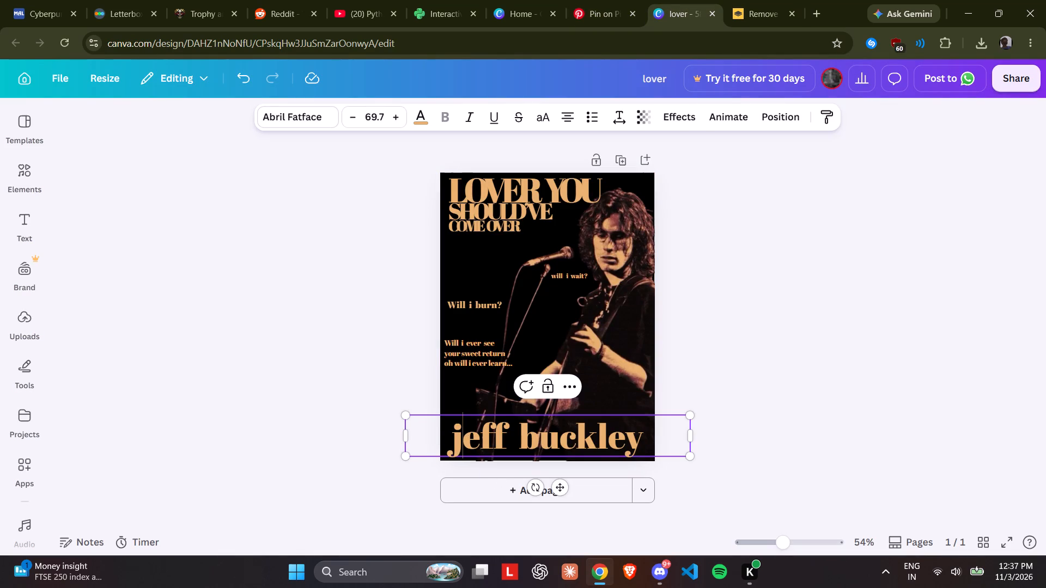
pyautogui.press('j')
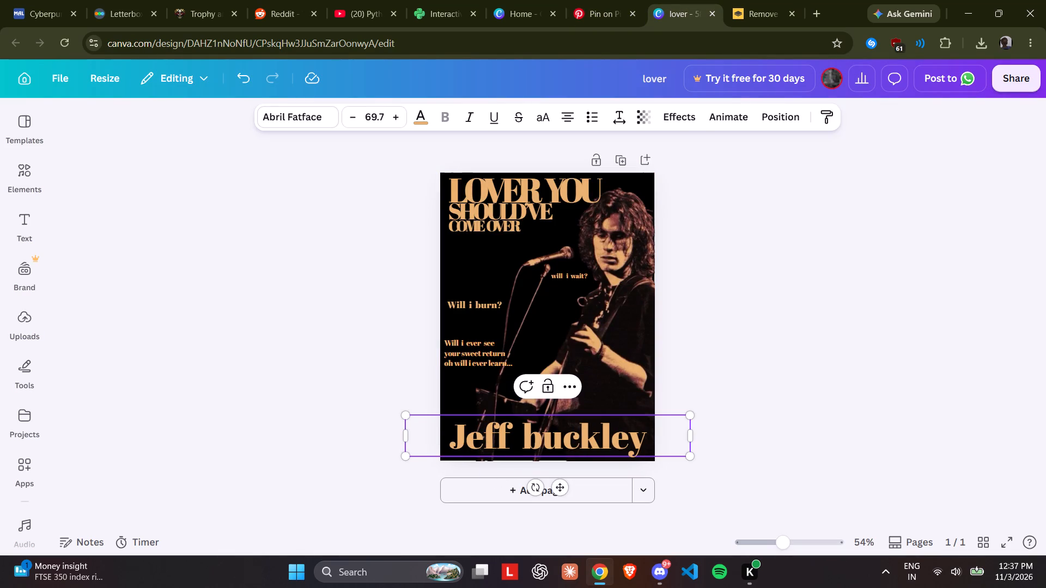
pyautogui.press('Right')
pyautogui.press('Right')
pyautogui.press('Right')
pyautogui.press('Right')
pyautogui.press('Right')
pyautogui.press('Right')
pyautogui.press('BackSpace')
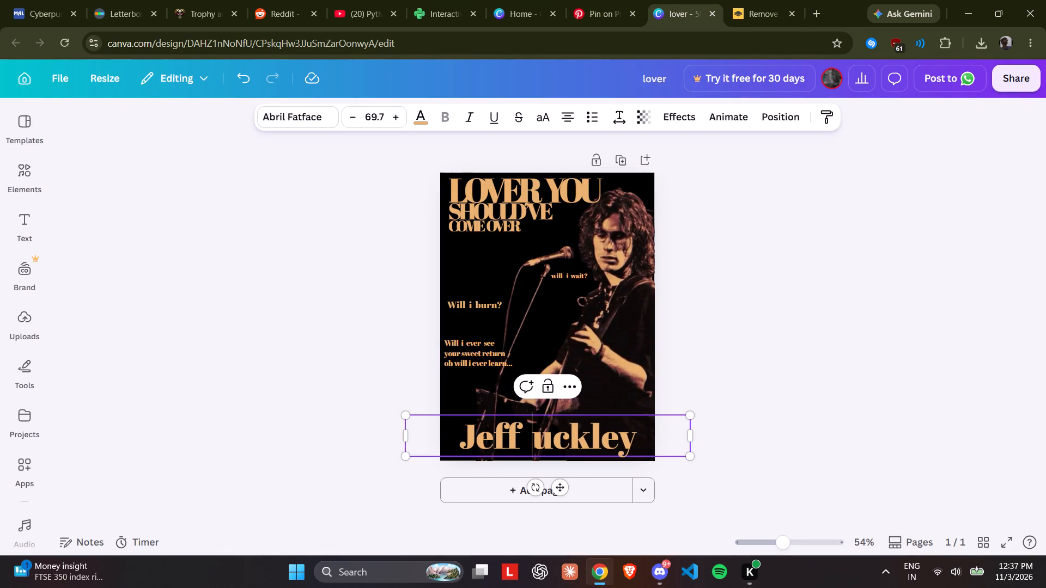
pyautogui.press('b')
pyautogui.click(741, 339)
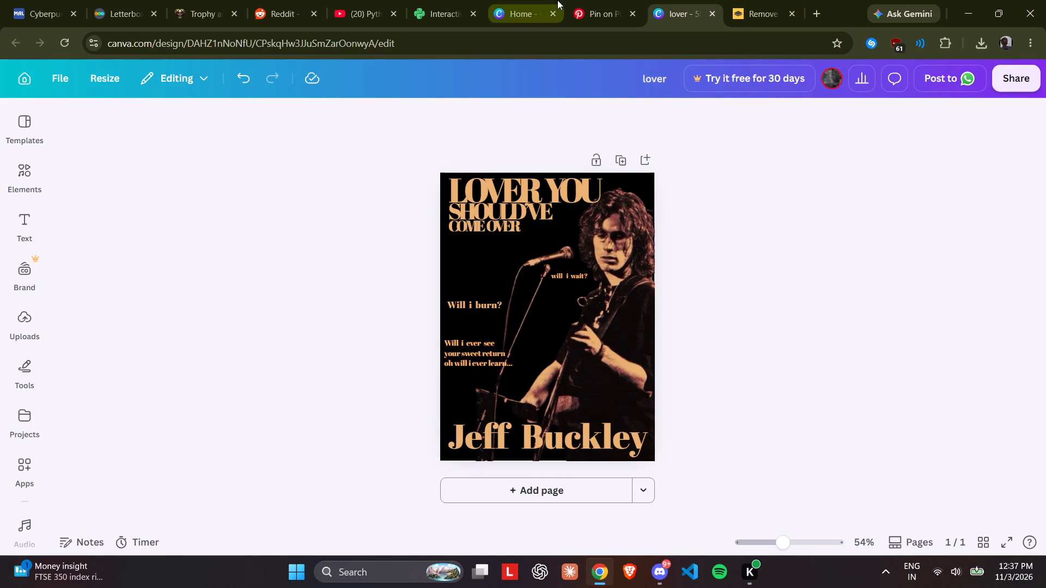
# Search the elements library for "GRAINS" and show all the matching graphics.
pyautogui.click(27, 176)
pyautogui.click(145, 114)
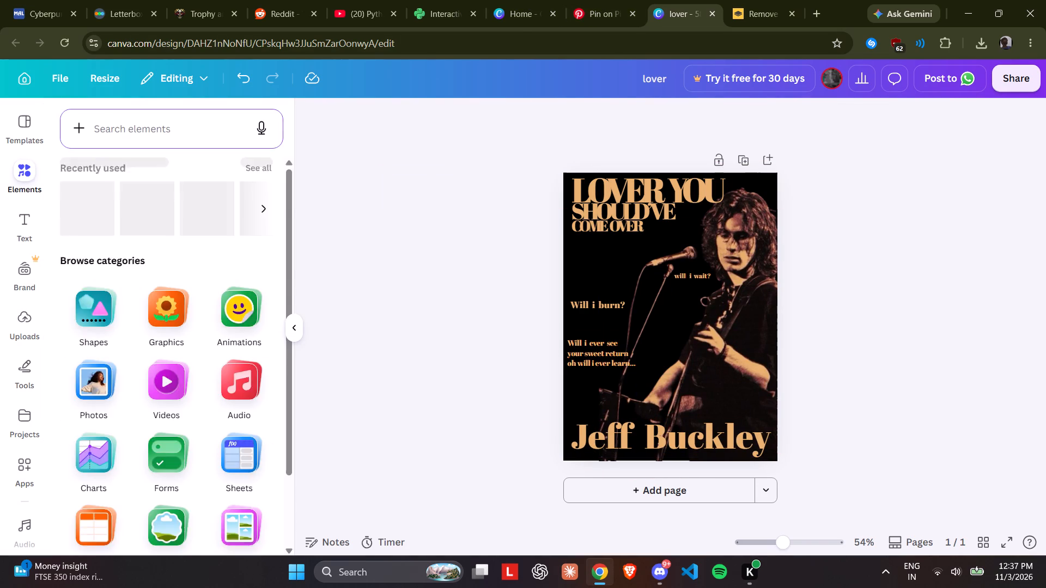
pyautogui.click(145, 132)
pyautogui.write('GAIN')
pyautogui.press('BackSpace')
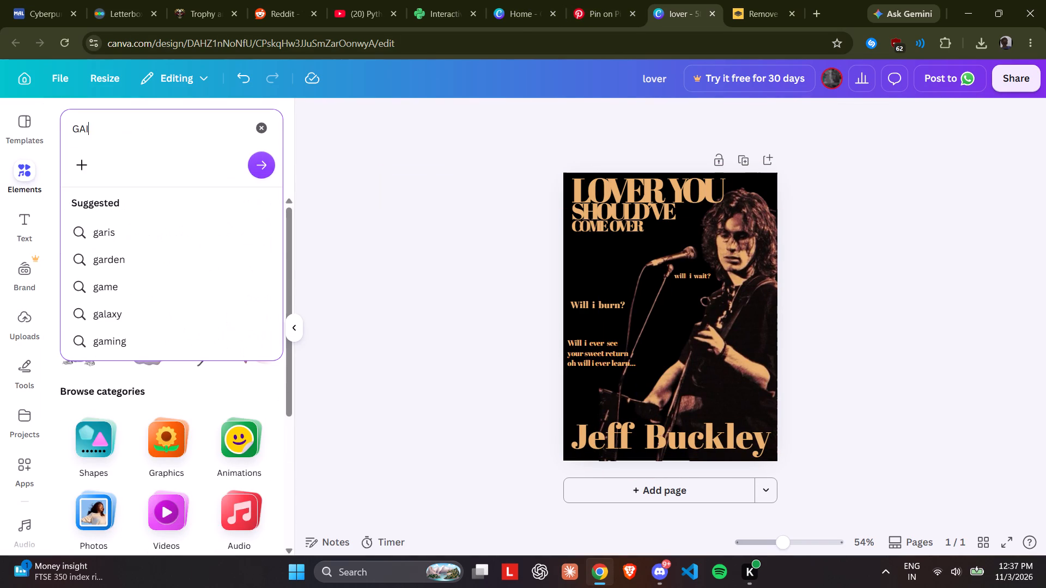
pyautogui.press('BackSpace')
pyautogui.press('BackSpace')
pyautogui.press('BackSpace')
pyautogui.write('GRAINS')
pyautogui.press('Return')
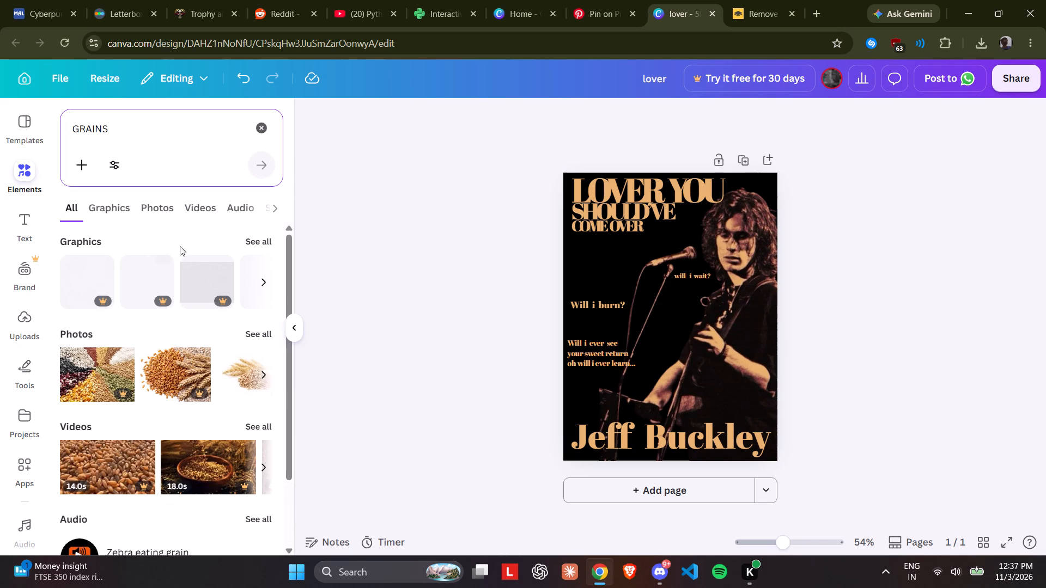
pyautogui.click(248, 247)
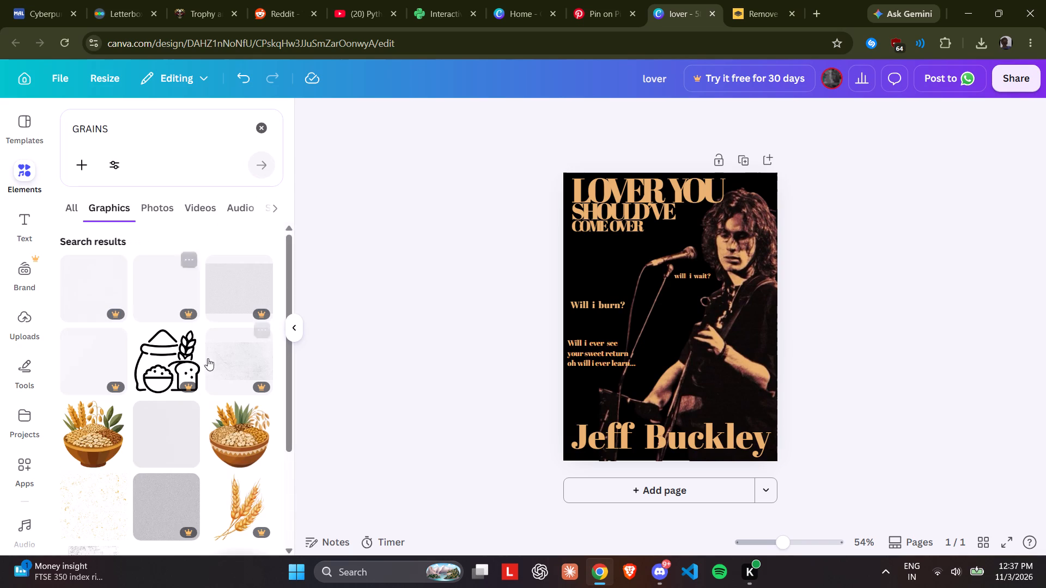
# Add the plain light-grey grain texture, align it to the poster's top-left corner and enlarge it to cover the whole poster.
pyautogui.click(168, 458)
pyautogui.moveTo(619, 314); pyautogui.dragTo(608, 272)
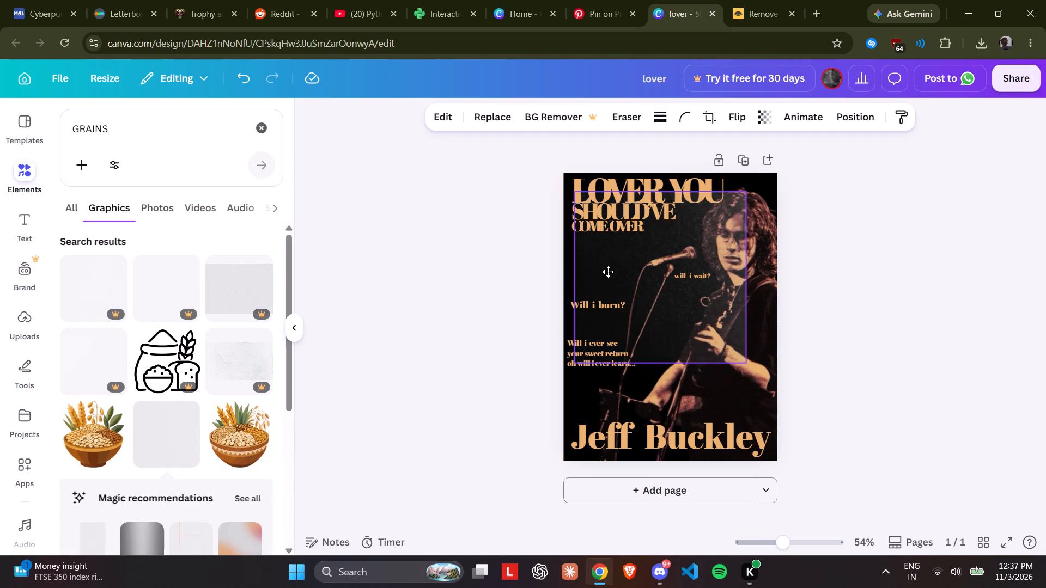
pyautogui.moveTo(608, 272); pyautogui.dragTo(598, 257)
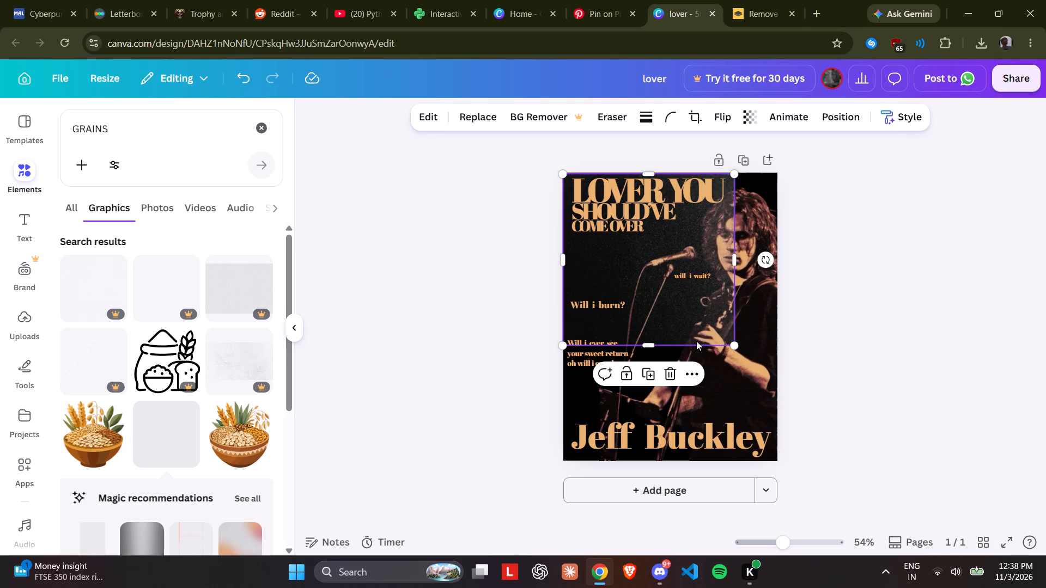
pyautogui.moveTo(731, 348); pyautogui.dragTo(838, 488)
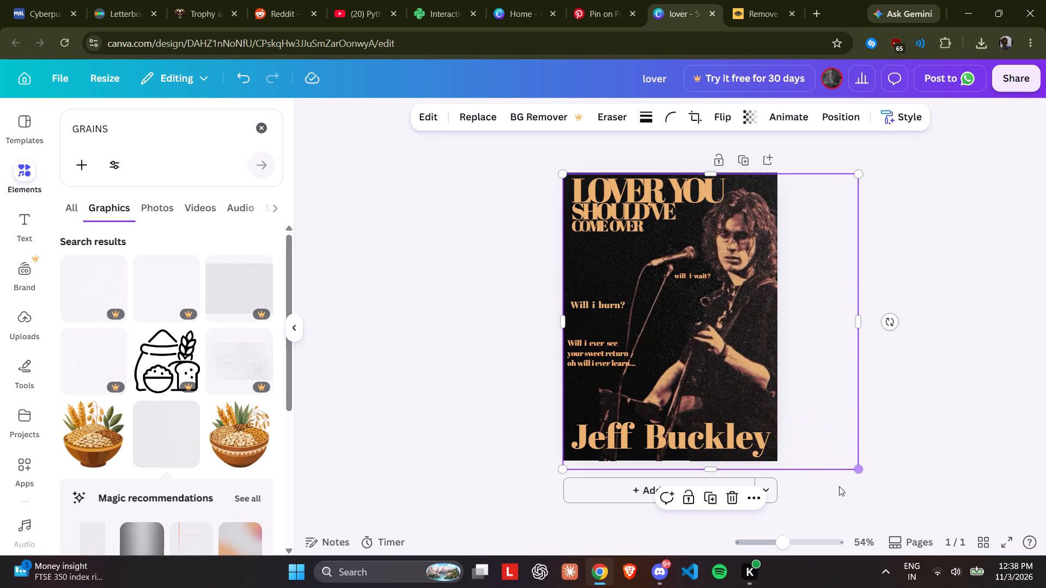
# Shift the grain texture left over the poster, duplicate it, roughly centre the copy across the page and flip the copy horizontally.
pyautogui.moveTo(738, 395); pyautogui.dragTo(718, 391)
pyautogui.rightClick(725, 378)
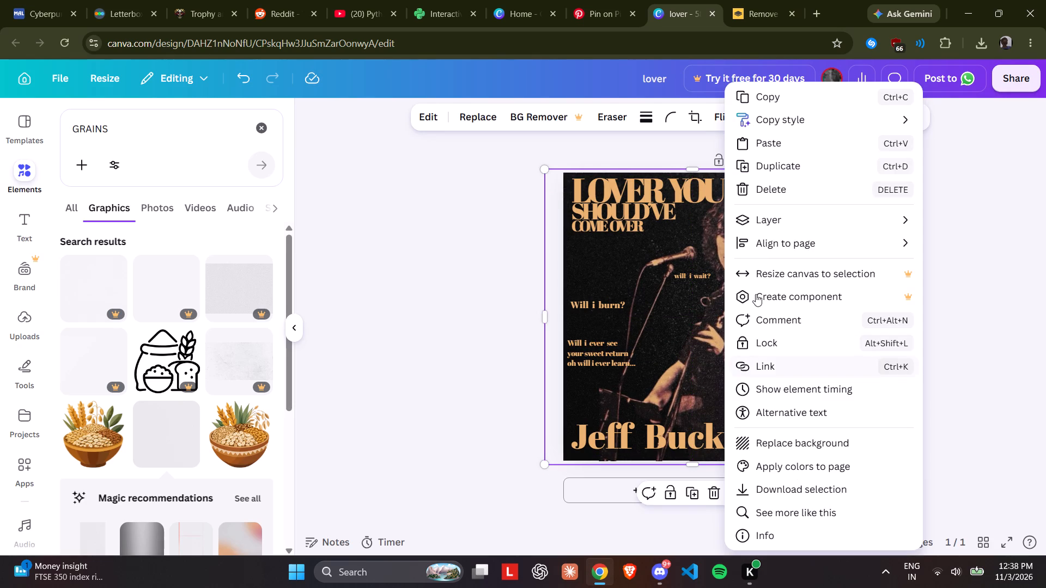
pyautogui.click(771, 174)
pyautogui.moveTo(730, 259); pyautogui.dragTo(711, 260)
pyautogui.click(723, 118)
pyautogui.click(725, 149)
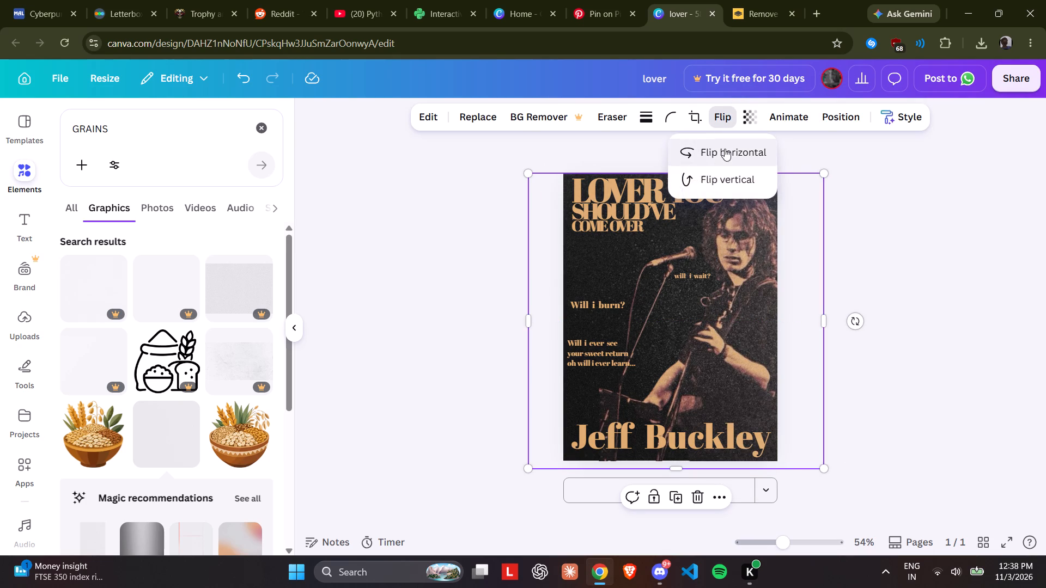
pyautogui.click(895, 162)
pyautogui.click(895, 162)
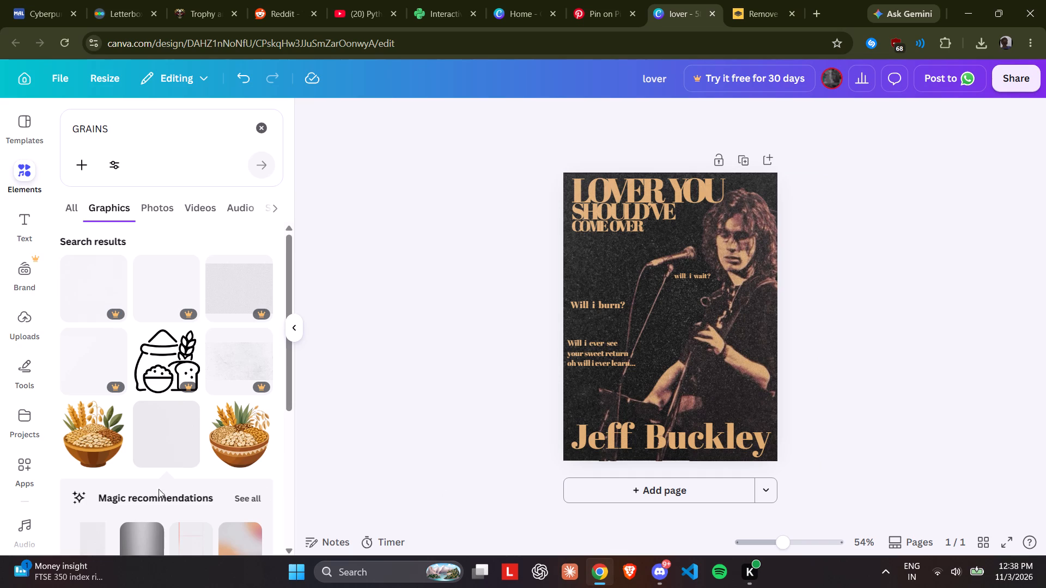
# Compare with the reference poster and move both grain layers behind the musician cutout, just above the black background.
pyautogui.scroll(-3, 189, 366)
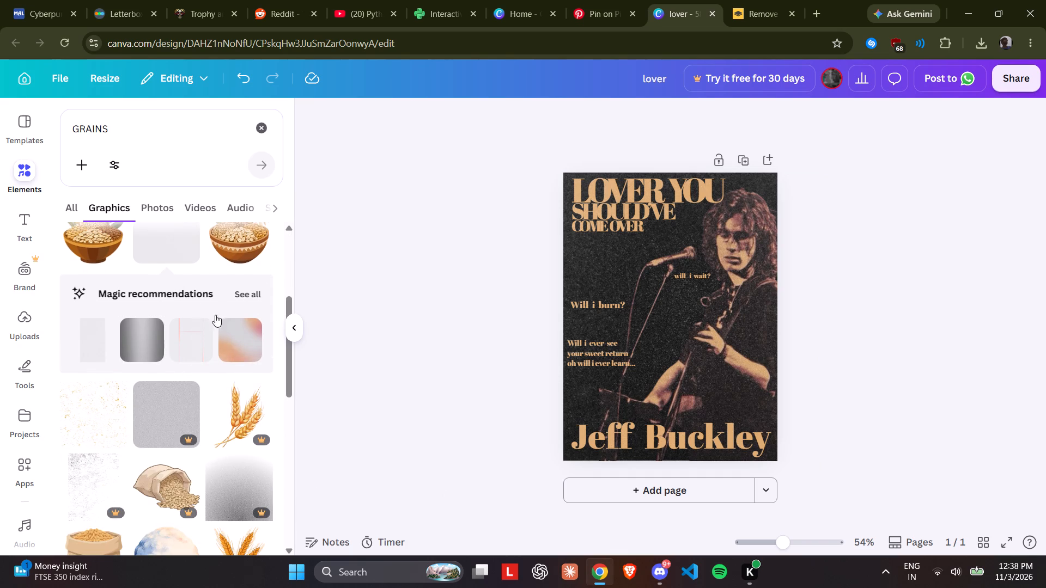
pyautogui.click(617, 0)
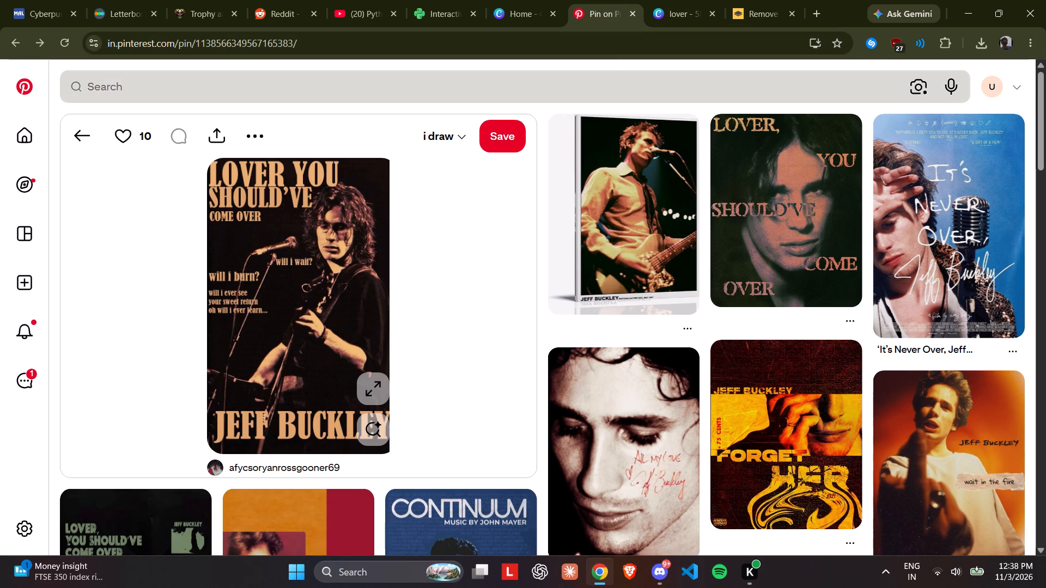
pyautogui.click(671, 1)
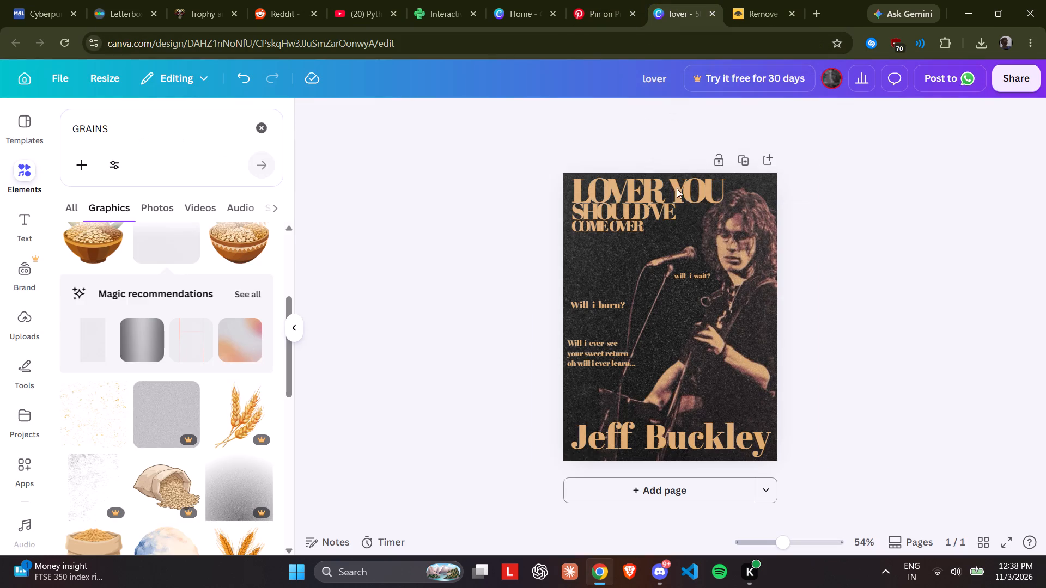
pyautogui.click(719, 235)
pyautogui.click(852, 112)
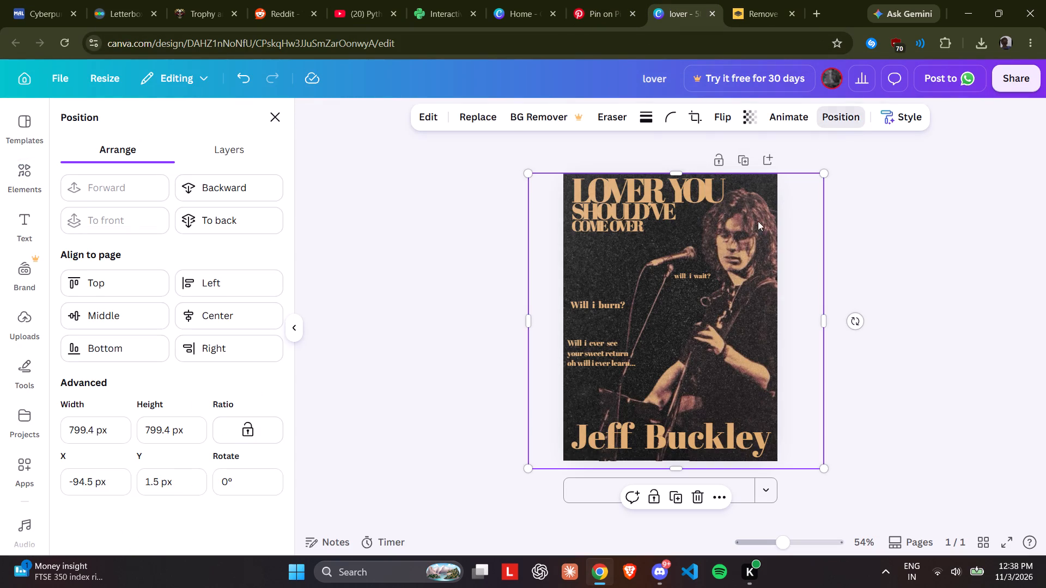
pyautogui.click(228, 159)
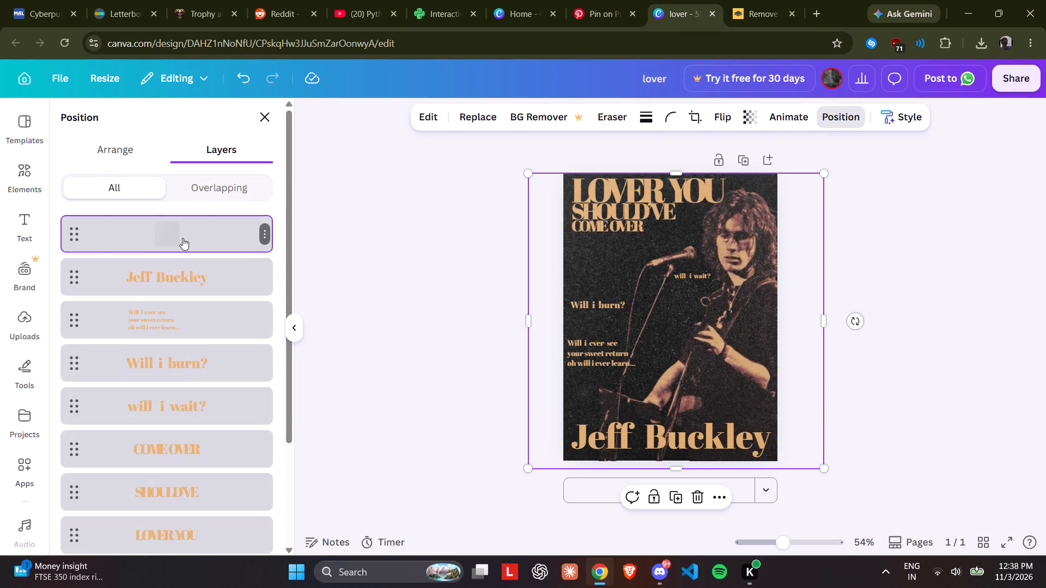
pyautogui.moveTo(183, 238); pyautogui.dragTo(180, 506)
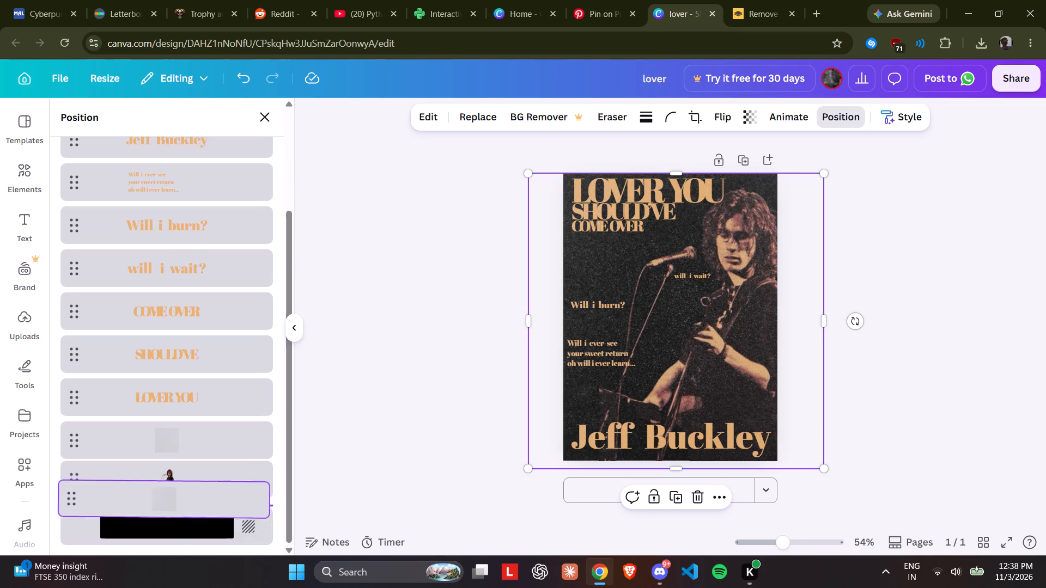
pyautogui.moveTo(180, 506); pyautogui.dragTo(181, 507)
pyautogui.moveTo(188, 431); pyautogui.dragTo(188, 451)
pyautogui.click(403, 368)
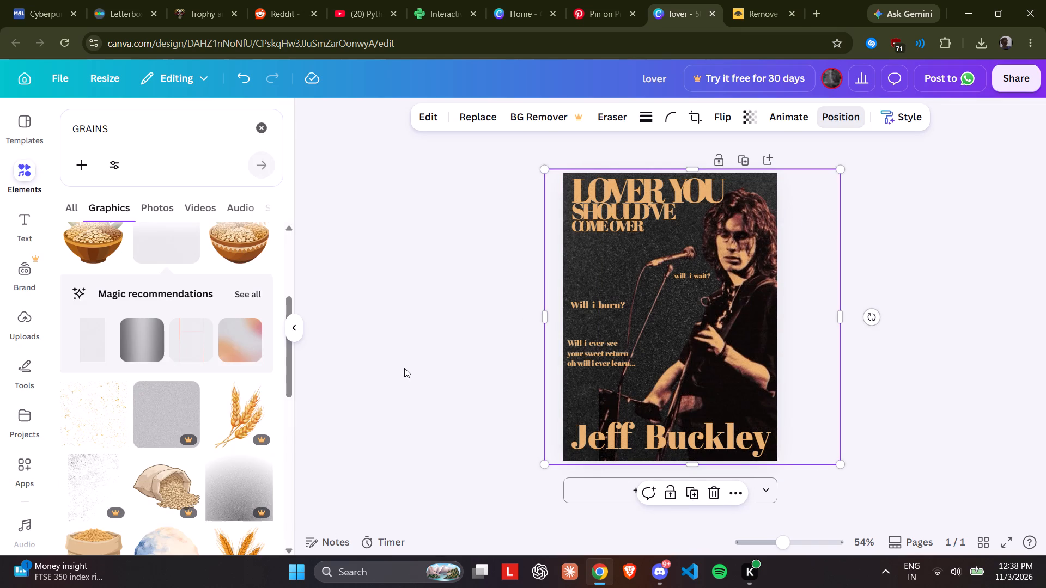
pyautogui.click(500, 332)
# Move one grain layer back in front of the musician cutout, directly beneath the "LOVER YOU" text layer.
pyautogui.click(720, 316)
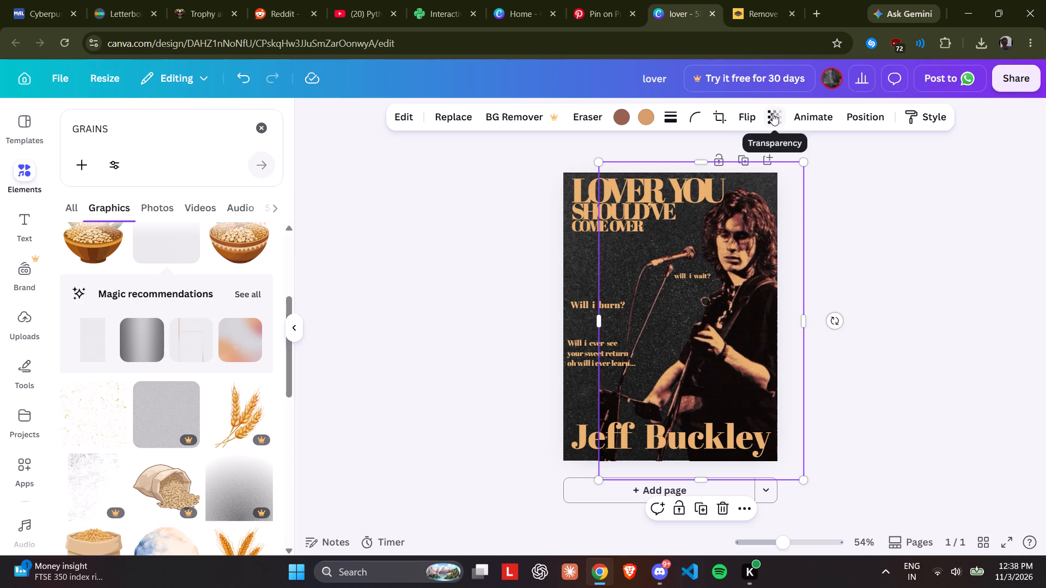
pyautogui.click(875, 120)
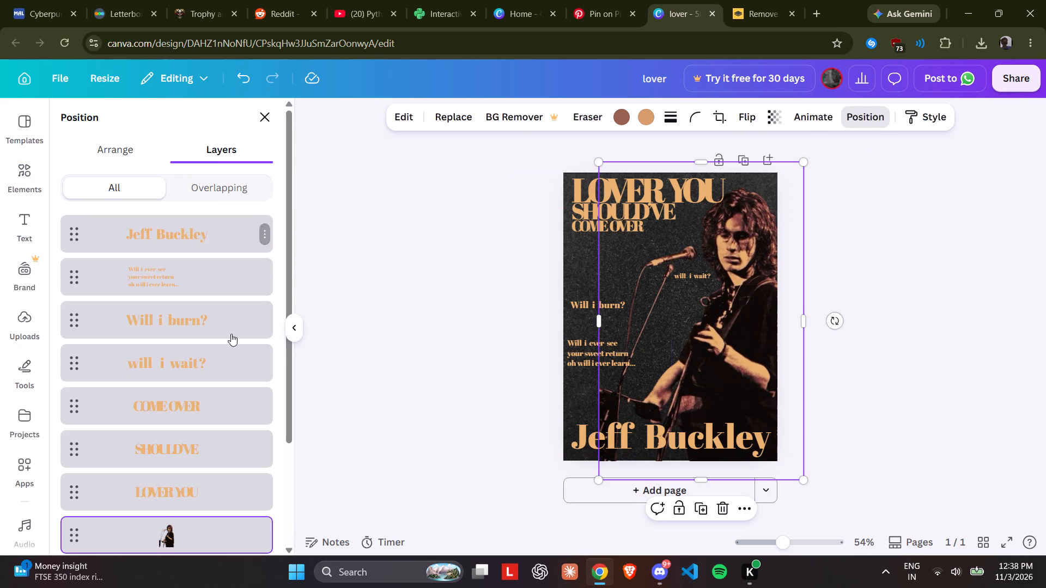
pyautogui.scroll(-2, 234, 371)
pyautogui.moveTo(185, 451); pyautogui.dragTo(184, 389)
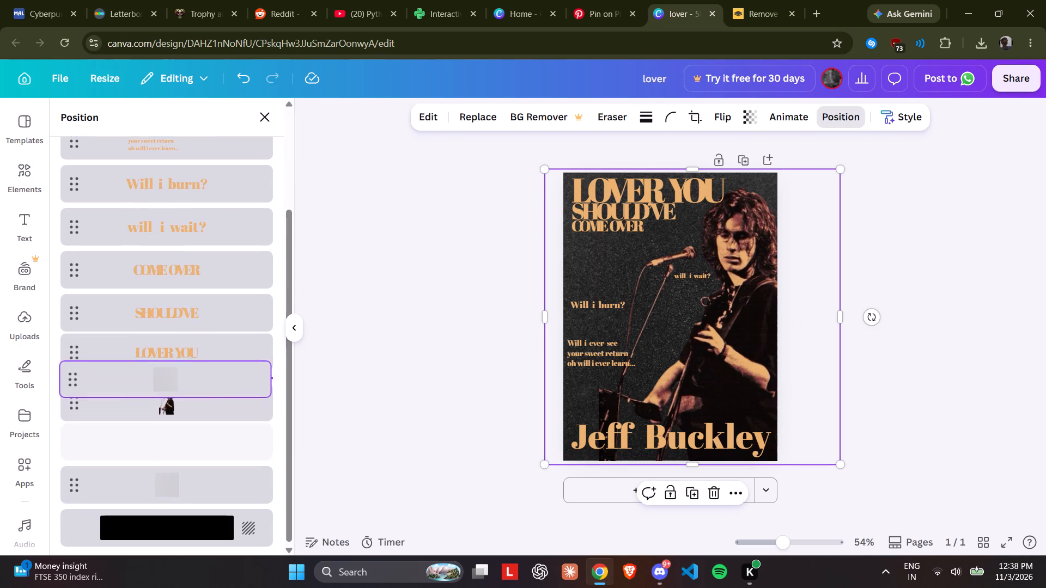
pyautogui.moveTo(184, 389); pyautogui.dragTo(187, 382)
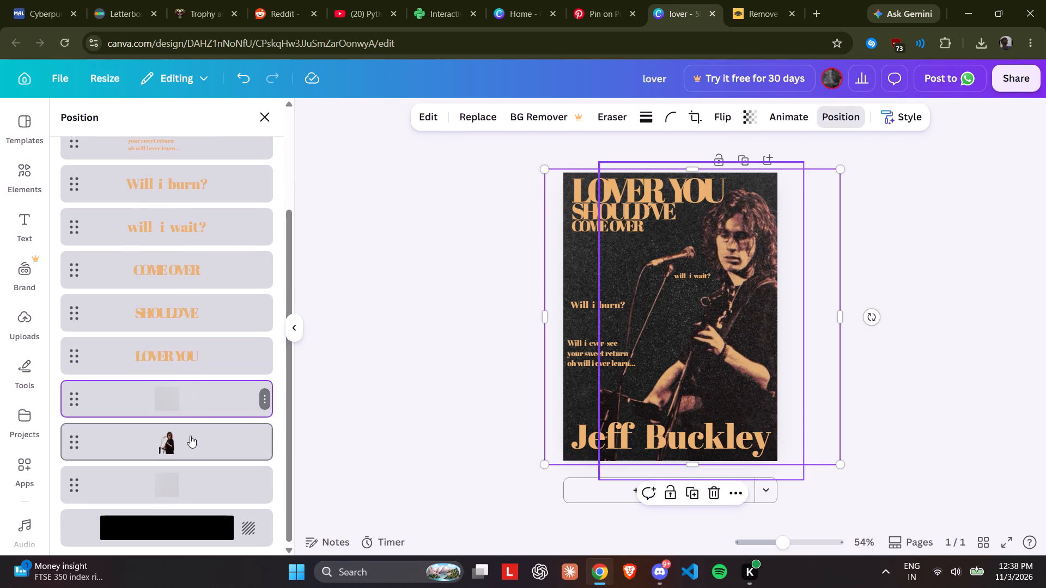
# Move both grain layers to the top of the layer stack, above the "Jeff Buckley" text.
pyautogui.moveTo(179, 483); pyautogui.dragTo(190, 358)
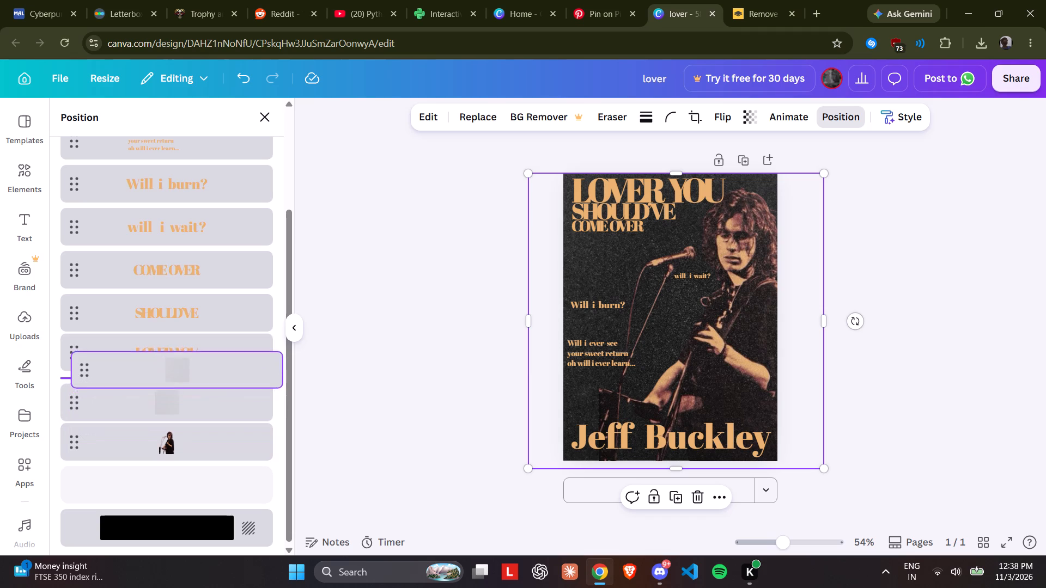
pyautogui.moveTo(190, 358); pyautogui.dragTo(197, 188)
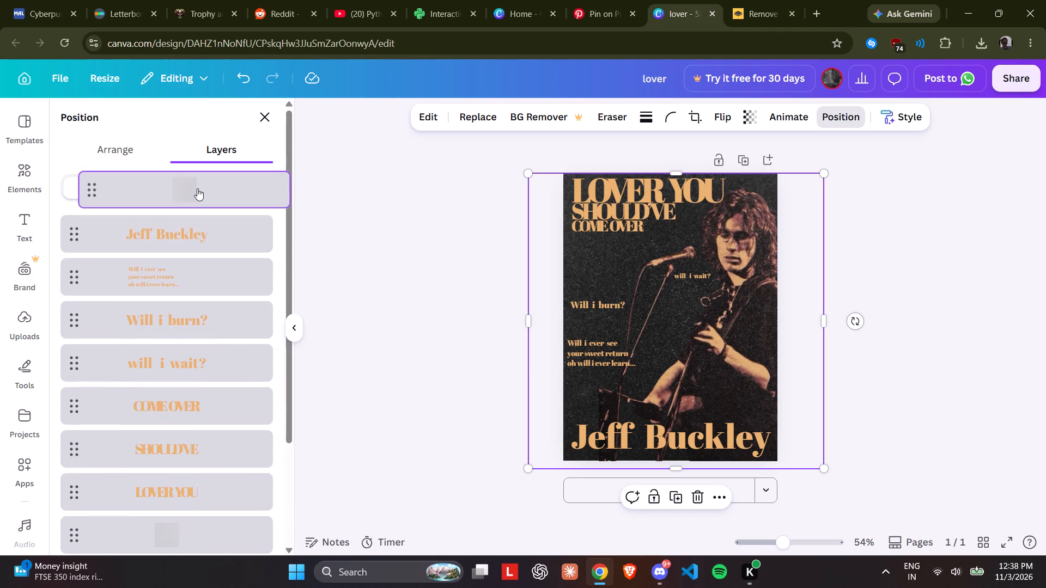
pyautogui.moveTo(197, 188); pyautogui.dragTo(197, 211)
pyautogui.scroll(4, 211, 269)
pyautogui.moveTo(196, 530); pyautogui.dragTo(184, 456)
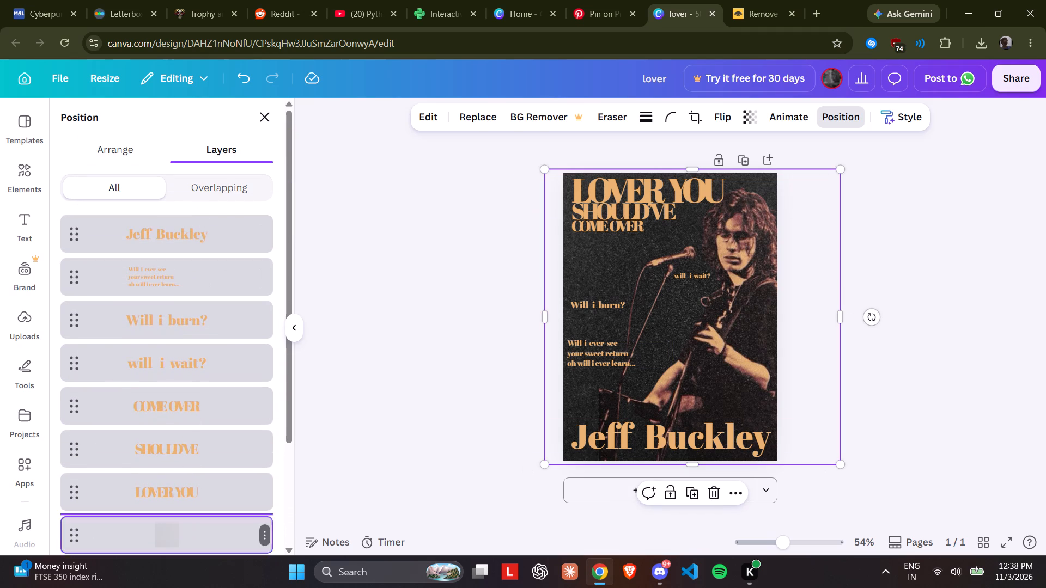
pyautogui.moveTo(184, 456); pyautogui.dragTo(201, 211)
pyautogui.moveTo(166, 534); pyautogui.dragTo(146, 254)
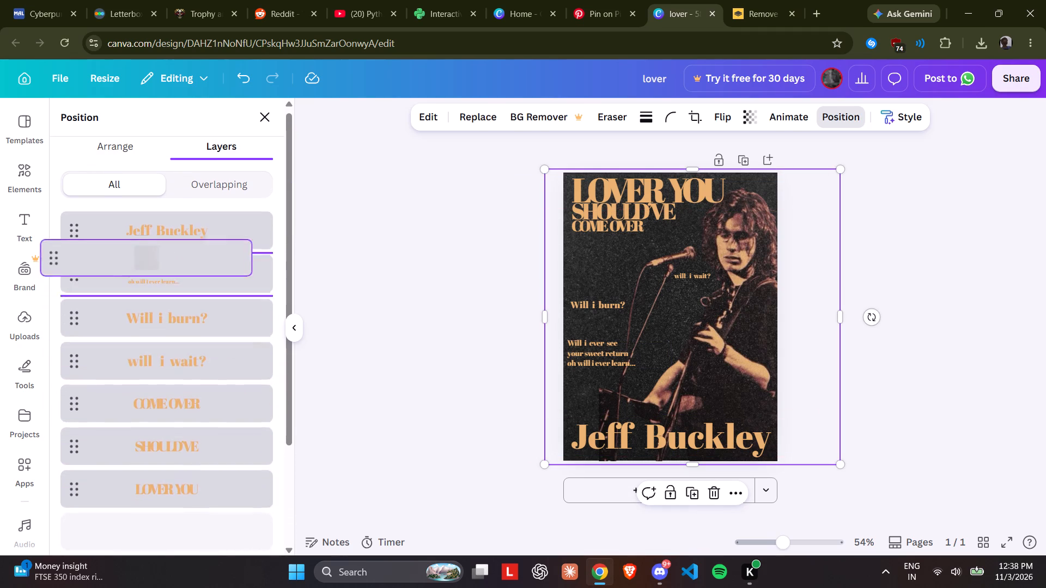
pyautogui.moveTo(146, 254); pyautogui.dragTo(159, 224)
pyautogui.scroll(-6, 156, 280)
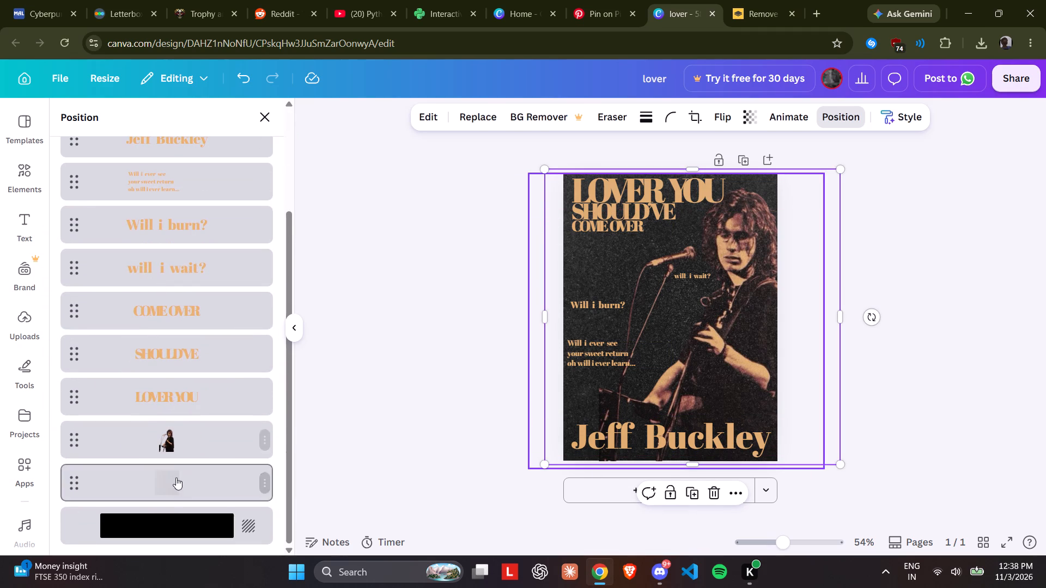
pyautogui.moveTo(178, 487); pyautogui.dragTo(183, 237)
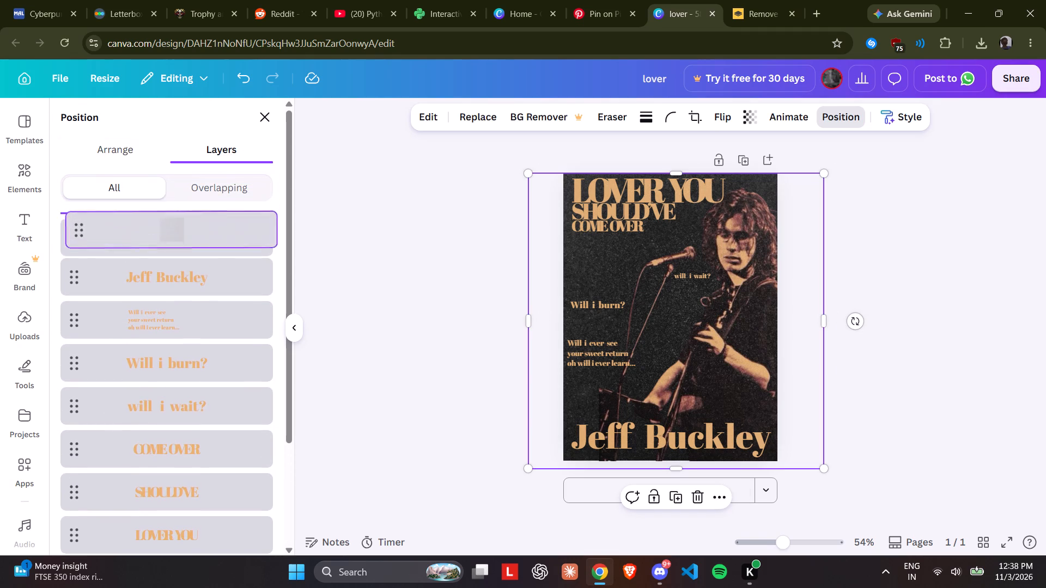
pyautogui.moveTo(183, 237); pyautogui.dragTo(181, 249)
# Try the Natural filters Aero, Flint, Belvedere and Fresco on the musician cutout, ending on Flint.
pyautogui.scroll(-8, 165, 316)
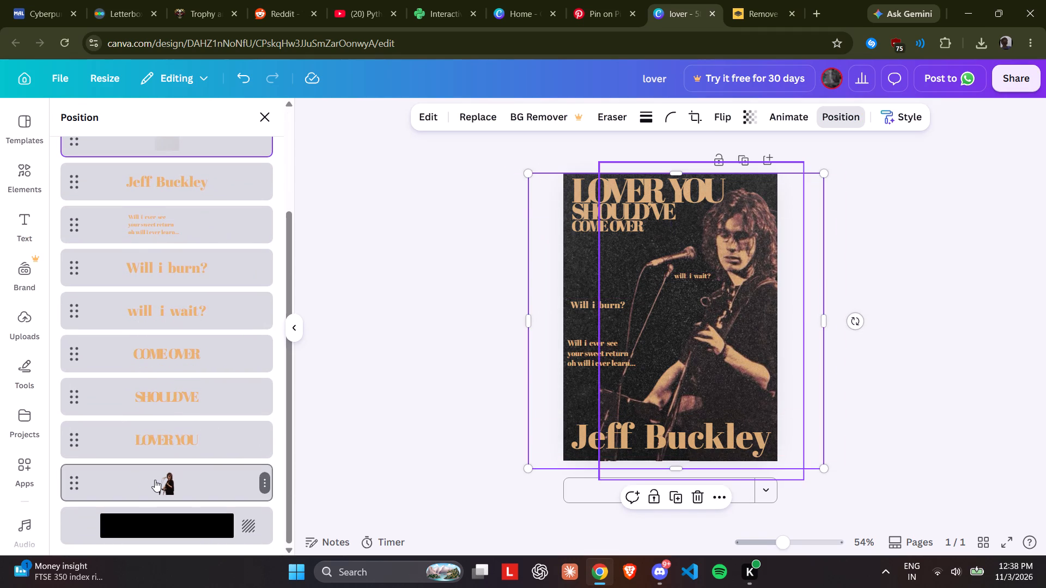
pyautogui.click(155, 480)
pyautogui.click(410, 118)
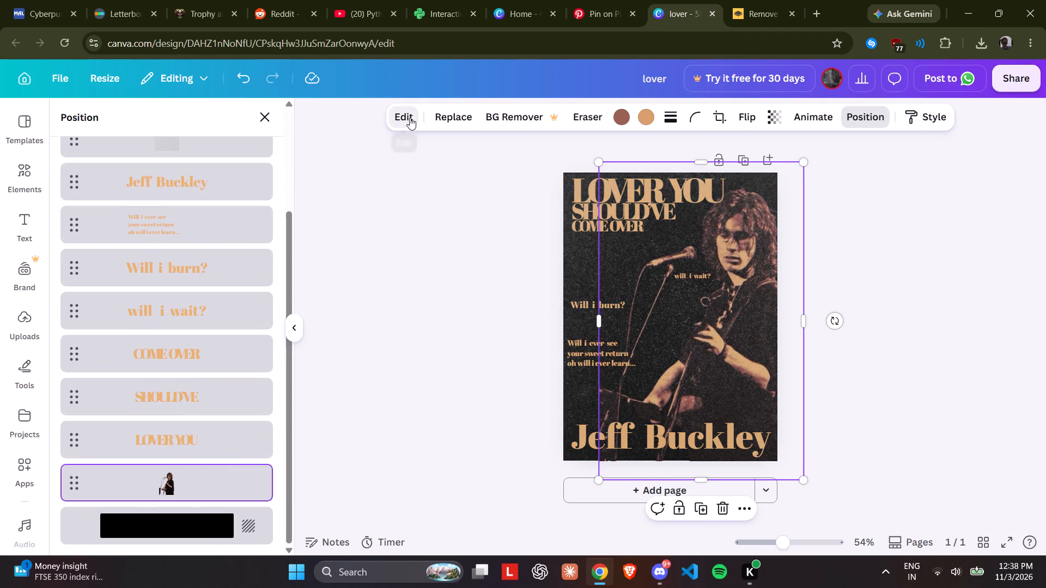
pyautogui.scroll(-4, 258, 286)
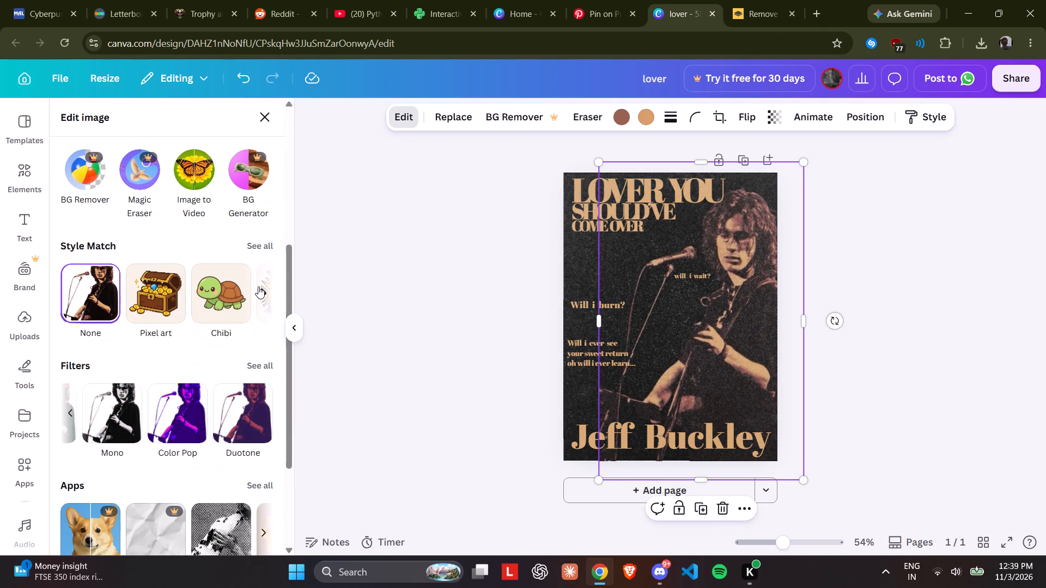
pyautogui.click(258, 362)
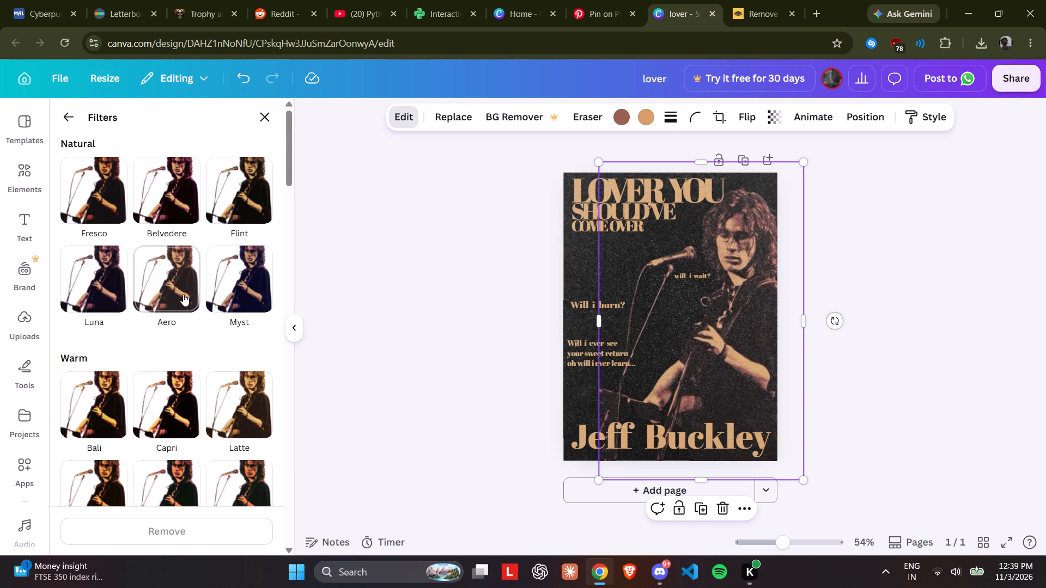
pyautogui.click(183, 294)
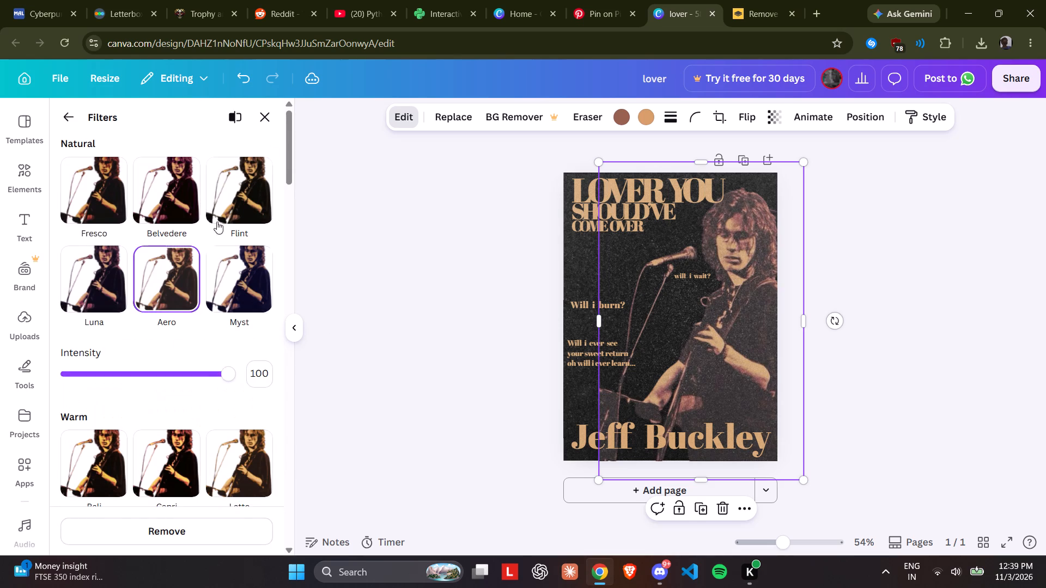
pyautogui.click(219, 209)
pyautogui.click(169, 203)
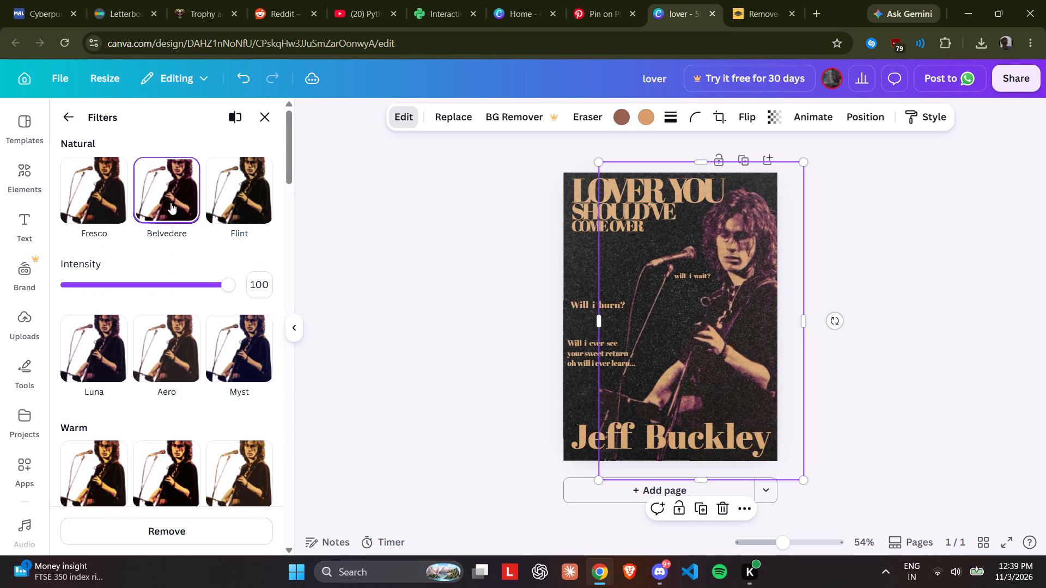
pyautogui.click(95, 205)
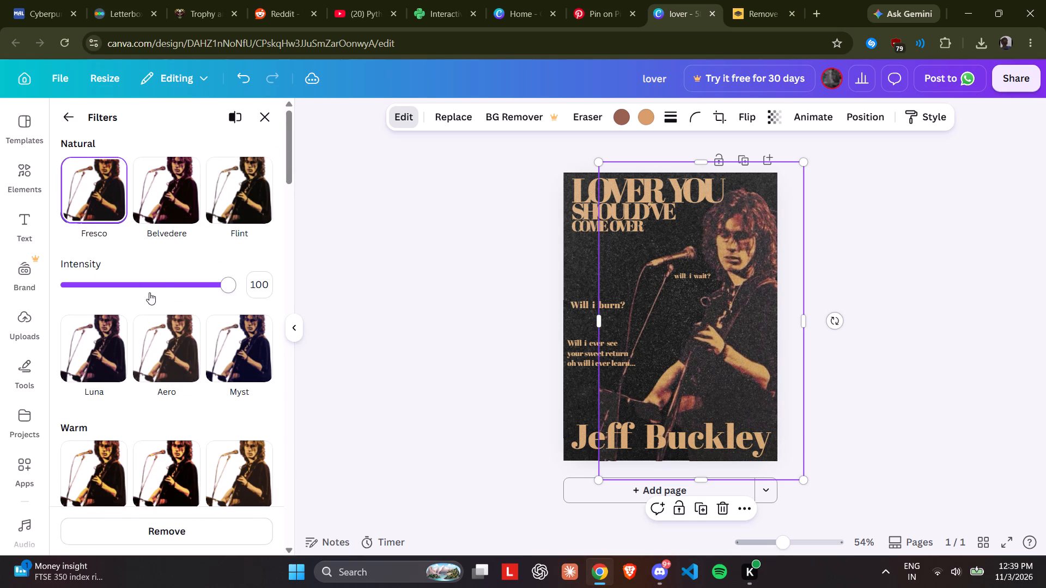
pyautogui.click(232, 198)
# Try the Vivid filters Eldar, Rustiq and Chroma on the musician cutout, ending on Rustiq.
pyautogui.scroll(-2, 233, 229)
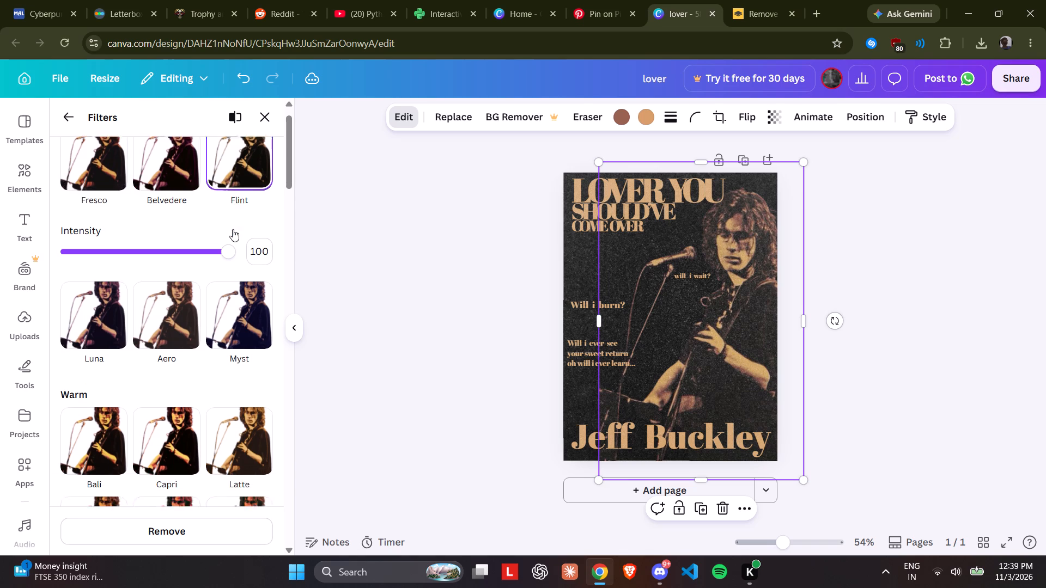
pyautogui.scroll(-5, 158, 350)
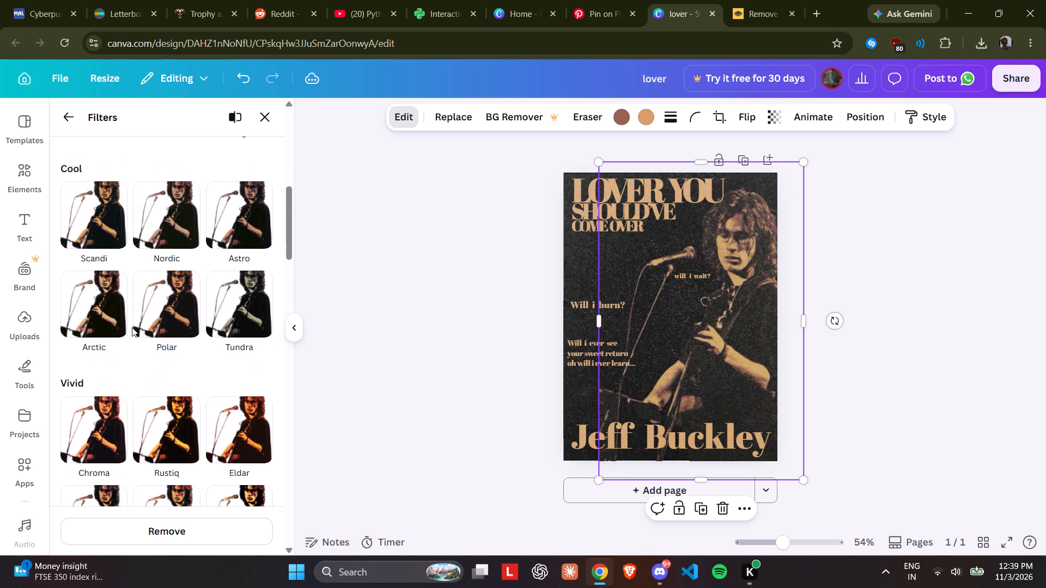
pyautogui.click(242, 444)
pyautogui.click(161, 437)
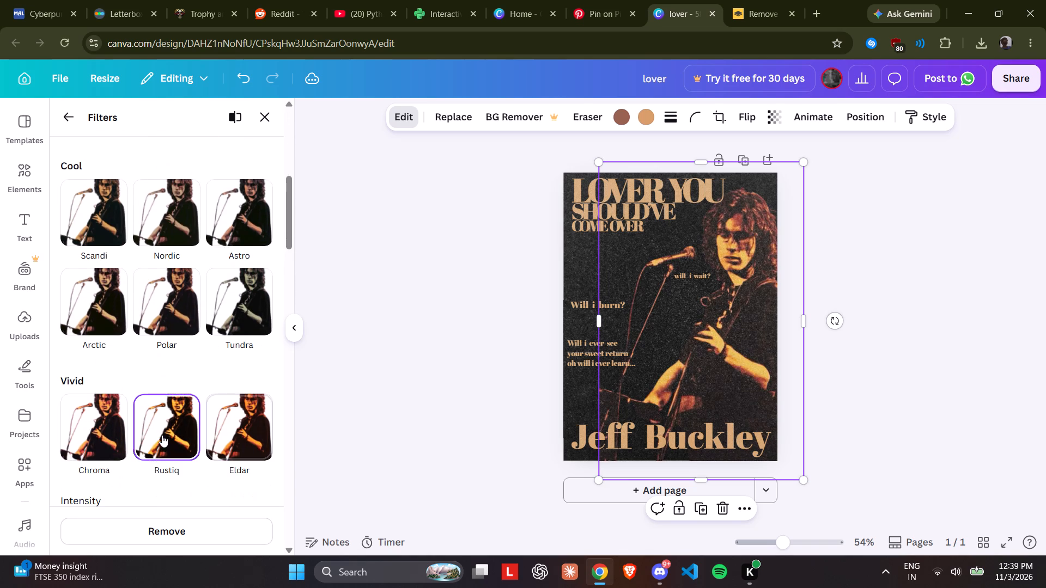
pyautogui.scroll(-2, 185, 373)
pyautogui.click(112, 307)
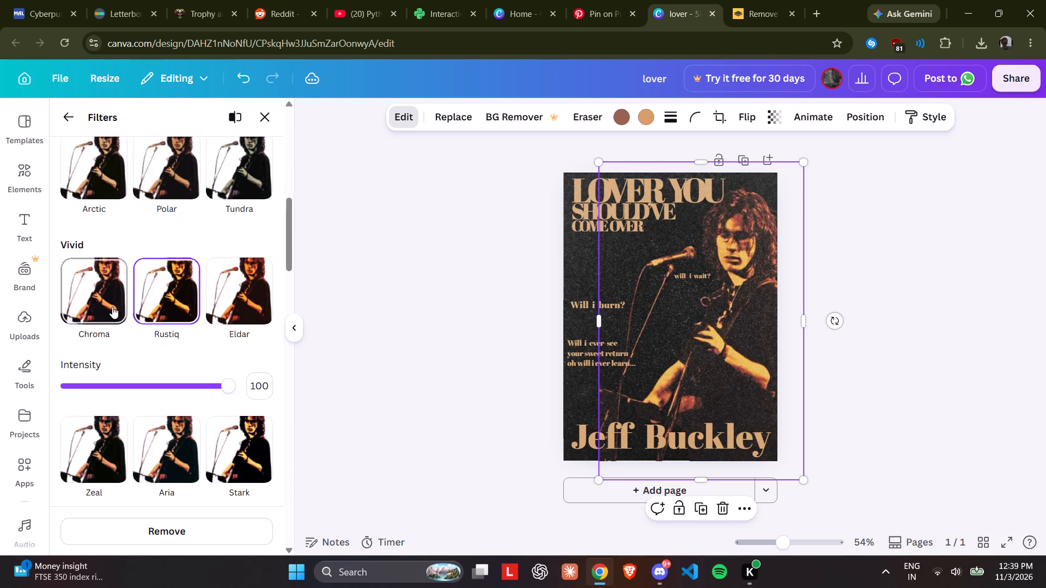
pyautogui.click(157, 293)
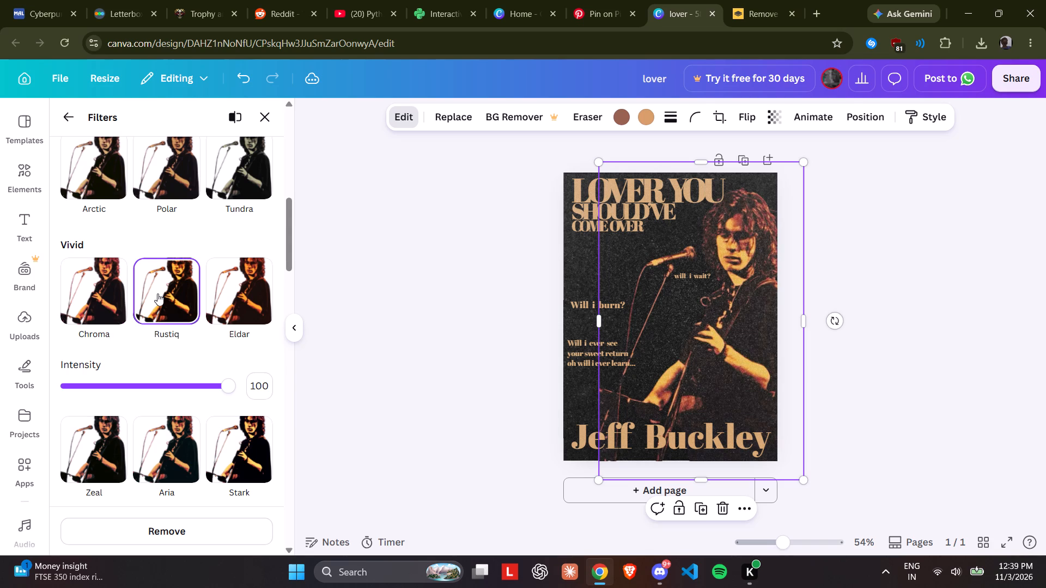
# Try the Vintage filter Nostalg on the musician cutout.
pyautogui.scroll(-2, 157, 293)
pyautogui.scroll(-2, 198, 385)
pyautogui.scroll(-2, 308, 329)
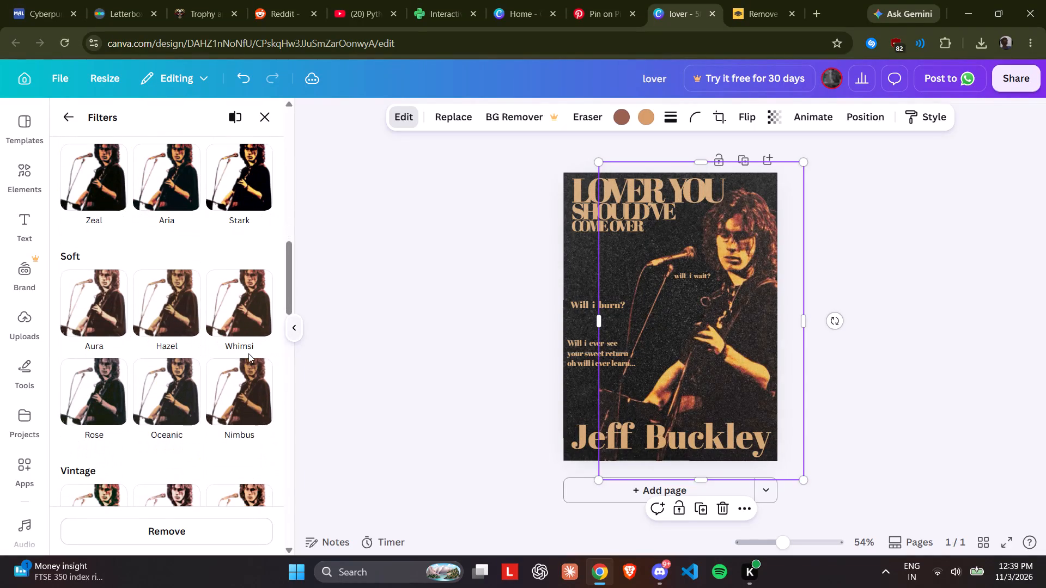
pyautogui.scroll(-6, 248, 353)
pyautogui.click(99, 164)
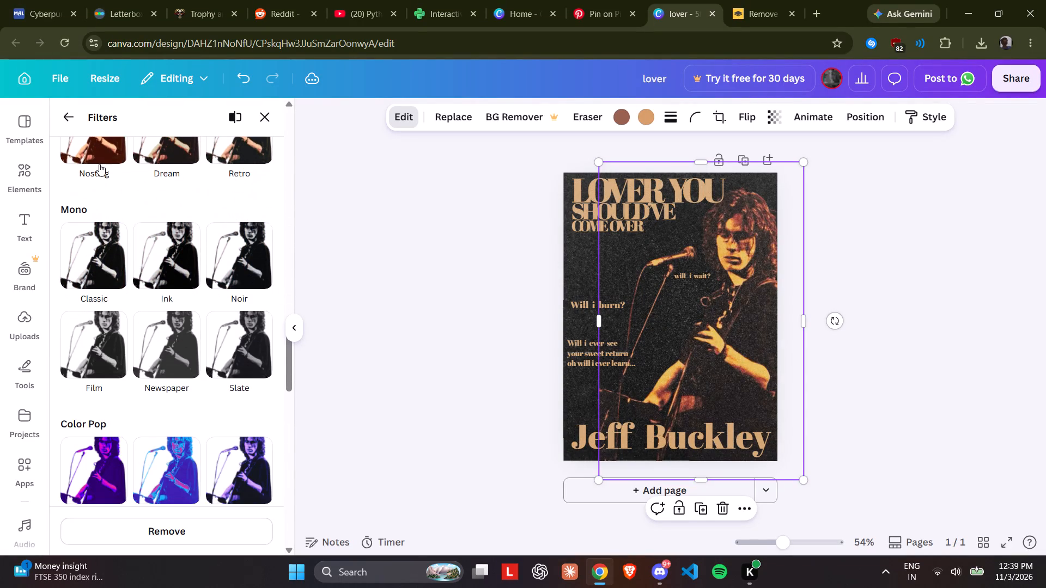
# Compare the Warm filters Sangri, Latte and Sandi on the musician cutout and apply Sangri.
pyautogui.scroll(10, 106, 211)
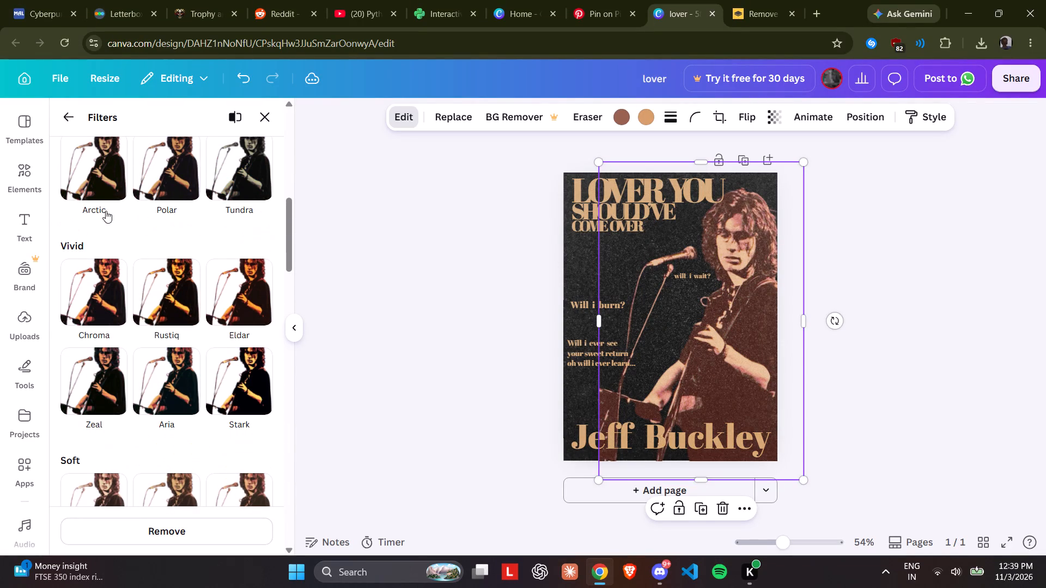
pyautogui.scroll(1, 179, 262)
pyautogui.scroll(-1, 179, 262)
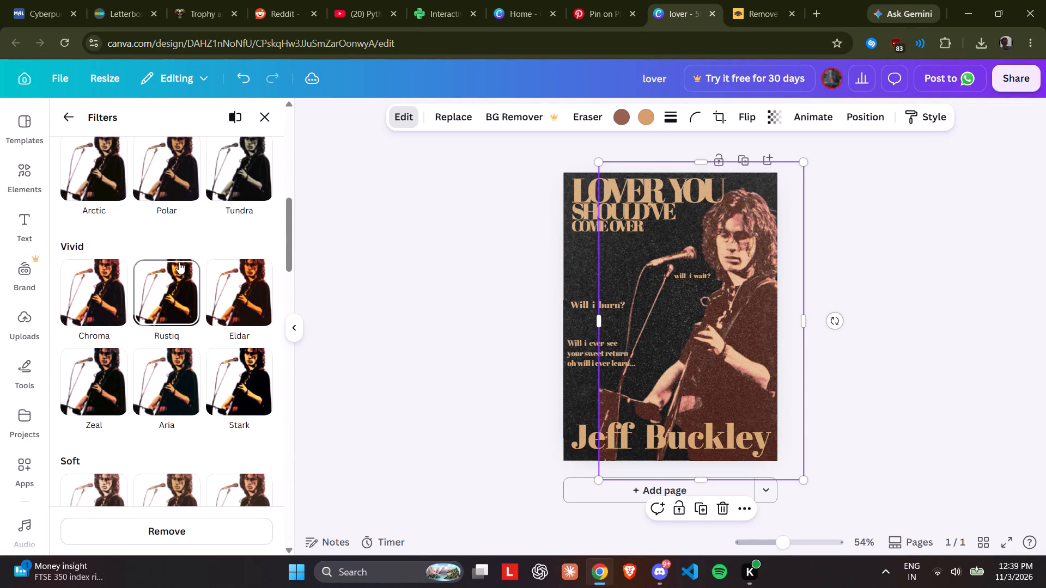
pyautogui.scroll(-2, 179, 262)
pyautogui.scroll(-3, 194, 309)
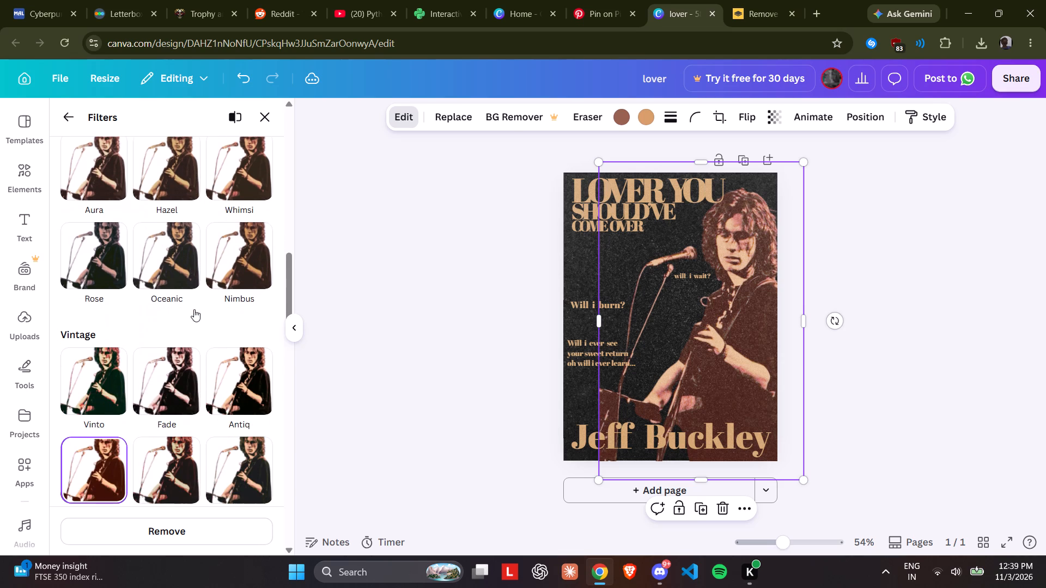
pyautogui.scroll(9, 194, 309)
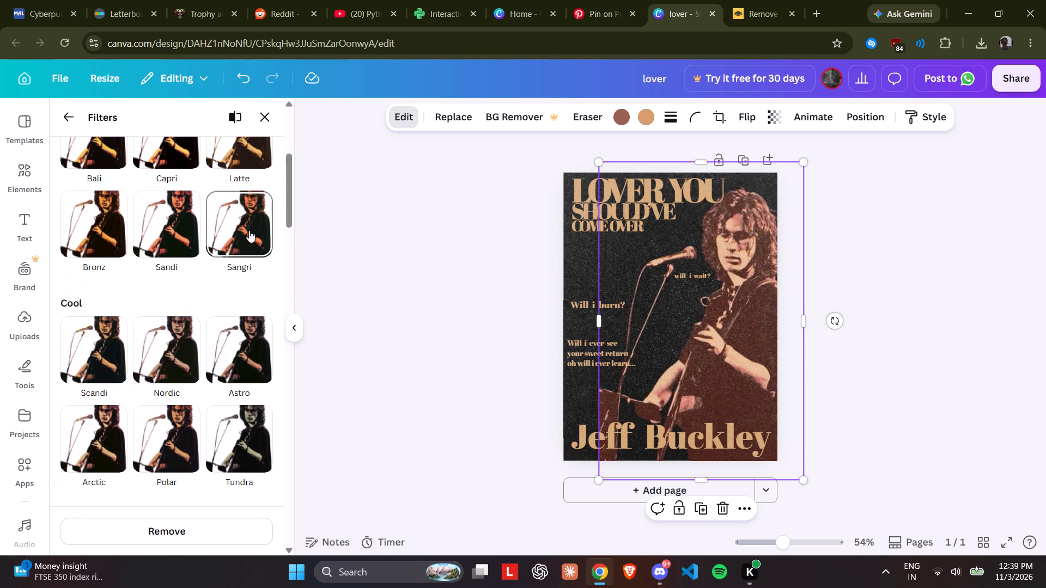
pyautogui.click(249, 230)
pyautogui.scroll(1, 196, 231)
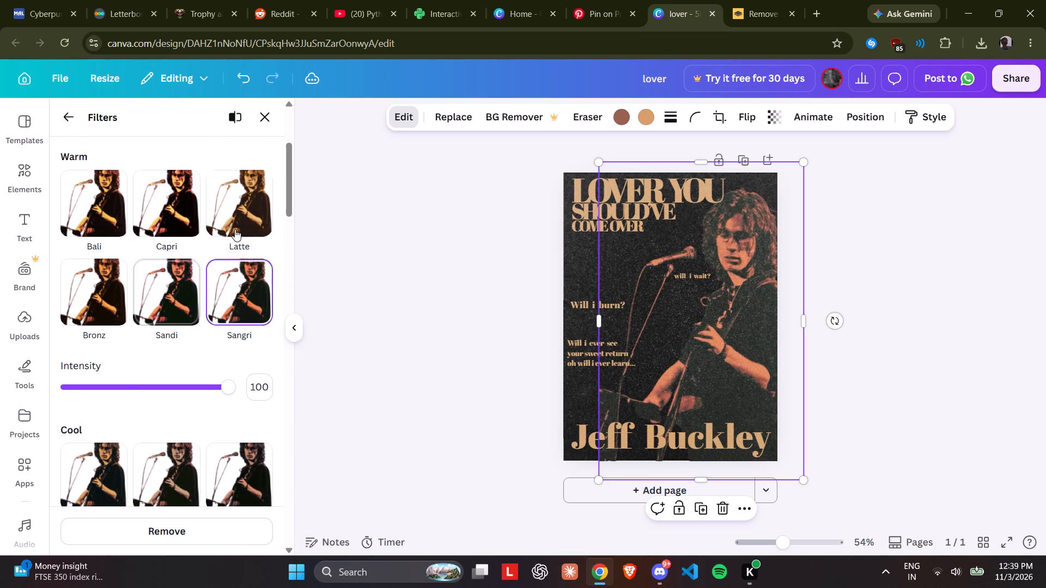
pyautogui.click(235, 228)
pyautogui.click(145, 353)
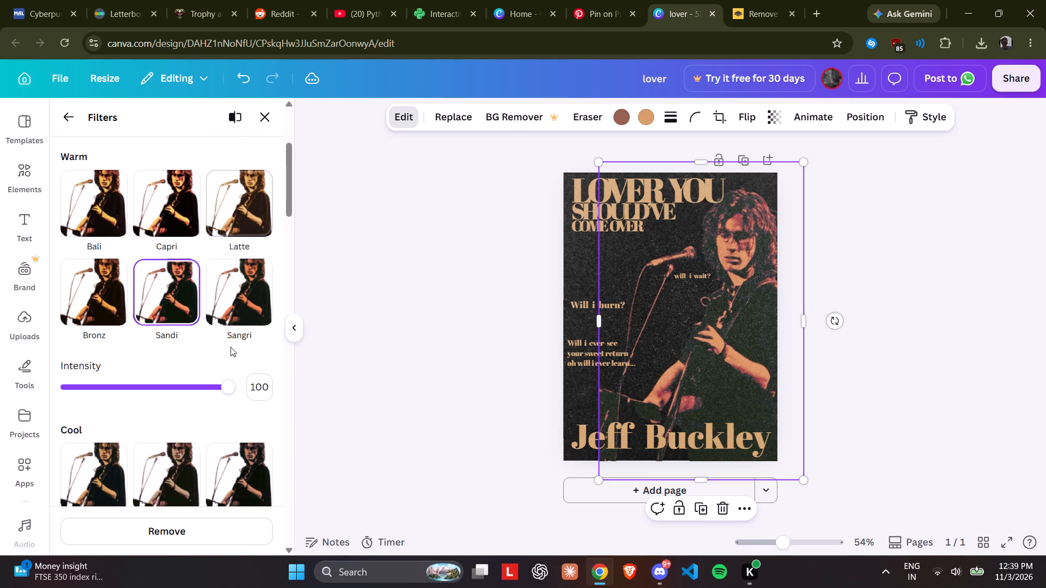
pyautogui.click(236, 316)
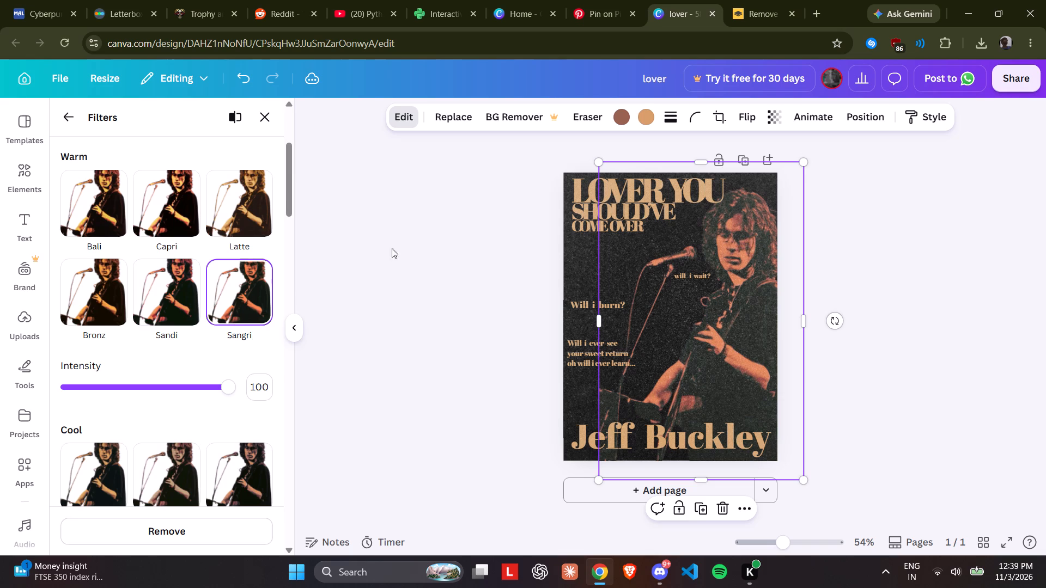
pyautogui.doubleClick(419, 237)
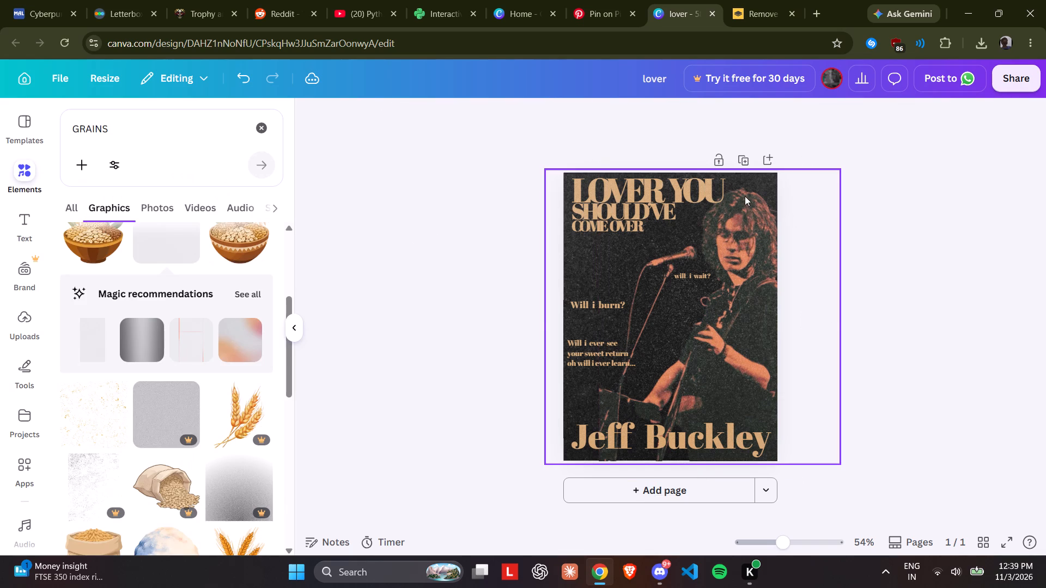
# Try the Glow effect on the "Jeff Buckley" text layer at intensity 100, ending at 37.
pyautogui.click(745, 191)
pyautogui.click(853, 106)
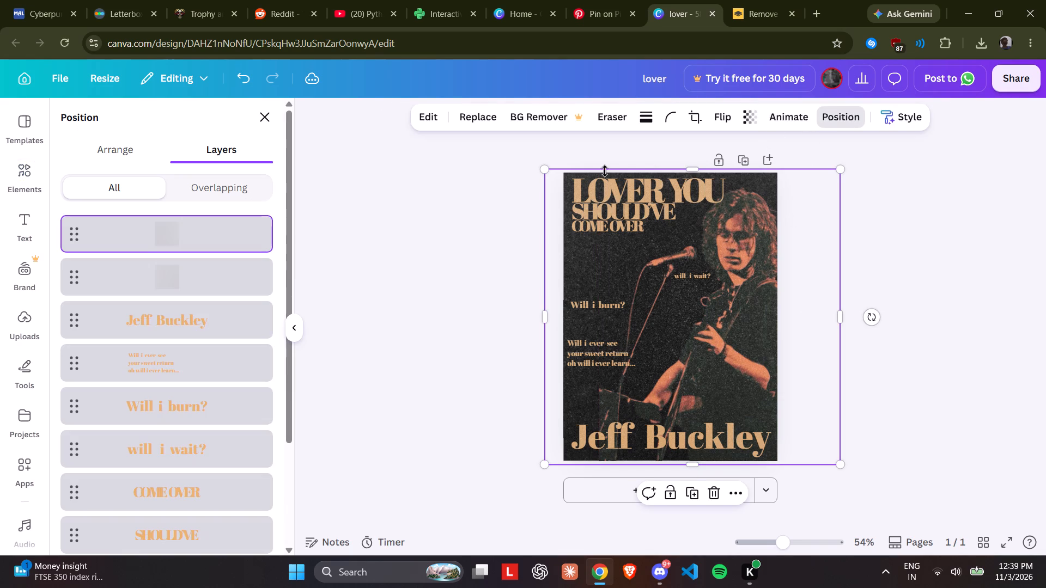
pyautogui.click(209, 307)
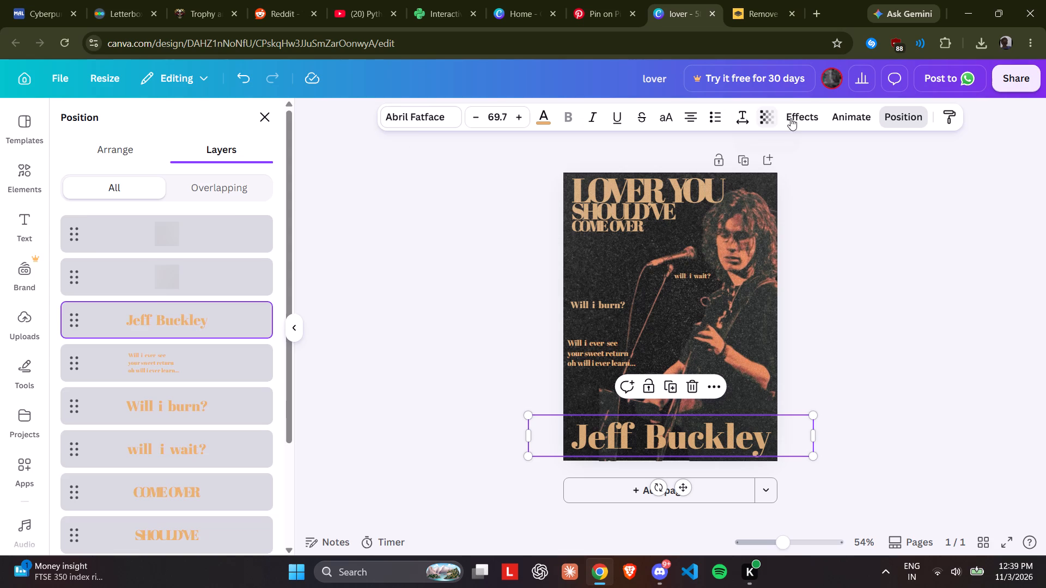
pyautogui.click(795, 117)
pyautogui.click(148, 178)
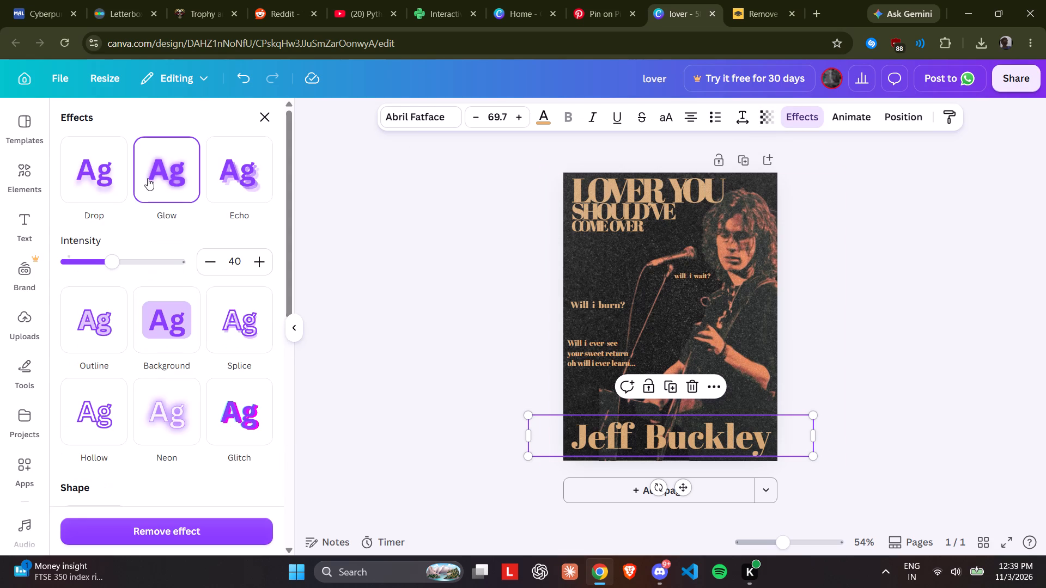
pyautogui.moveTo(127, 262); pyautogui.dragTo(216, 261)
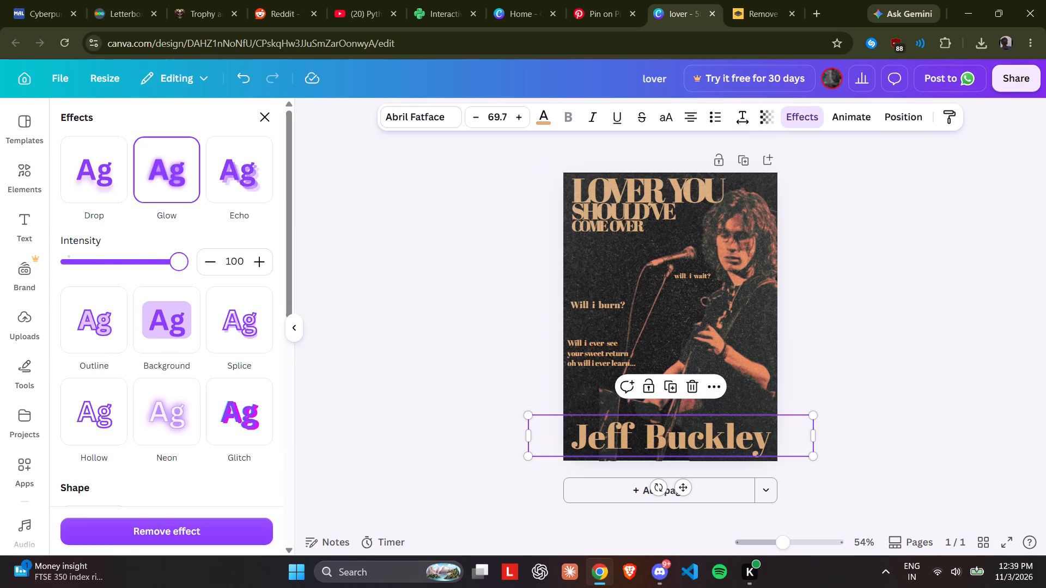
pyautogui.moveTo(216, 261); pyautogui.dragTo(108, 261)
# Apply a Drop shadow to the "Jeff Buckley" text with direction 62 and offset 100, trying white before colouring it the design's tan.
pyautogui.click(92, 193)
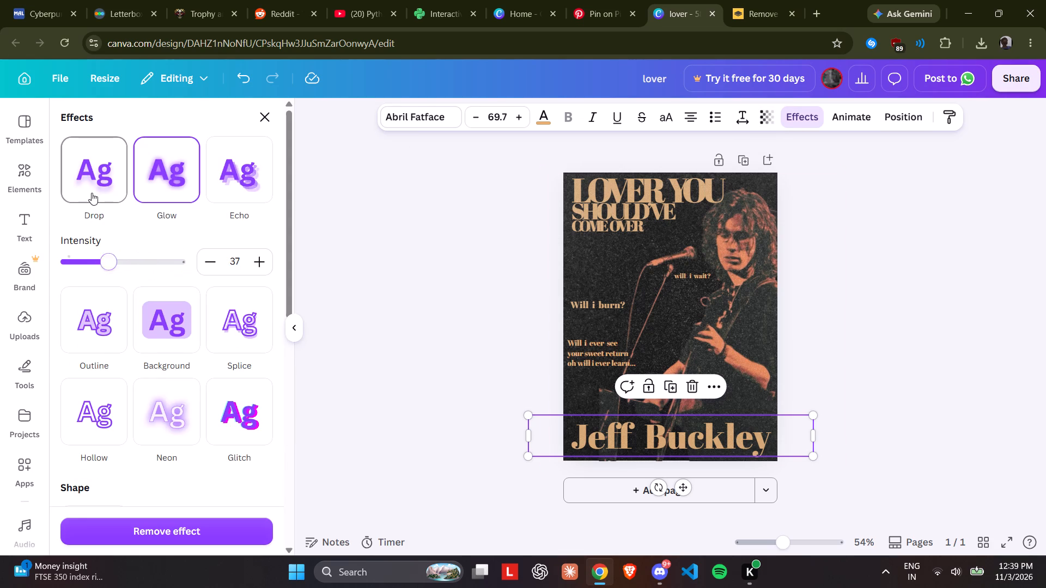
pyautogui.moveTo(118, 264); pyautogui.dragTo(143, 264)
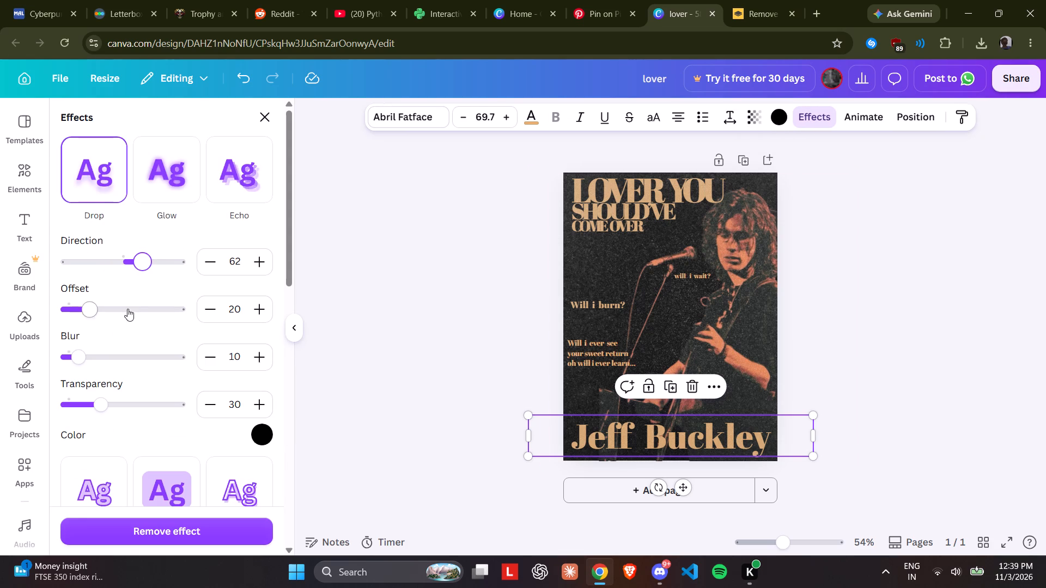
pyautogui.moveTo(127, 309); pyautogui.dragTo(186, 310)
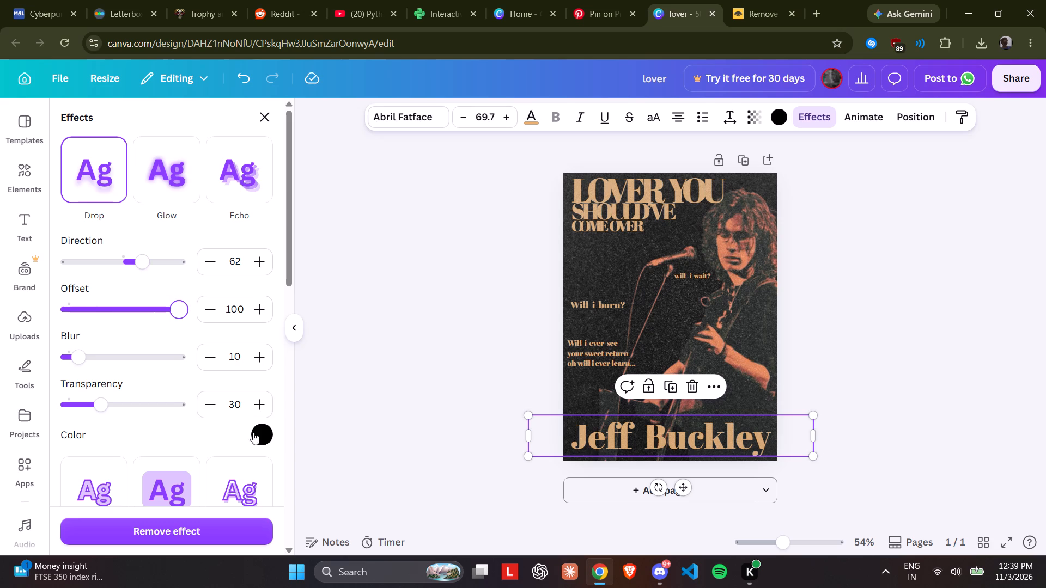
pyautogui.click(257, 438)
pyautogui.click(232, 359)
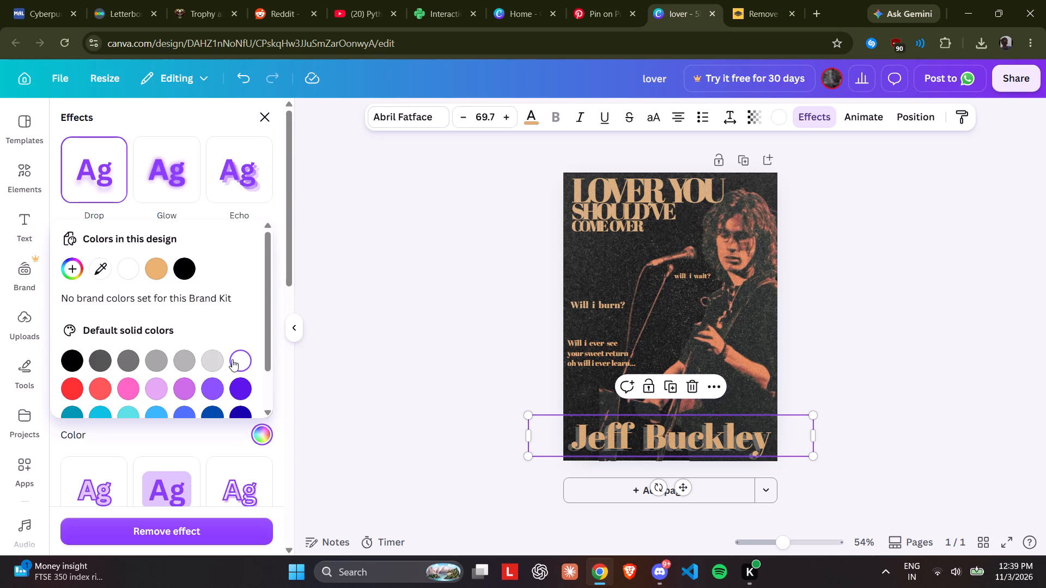
pyautogui.click(159, 264)
pyautogui.scroll(-4, 228, 336)
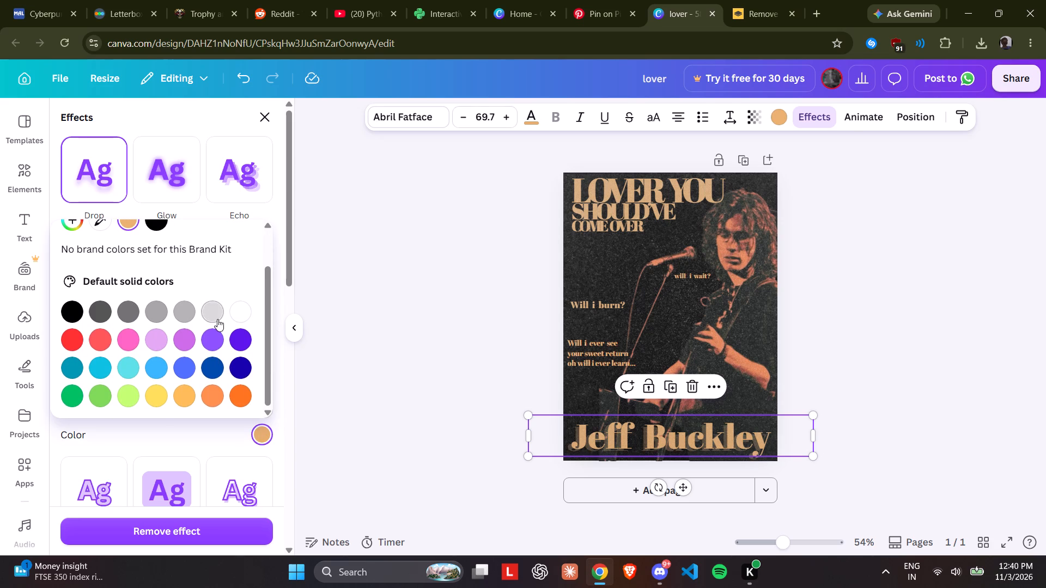
pyautogui.scroll(-1, 217, 319)
pyautogui.click(208, 430)
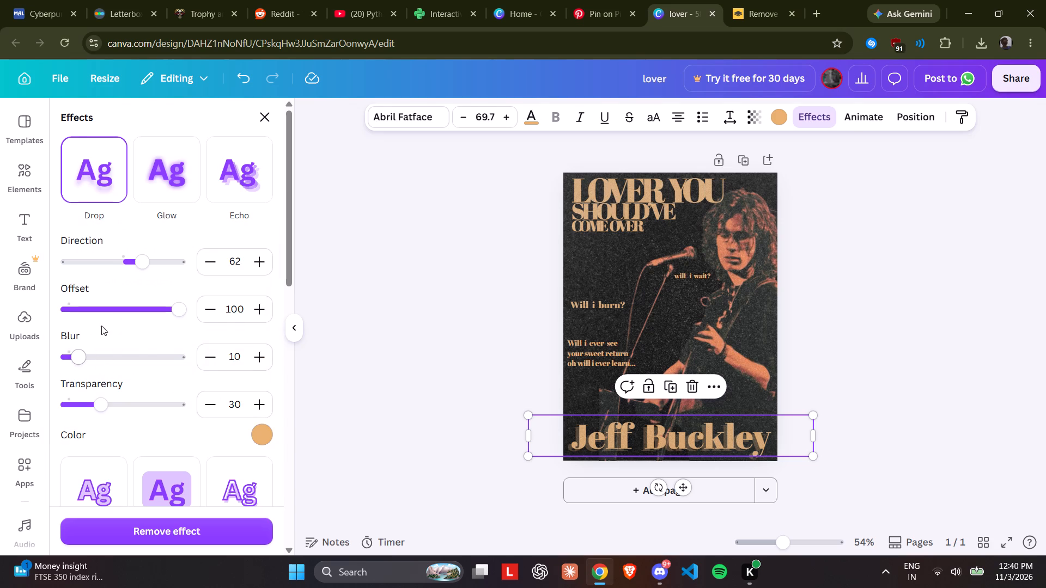
# Set the "Jeff Buckley" text shadow to offset 47, blur 61 and transparency 54, leaving the text deselected.
pyautogui.click(104, 314)
pyautogui.click(120, 314)
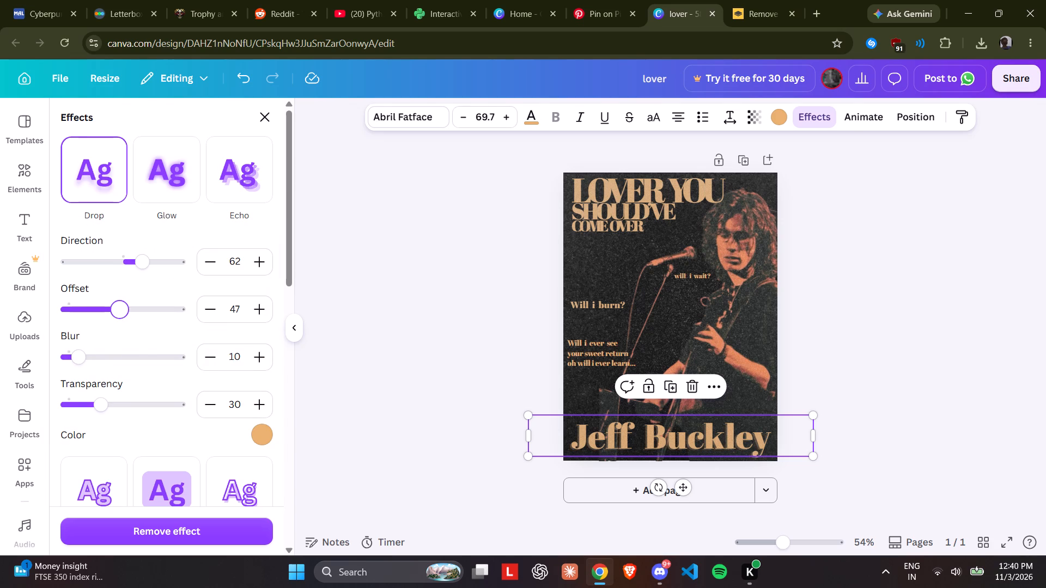
pyautogui.moveTo(85, 357); pyautogui.dragTo(136, 360)
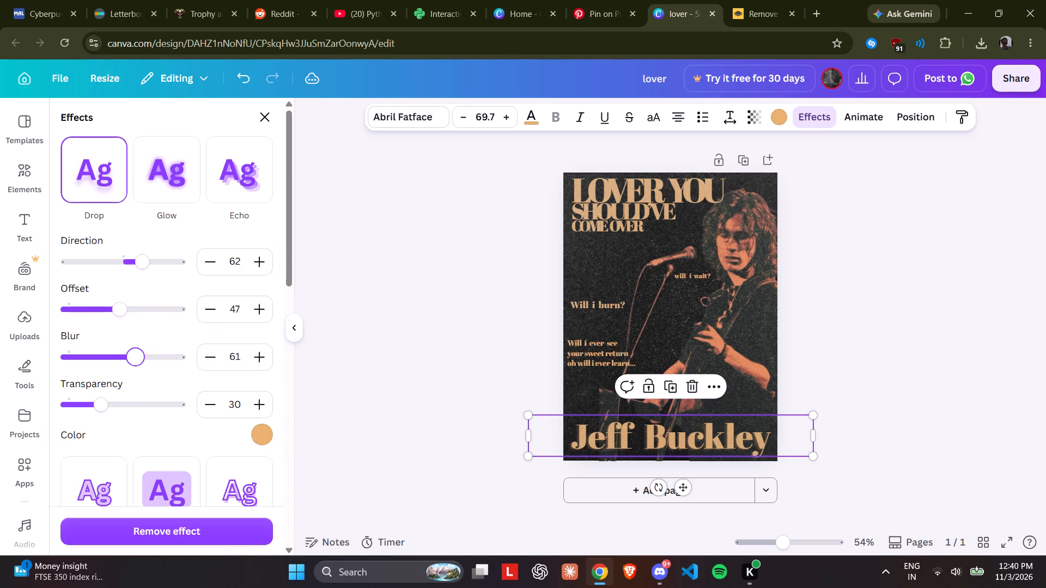
pyautogui.moveTo(105, 405); pyautogui.dragTo(127, 402)
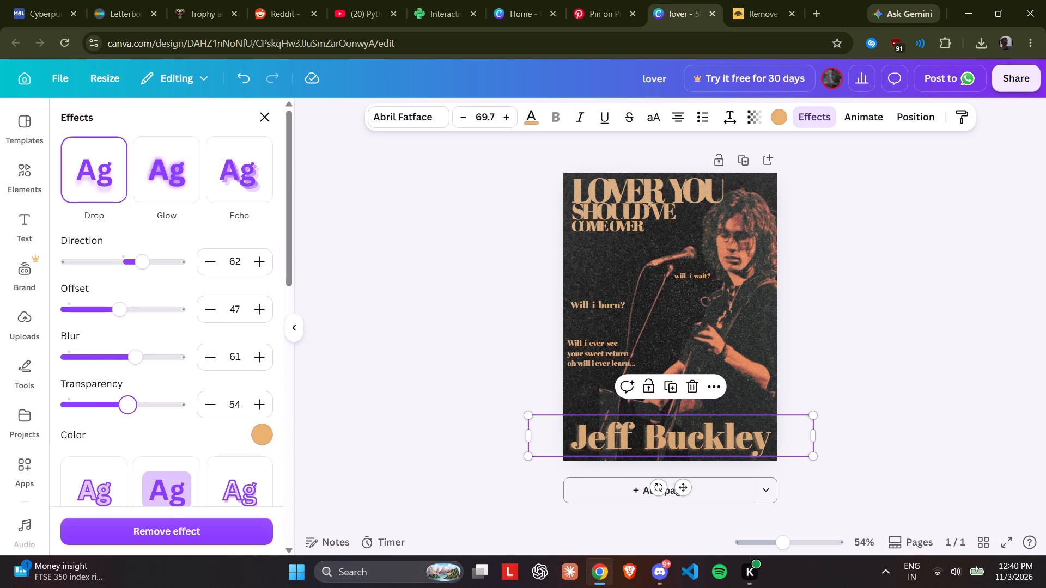
pyautogui.scroll(2, 177, 330)
pyautogui.scroll(-3, 241, 242)
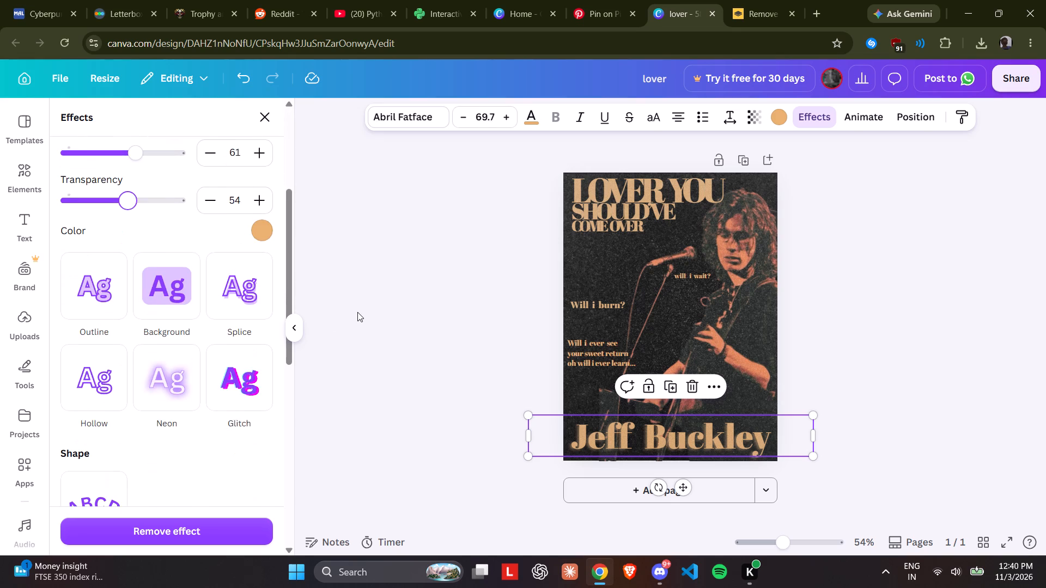
pyautogui.doubleClick(357, 312)
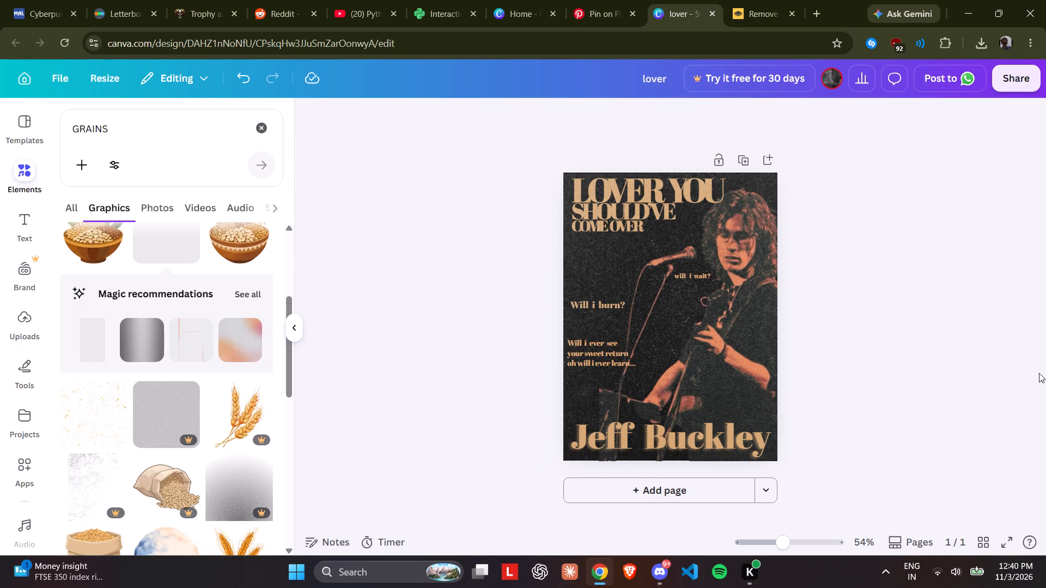
# Switch to Pinterest and browse the related Jeff Buckley posters and photos for another image.
pyautogui.click(589, 12)
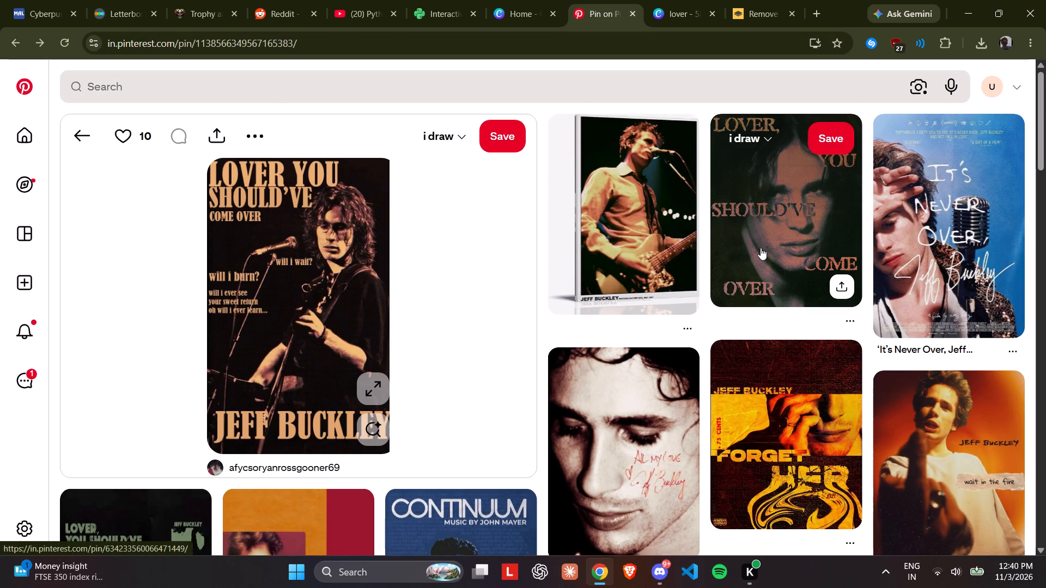
pyautogui.scroll(-5, 761, 248)
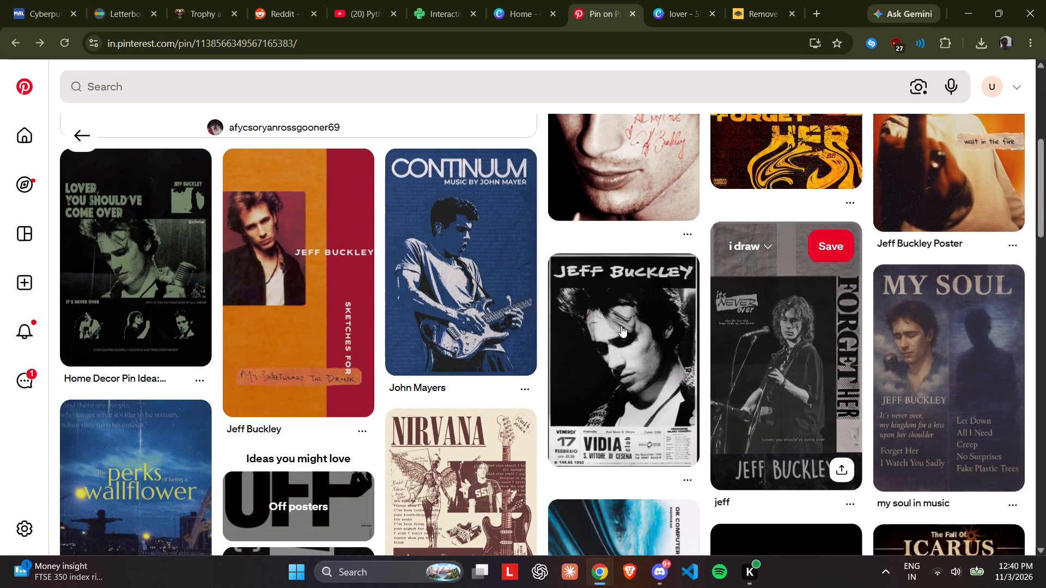
pyautogui.scroll(-5, 327, 274)
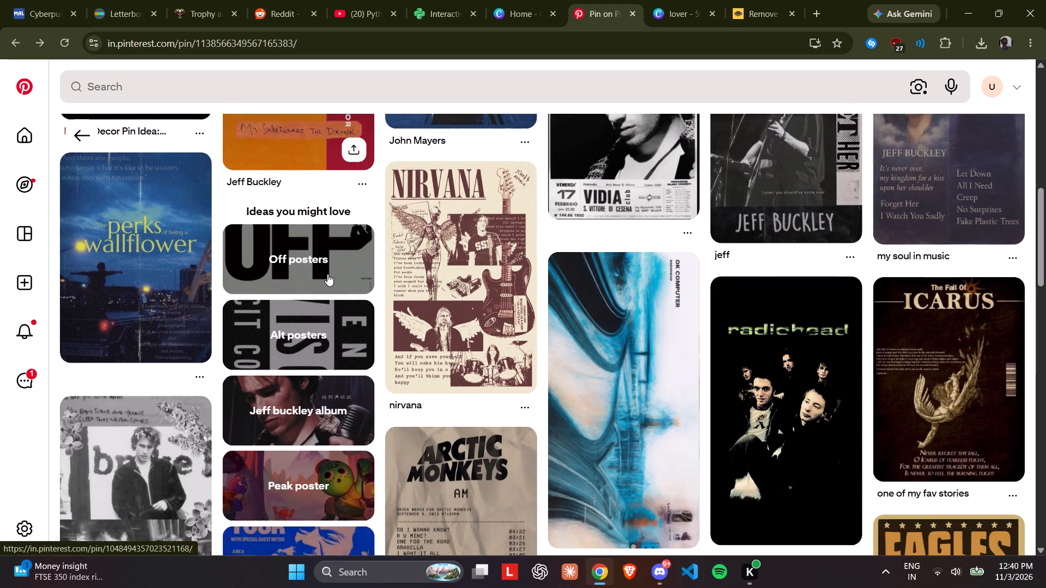
pyautogui.moveTo(337, 320); pyautogui.dragTo(346, 329)
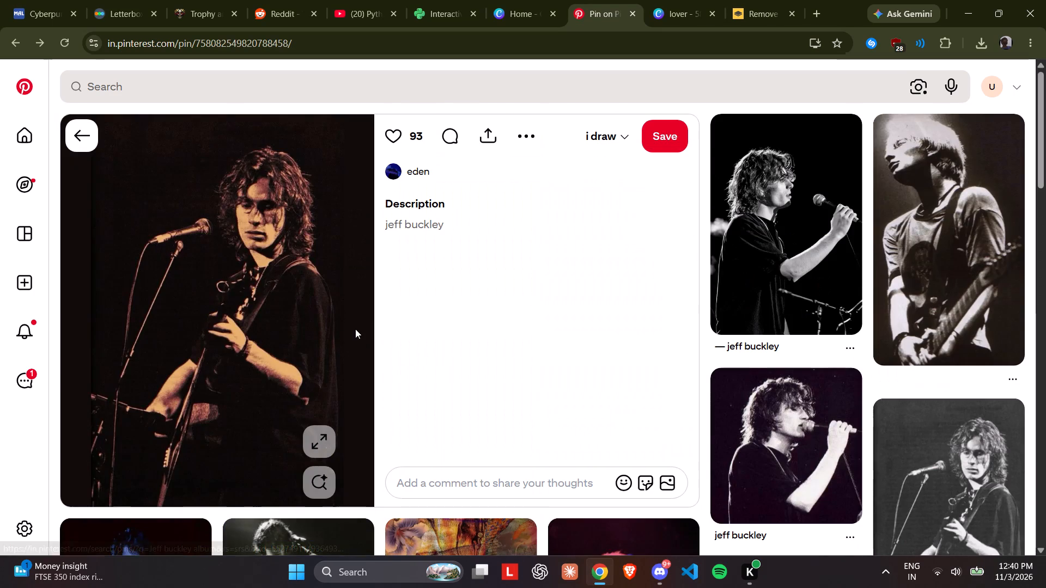
pyautogui.scroll(-6, 355, 329)
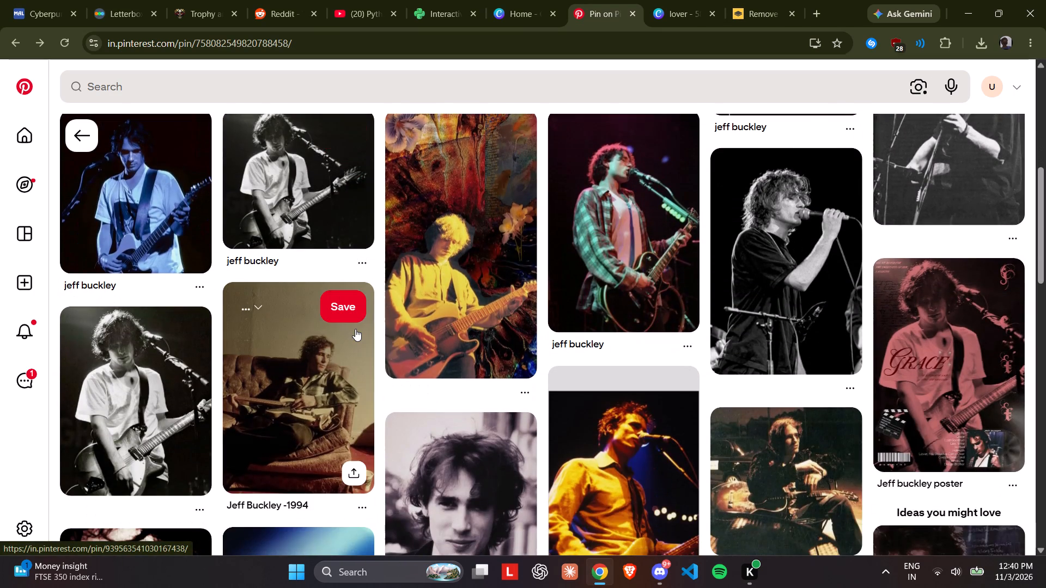
pyautogui.scroll(-6, 355, 329)
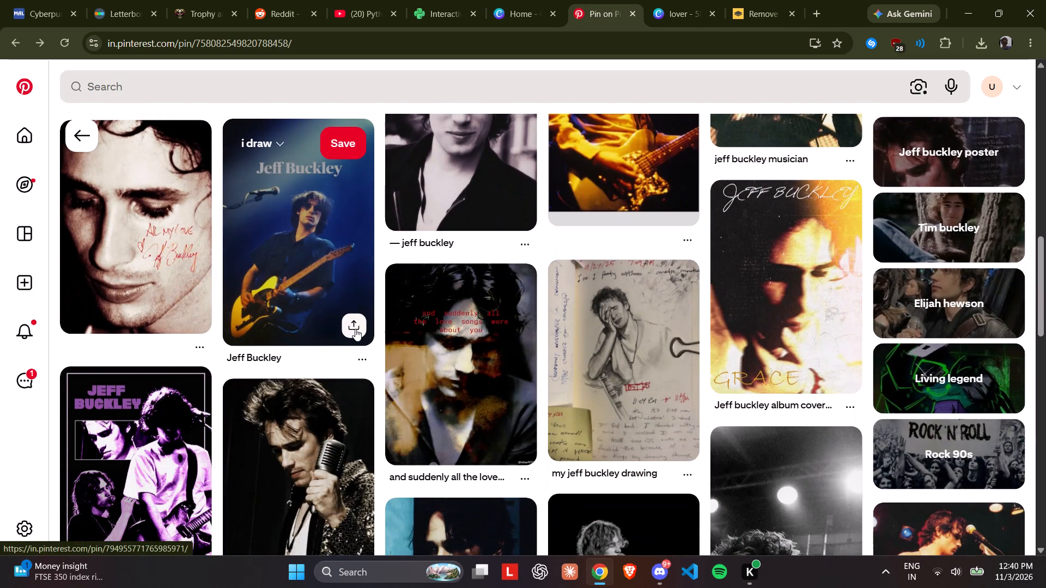
pyautogui.scroll(-3, 355, 329)
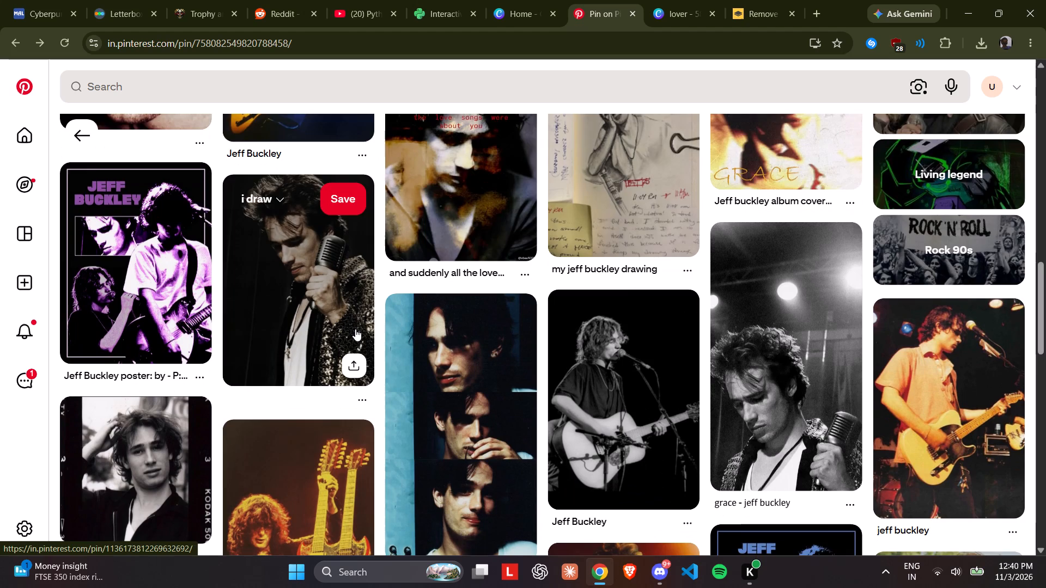
pyautogui.scroll(-2, 355, 329)
# Open the "grace - jeff buckley" microphone photo and save the image to the Desktop as a JPEG.
pyautogui.click(751, 246)
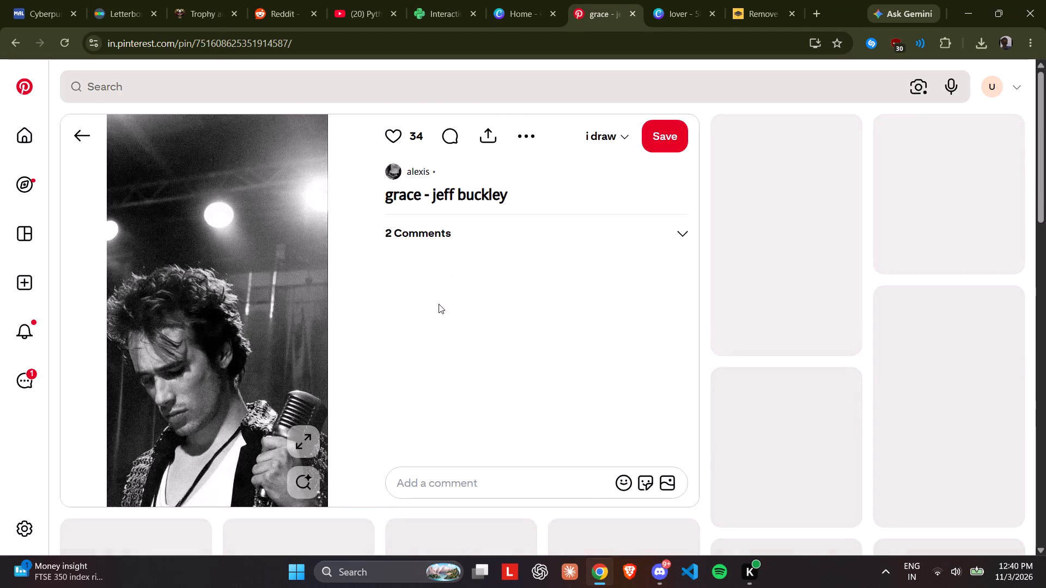
pyautogui.rightClick(280, 343)
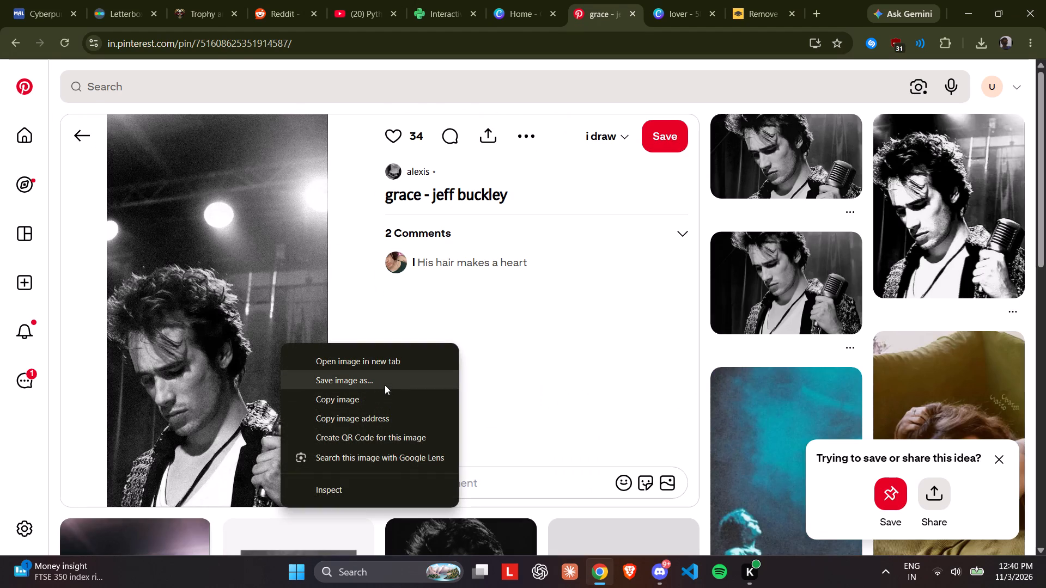
pyautogui.click(391, 372)
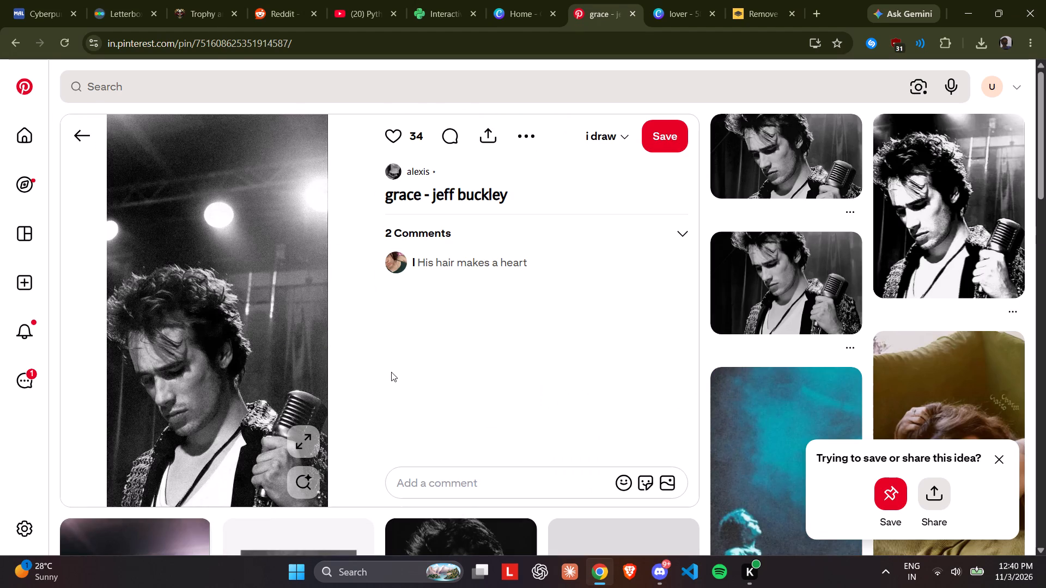
pyautogui.click(84, 131)
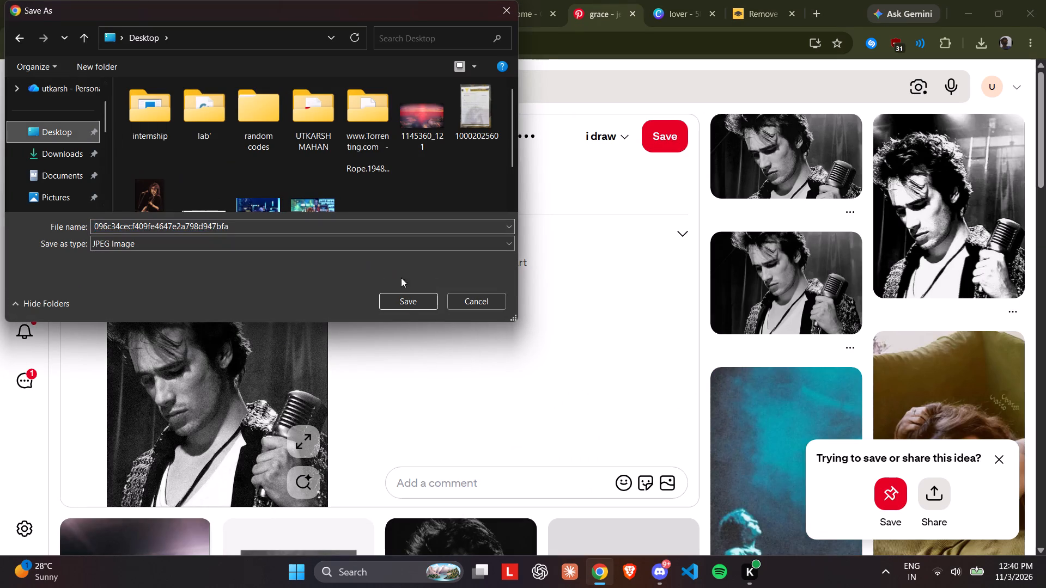
pyautogui.click(405, 307)
# Browse the related pins for a second photo and save the black-and-white "Jeff Buckley ||" portrait to the Desktop as a JPEG.
pyautogui.scroll(-9, 555, 270)
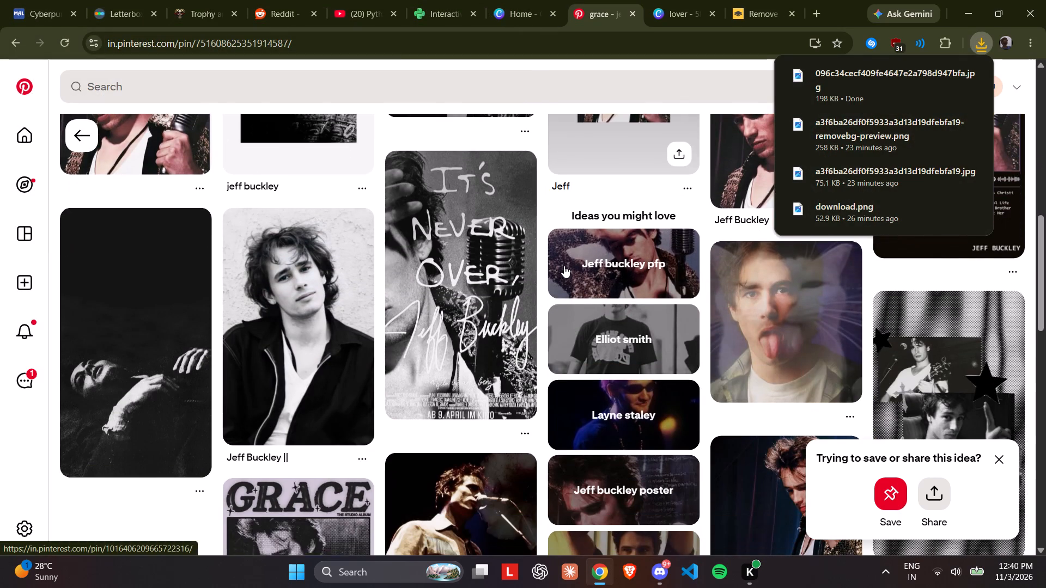
pyautogui.scroll(-2, 564, 266)
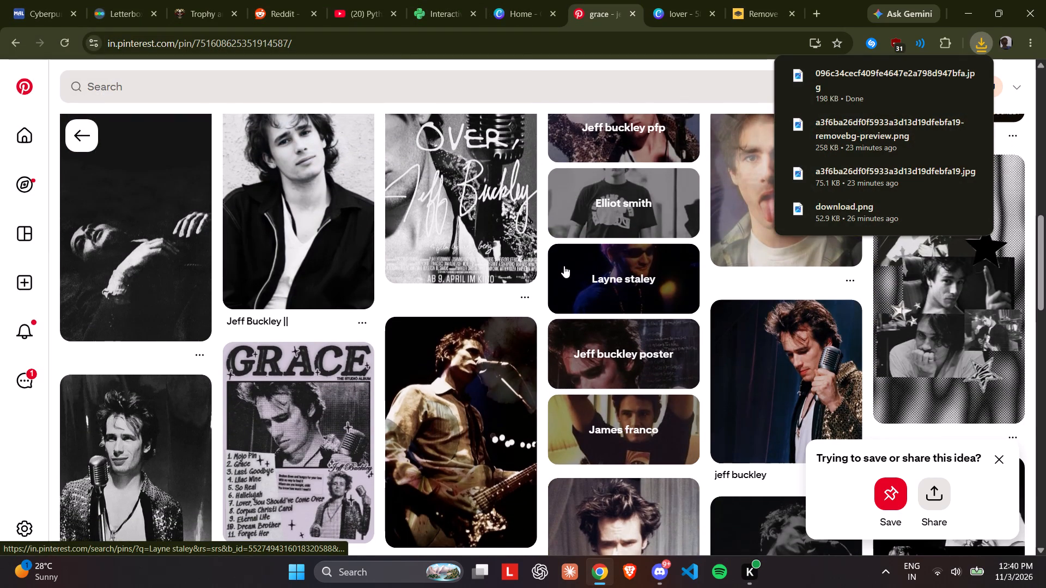
pyautogui.scroll(-4, 564, 266)
pyautogui.scroll(2, 556, 265)
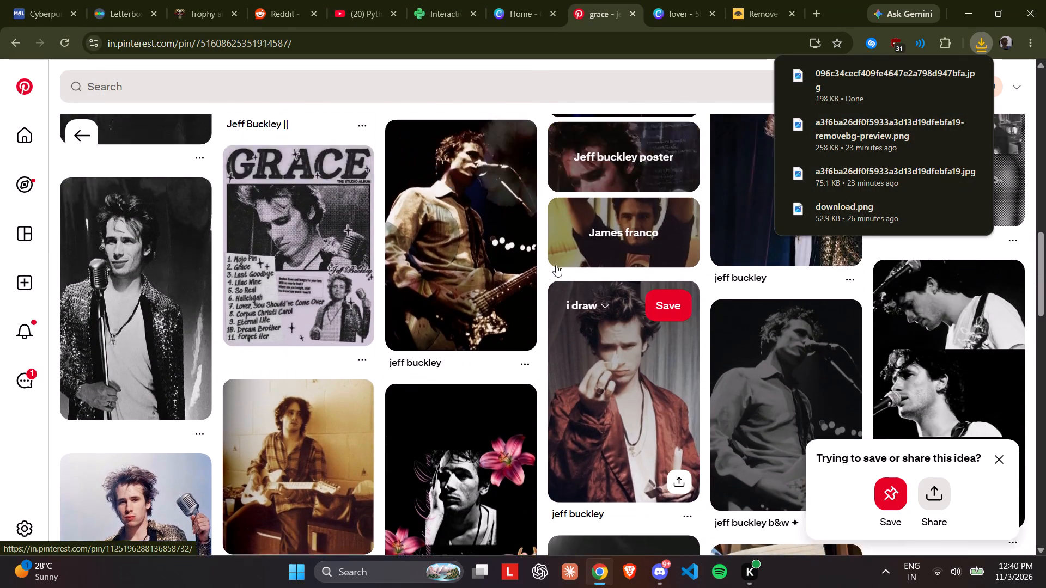
pyautogui.scroll(4, 556, 265)
pyautogui.click(329, 297)
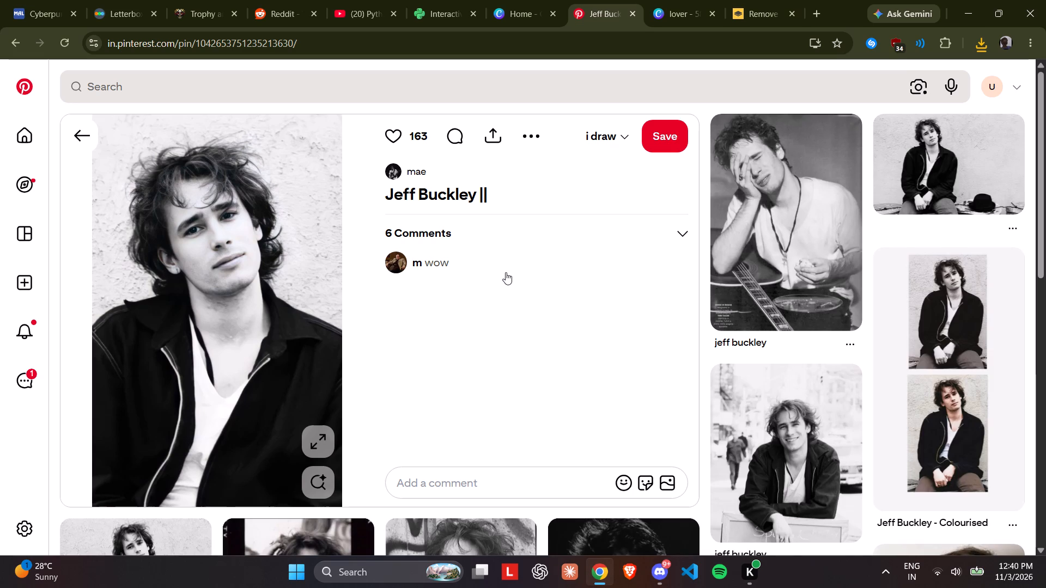
pyautogui.scroll(-6, 506, 272)
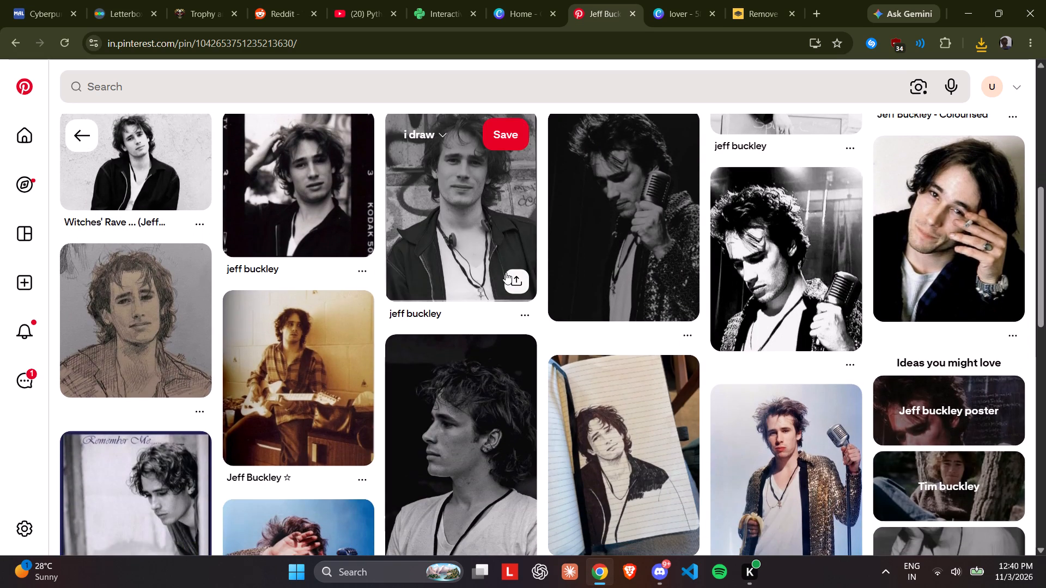
pyautogui.scroll(-9, 506, 272)
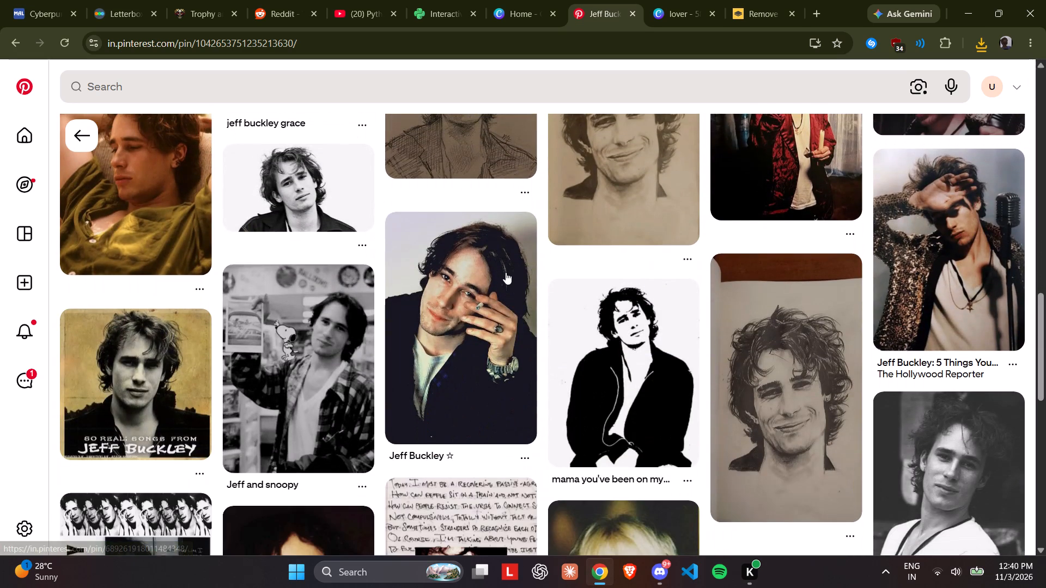
pyautogui.scroll(12, 506, 264)
pyautogui.scroll(5, 413, 266)
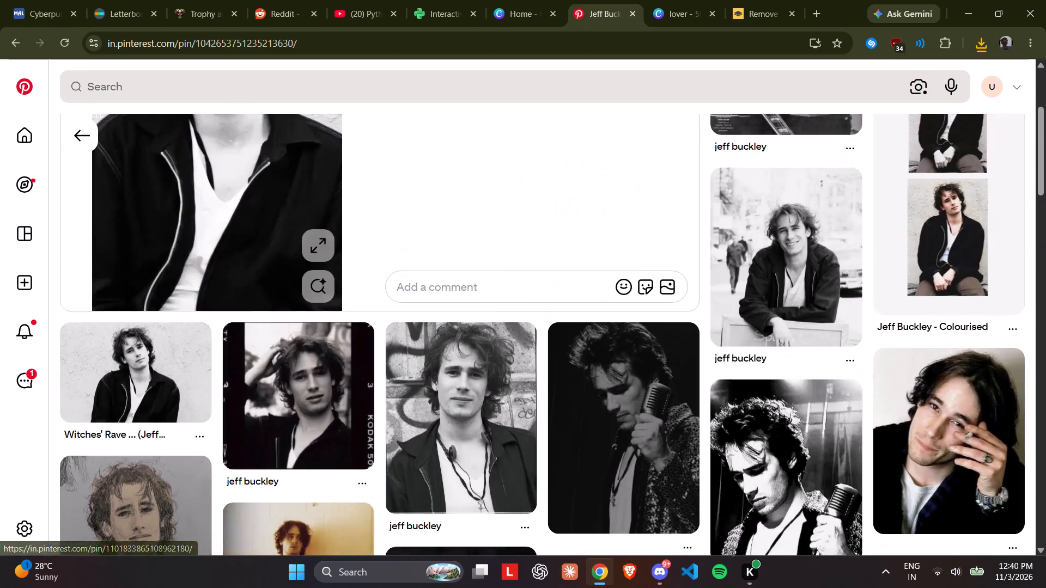
pyautogui.rightClick(193, 314)
pyautogui.click(251, 348)
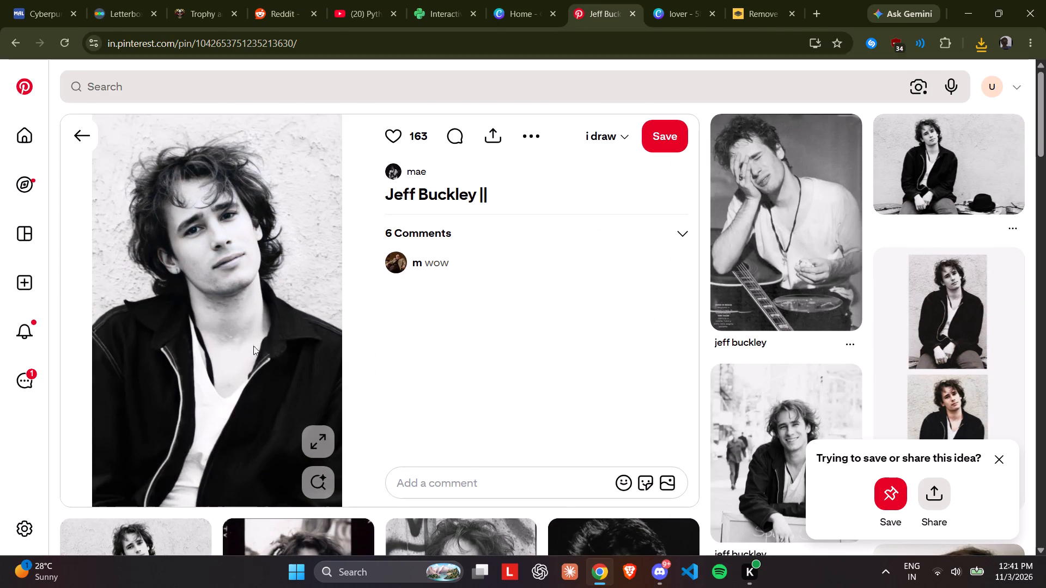
pyautogui.click(53, 140)
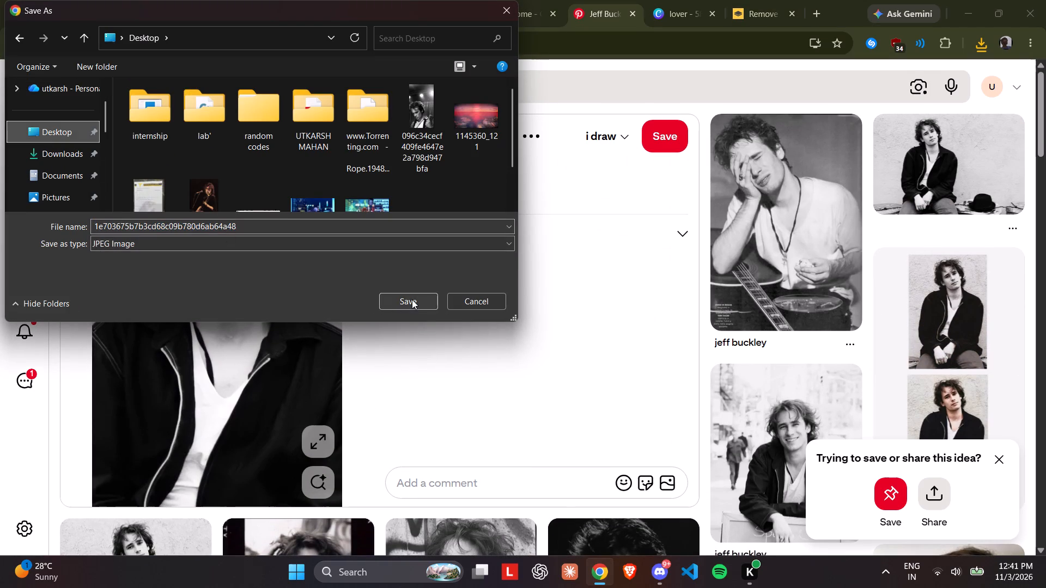
pyautogui.click(412, 299)
# Switch to remove.bg and upload both newly saved Jeff Buckley photos from the Desktop for background removal.
pyautogui.click(779, 0)
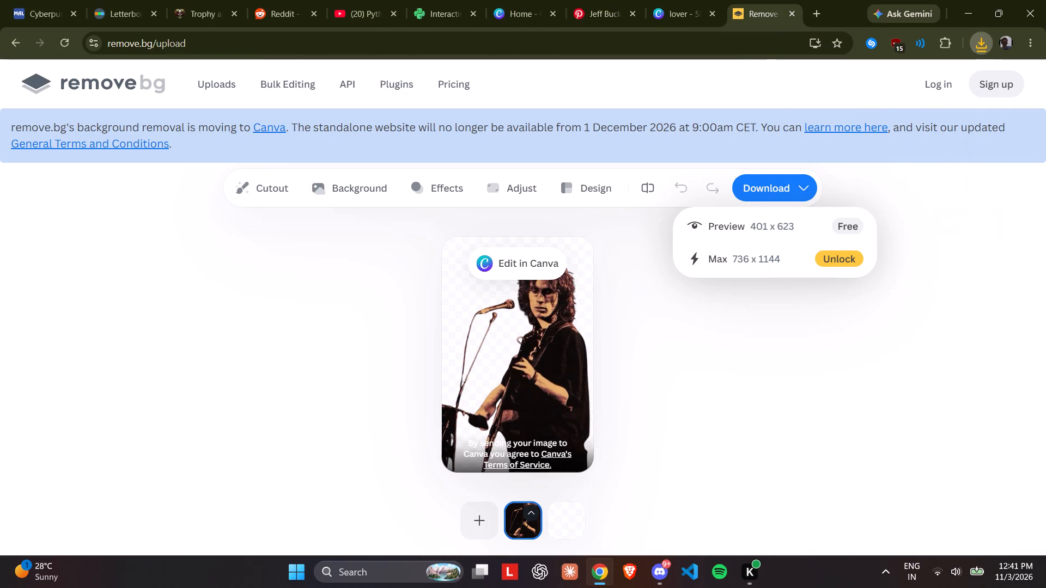
pyautogui.click(474, 530)
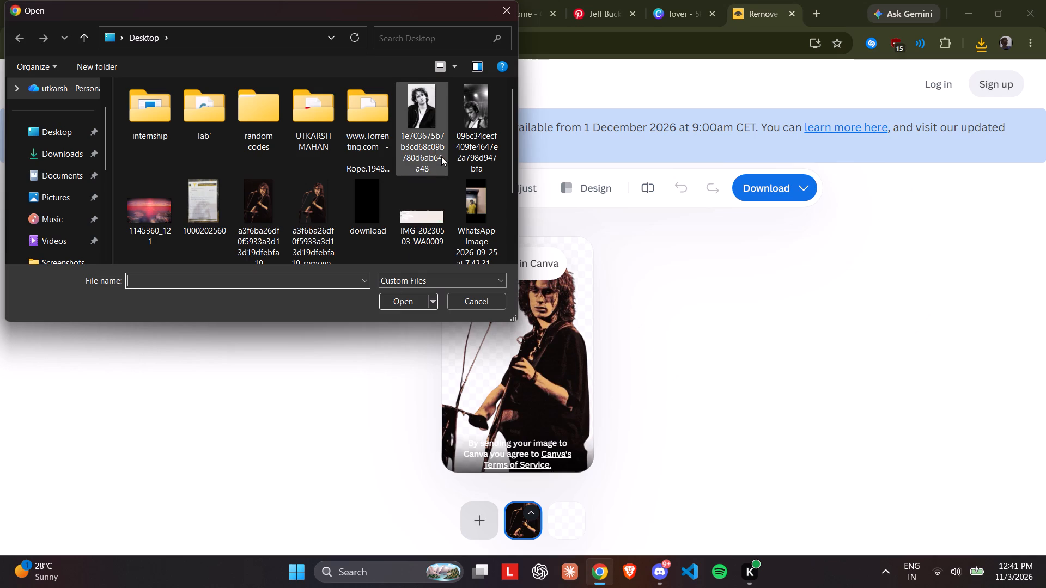
pyautogui.click(406, 127)
pyautogui.click(421, 295)
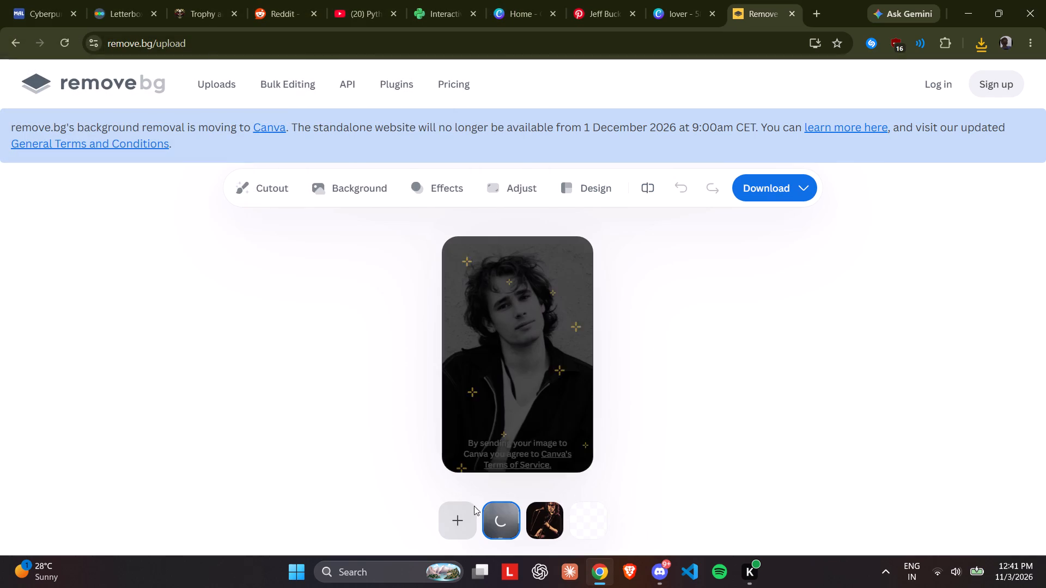
pyautogui.click(469, 522)
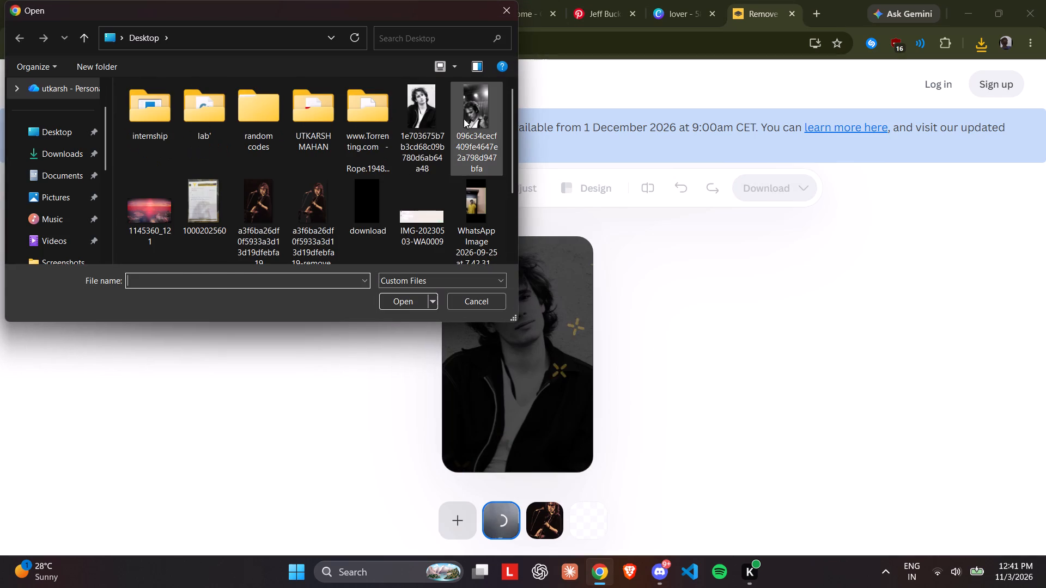
pyautogui.click(464, 119)
pyautogui.click(419, 299)
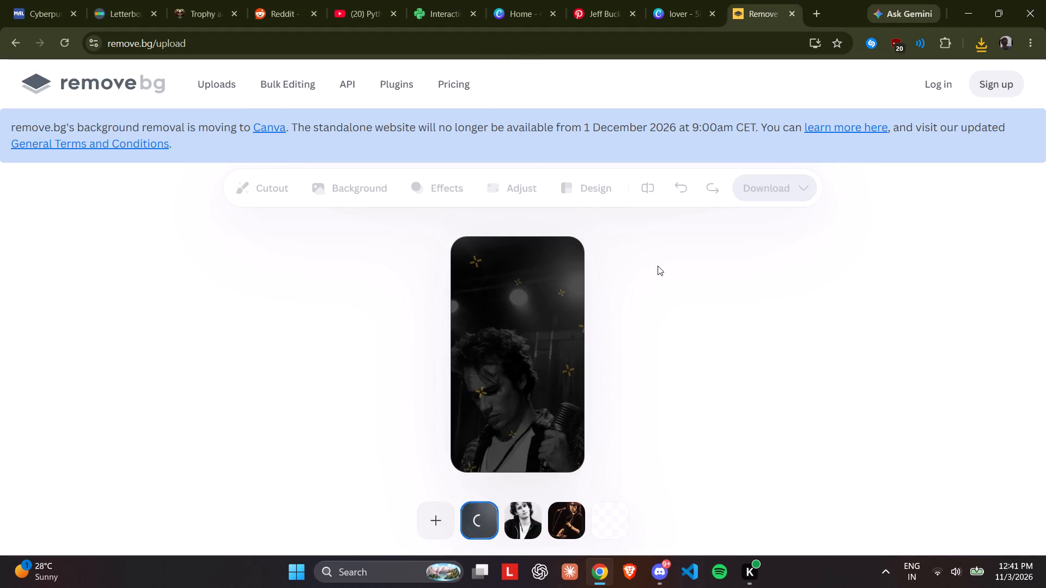
# Download the free 399 x 626 preview cutout of the black-jacket portrait and save it to the Desktop as a PNG.
pyautogui.click(513, 530)
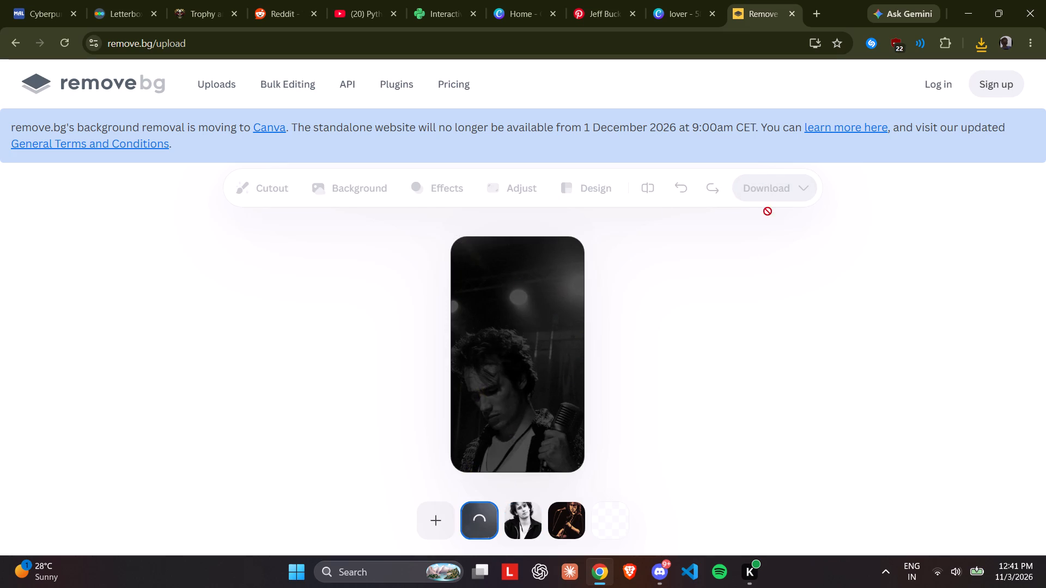
pyautogui.click(524, 501)
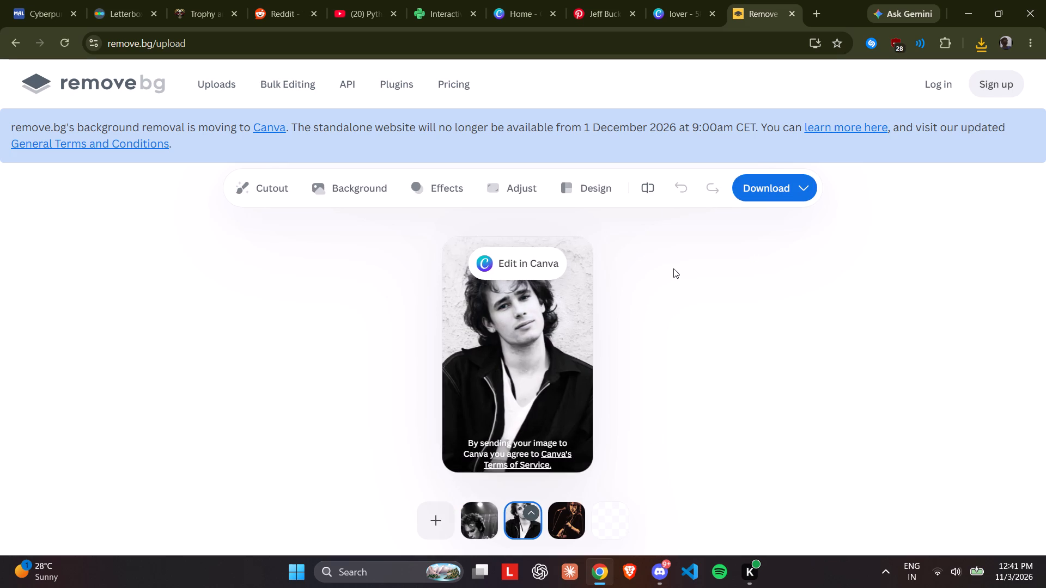
pyautogui.click(744, 193)
pyautogui.click(720, 229)
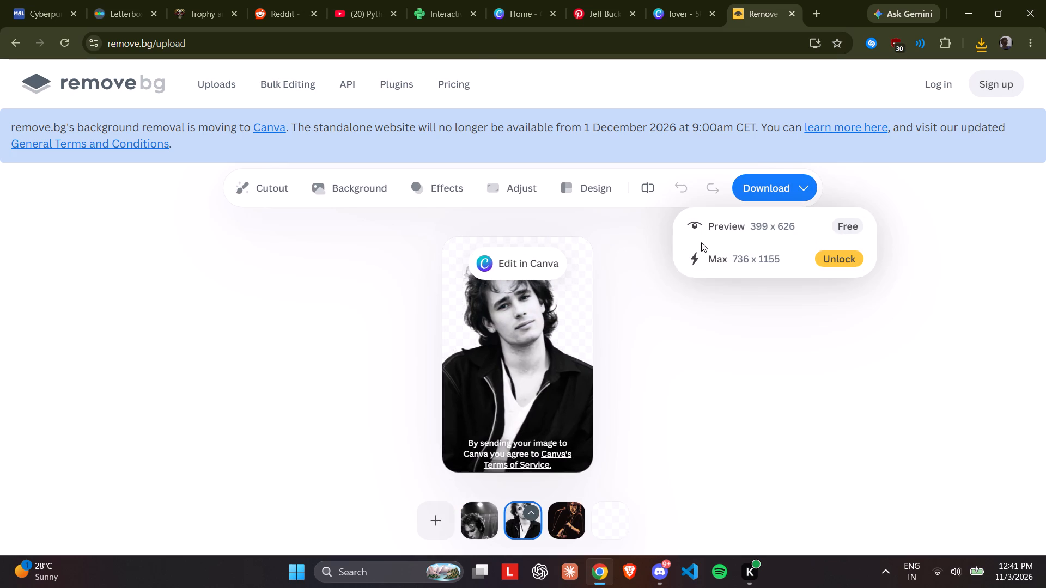
pyautogui.click(81, 134)
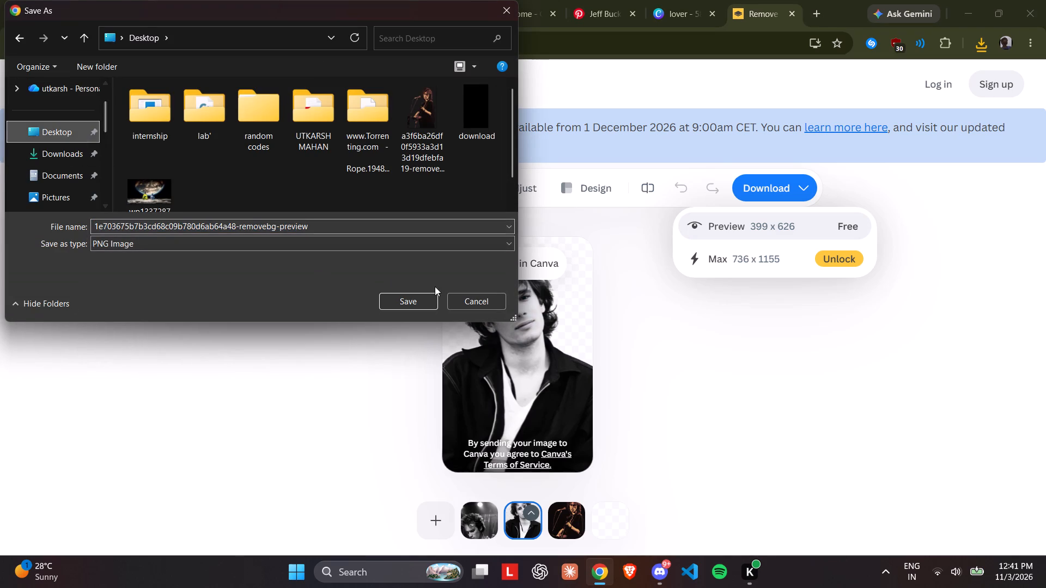
pyautogui.click(430, 303)
# Download the free 375 x 666 preview cutout of the microphone photo and save it to the Desktop as a PNG.
pyautogui.click(478, 513)
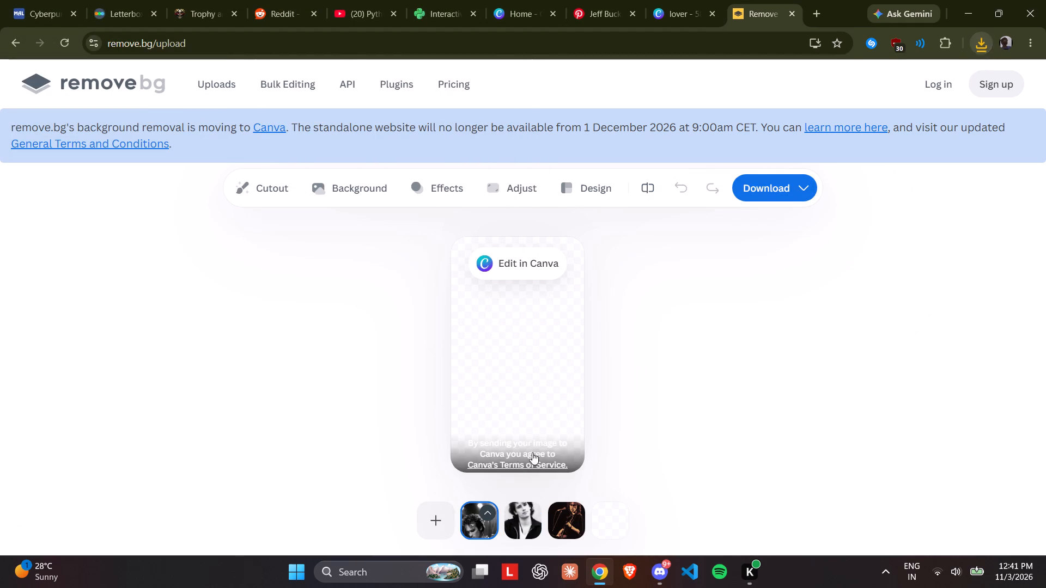
pyautogui.click(758, 191)
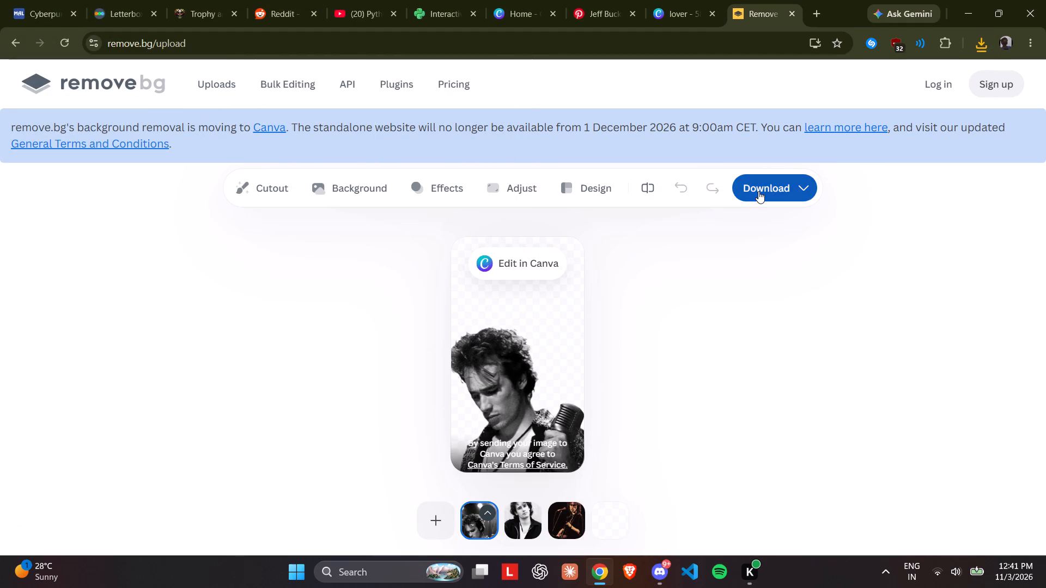
pyautogui.click(700, 234)
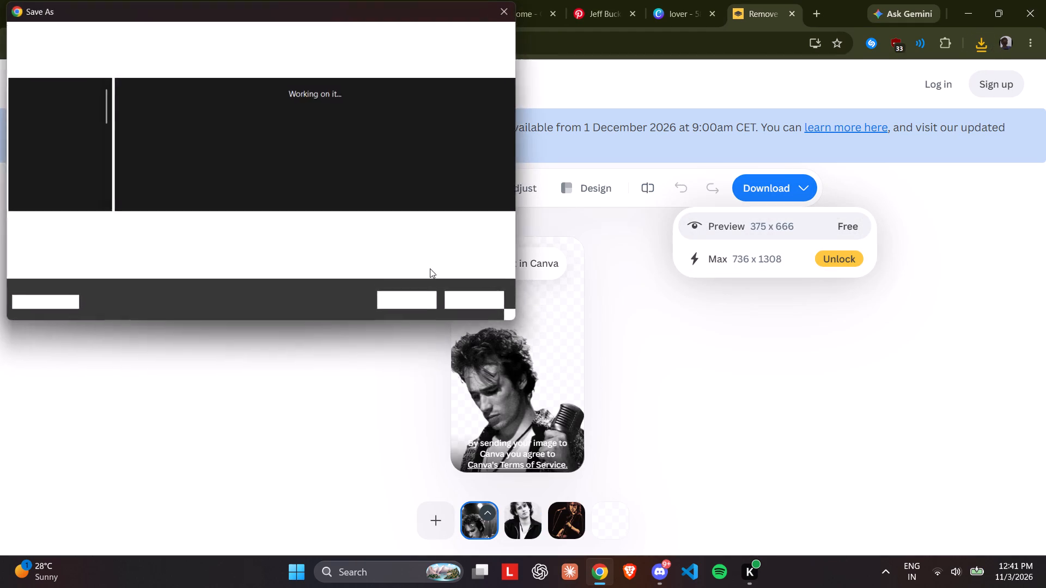
pyautogui.click(46, 141)
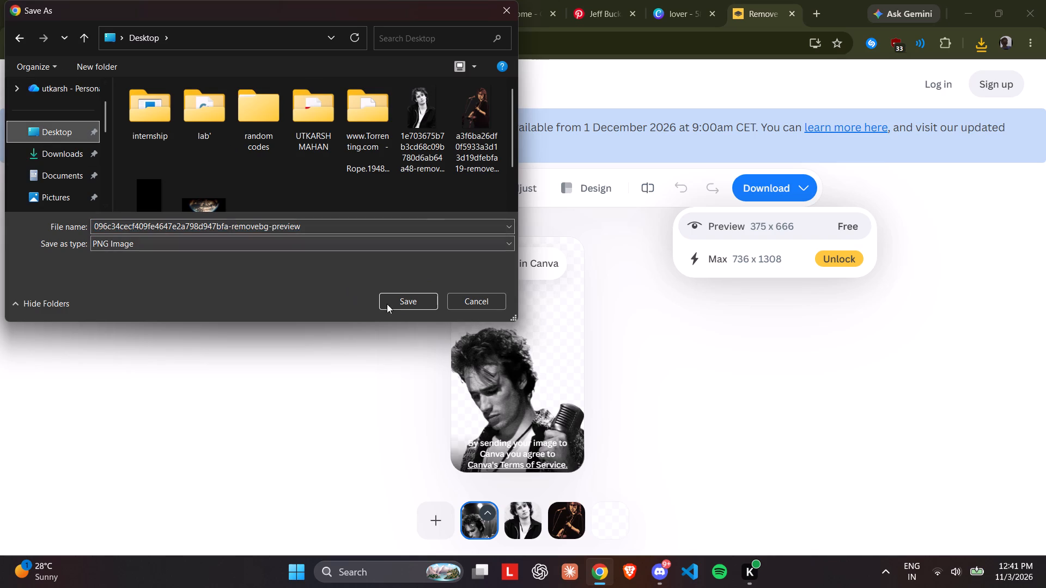
pyautogui.click(399, 301)
# Switch to the Canva poster, add a rounded square frame, shrink it and place it between the title and "Will i burn?".
pyautogui.click(668, 0)
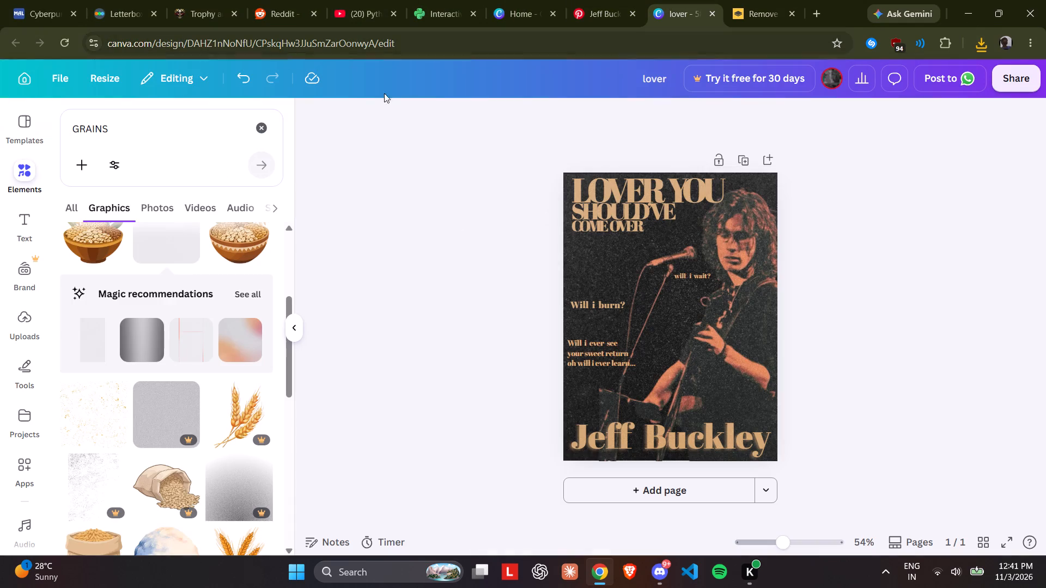
pyautogui.click(11, 168)
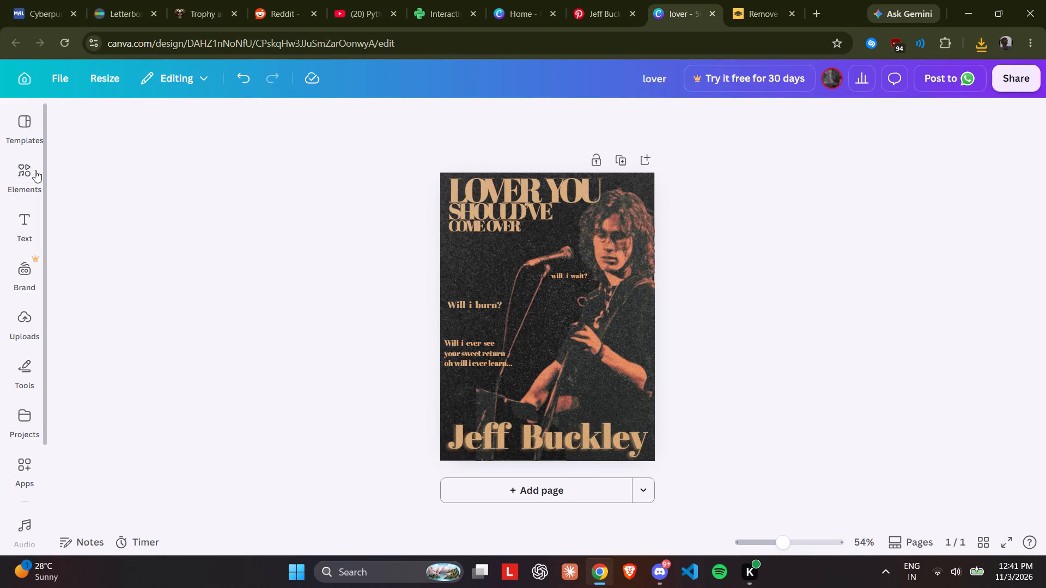
pyautogui.click(35, 170)
pyautogui.click(259, 121)
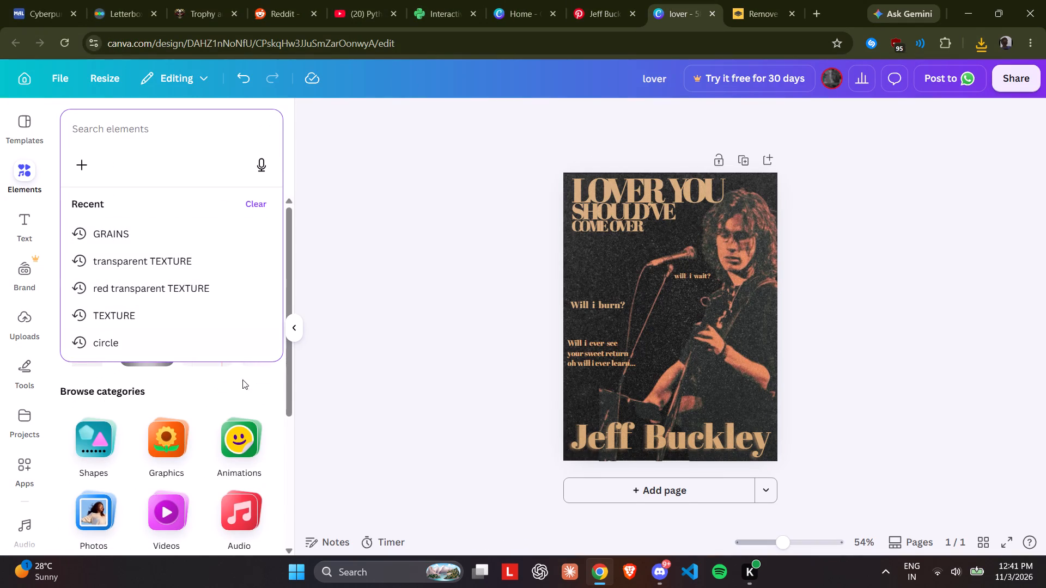
pyautogui.click(245, 384)
pyautogui.scroll(-1, 245, 384)
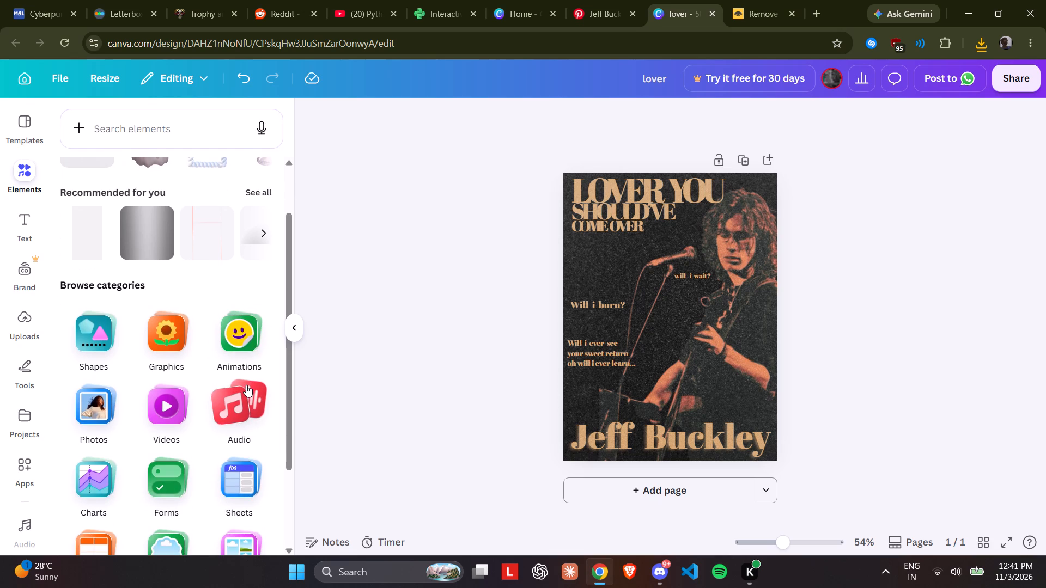
pyautogui.scroll(-3, 246, 385)
pyautogui.click(155, 452)
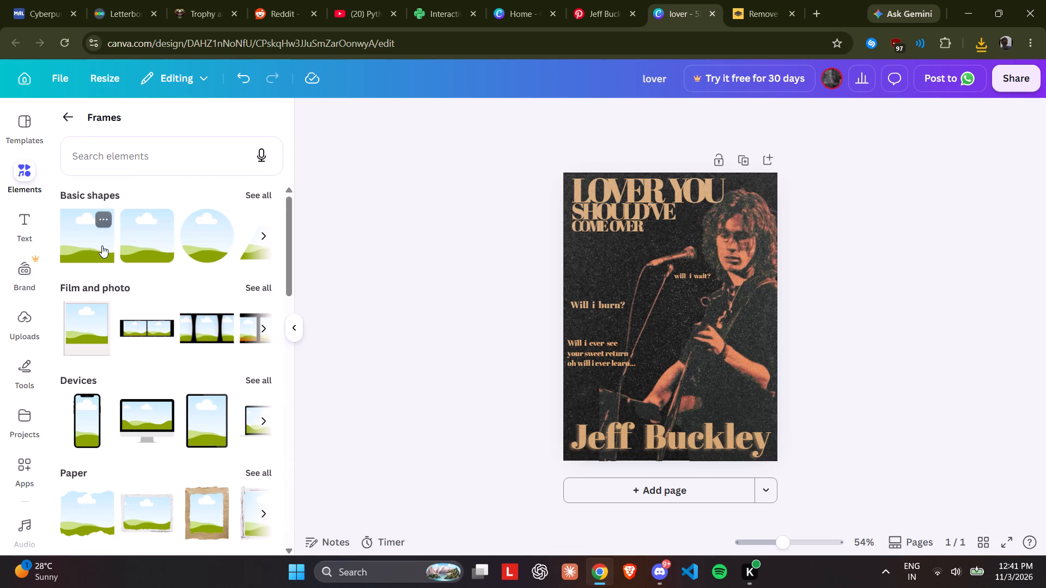
pyautogui.click(157, 248)
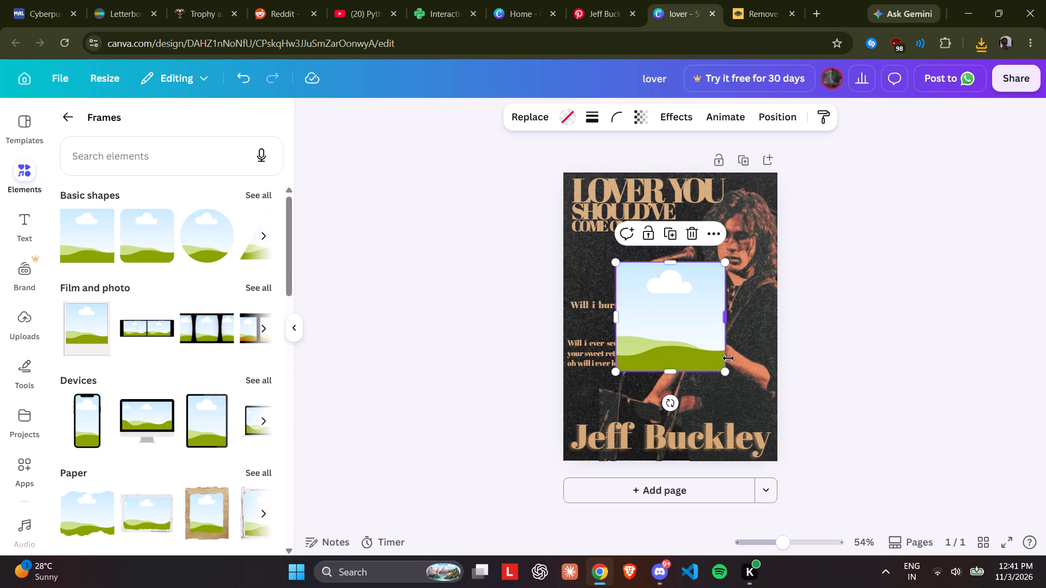
pyautogui.moveTo(729, 373); pyautogui.dragTo(654, 307)
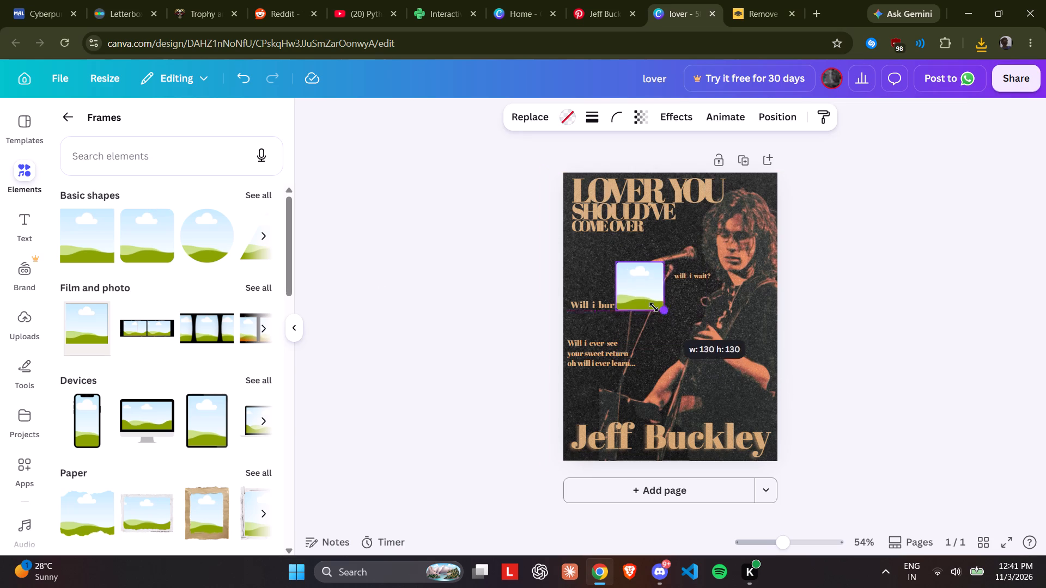
pyautogui.moveTo(654, 307); pyautogui.dragTo(653, 307)
pyautogui.moveTo(639, 287); pyautogui.dragTo(596, 273)
# Duplicate the small rounded frame and place the copy beside it, level with it, under the title.
pyautogui.click(585, 225)
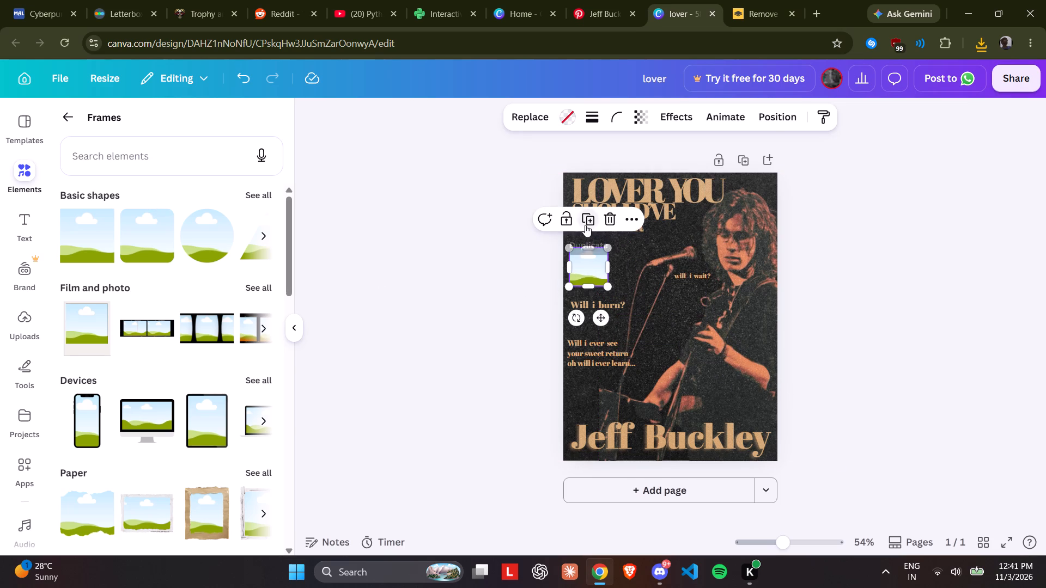
pyautogui.moveTo(590, 280); pyautogui.dragTo(625, 272)
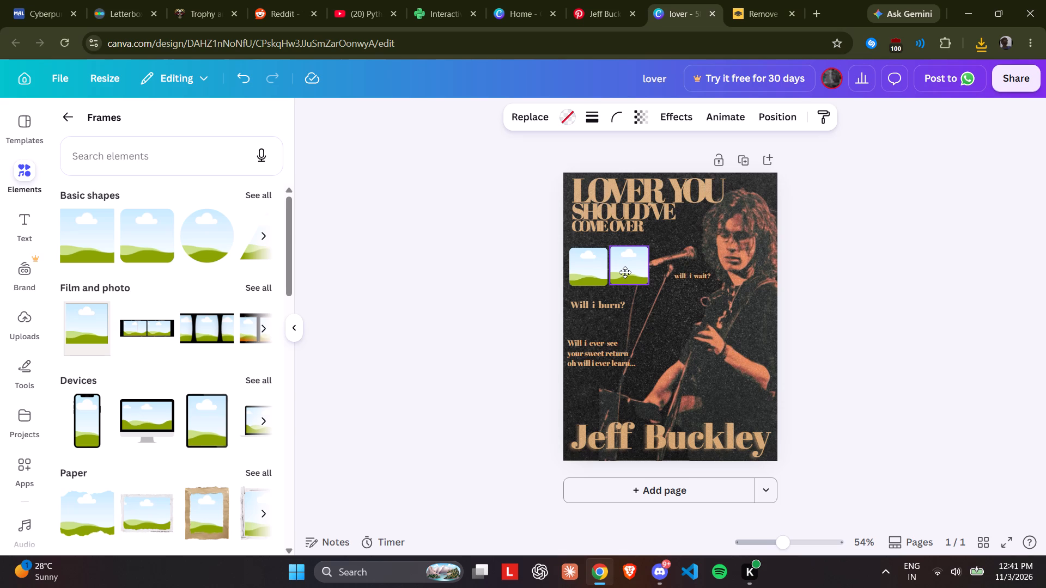
pyautogui.moveTo(625, 272); pyautogui.dragTo(625, 273)
pyautogui.click(403, 317)
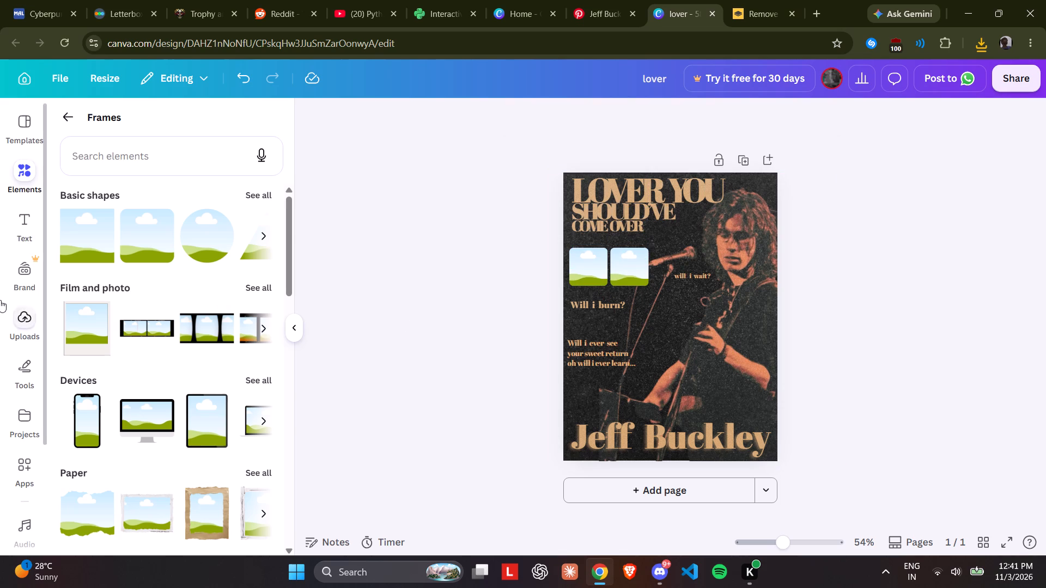
# Upload the two background-removed Jeff Buckley cutouts, the microphone photo and the black-jacket portrait, from the Desktop.
pyautogui.click(35, 325)
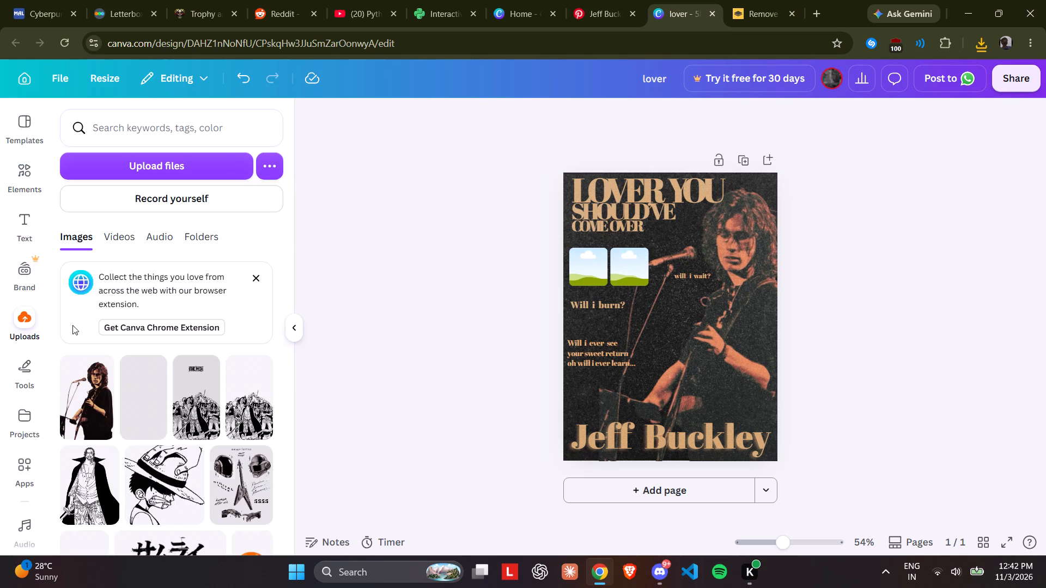
pyautogui.click(156, 155)
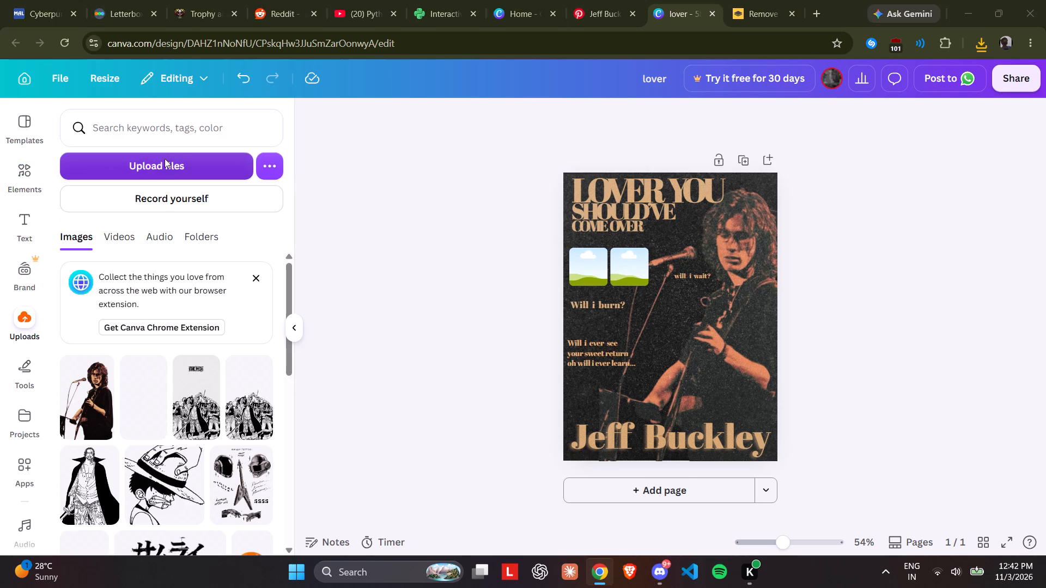
pyautogui.click(206, 200)
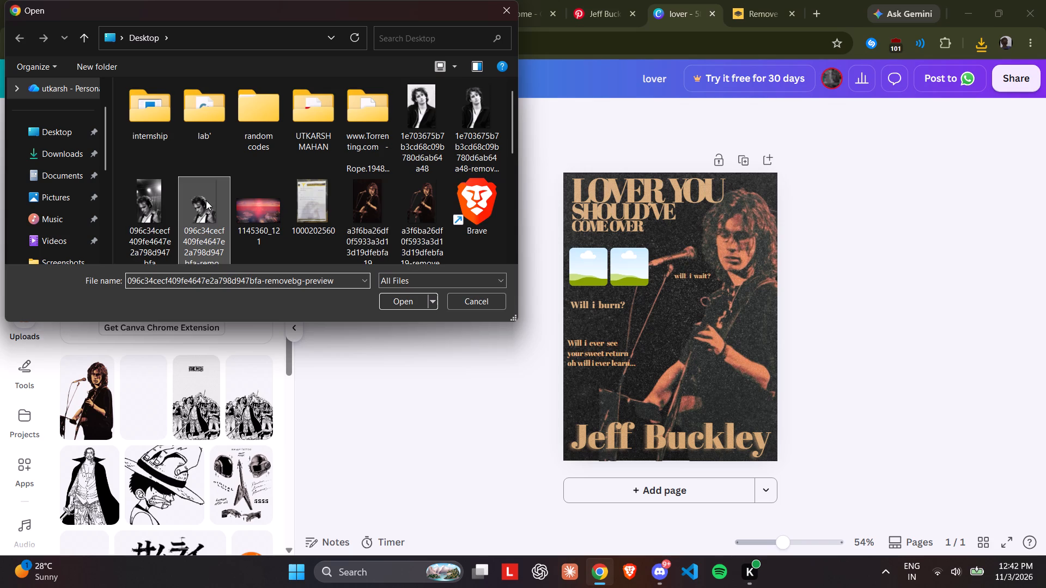
pyautogui.keyDown('ctrl'); pyautogui.click(495, 121); pyautogui.keyUp('ctrl')
pyautogui.click(409, 305)
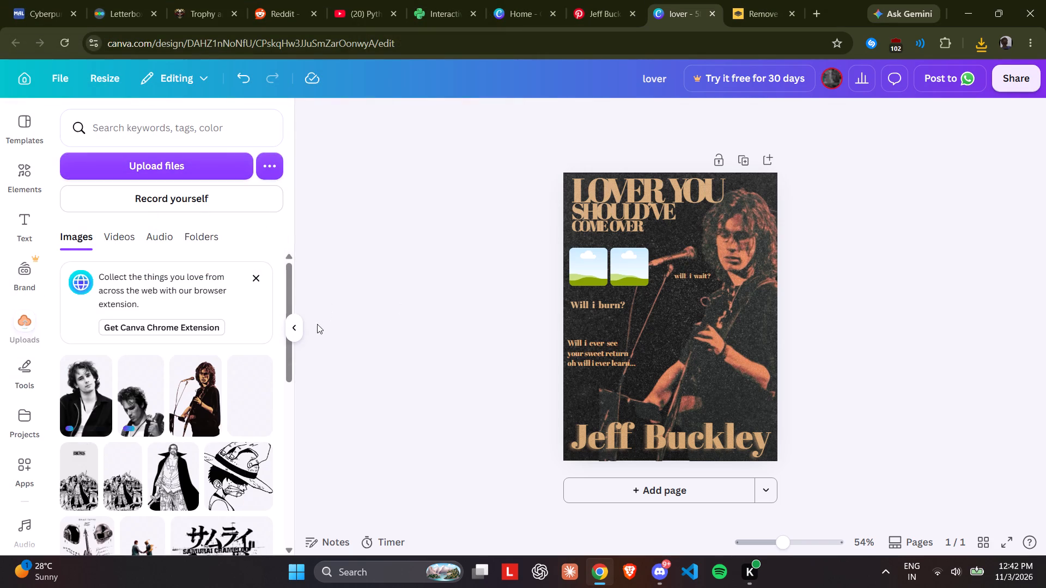
# Add the microphone cutout, crop off the empty area above his head and fit it into the second frame.
pyautogui.click(123, 393)
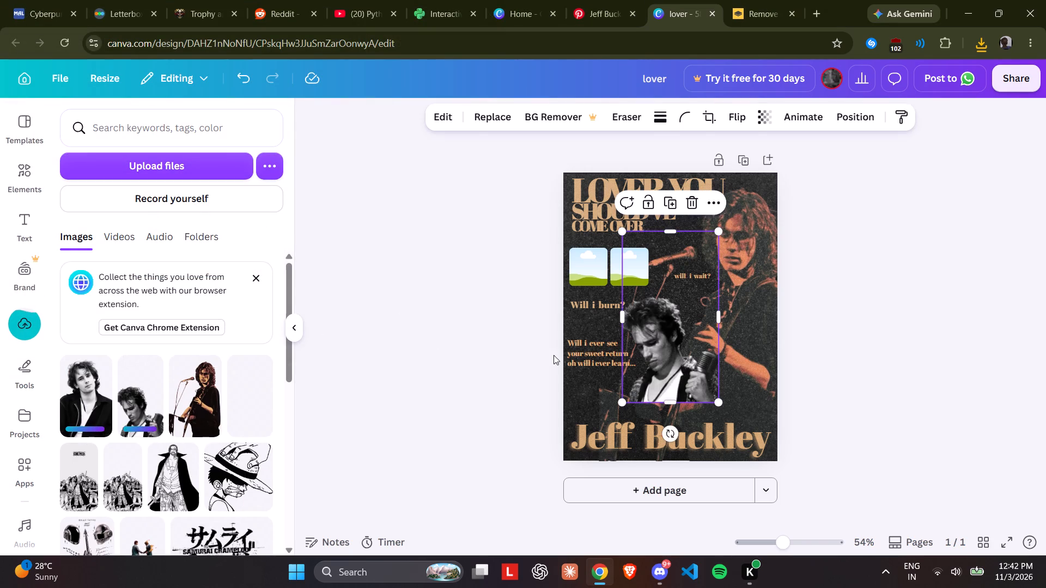
pyautogui.moveTo(653, 357); pyautogui.dragTo(580, 279)
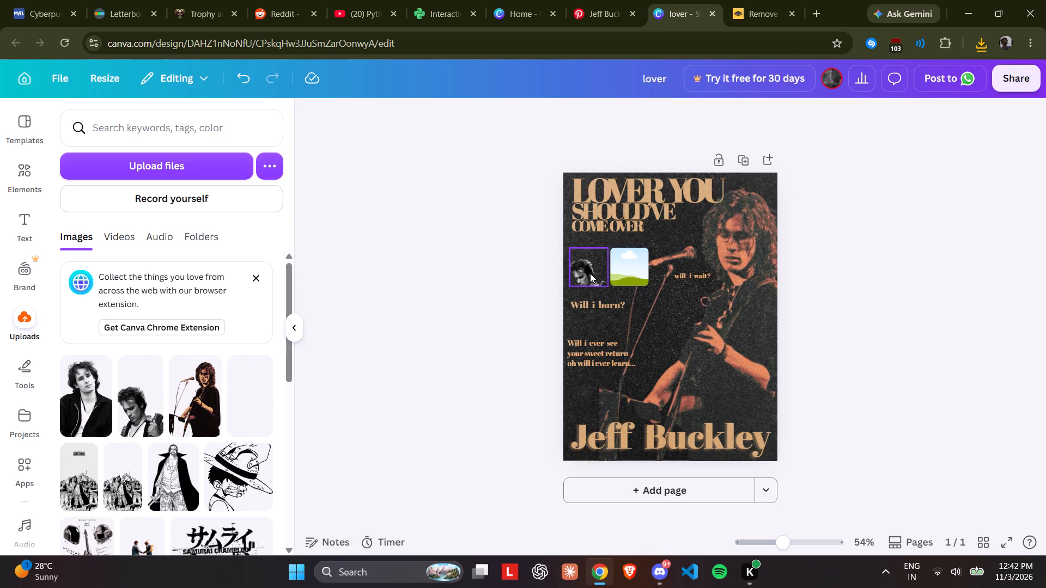
pyautogui.hotkey('ctrl', 'z')
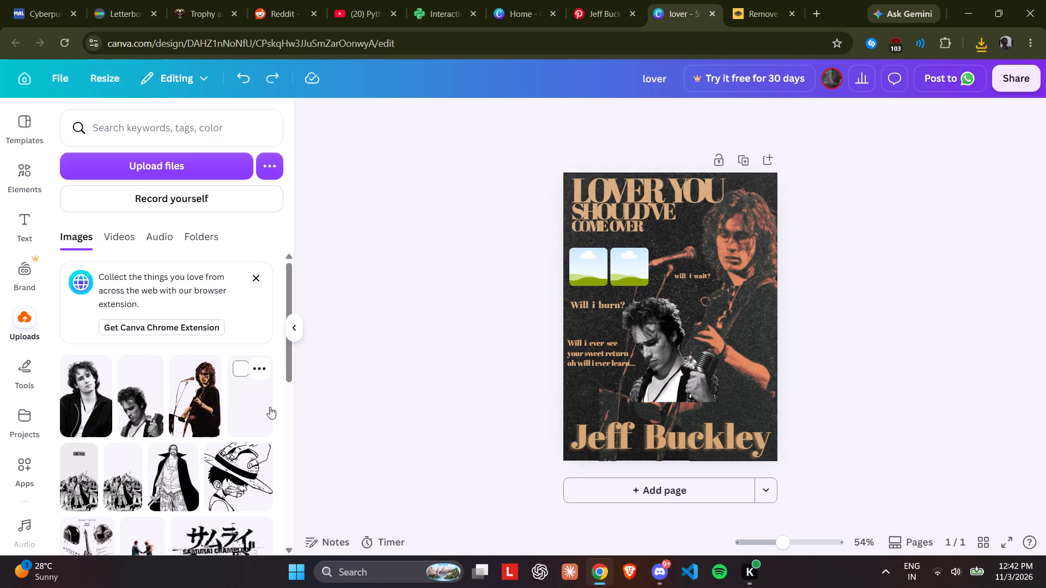
pyautogui.click(640, 354)
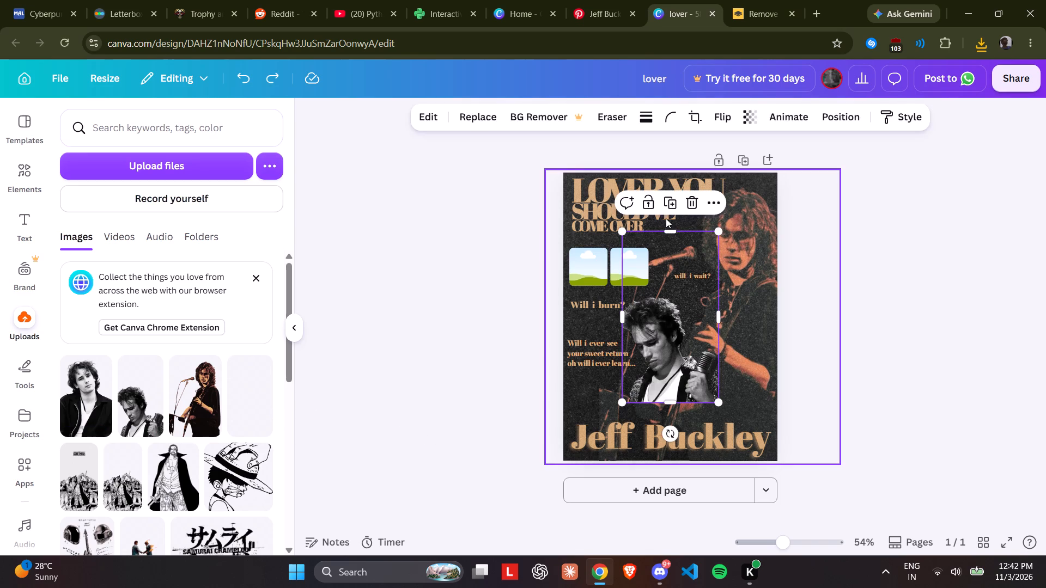
pyautogui.moveTo(673, 228); pyautogui.dragTo(678, 291)
pyautogui.moveTo(696, 381); pyautogui.dragTo(633, 283)
pyautogui.click(473, 372)
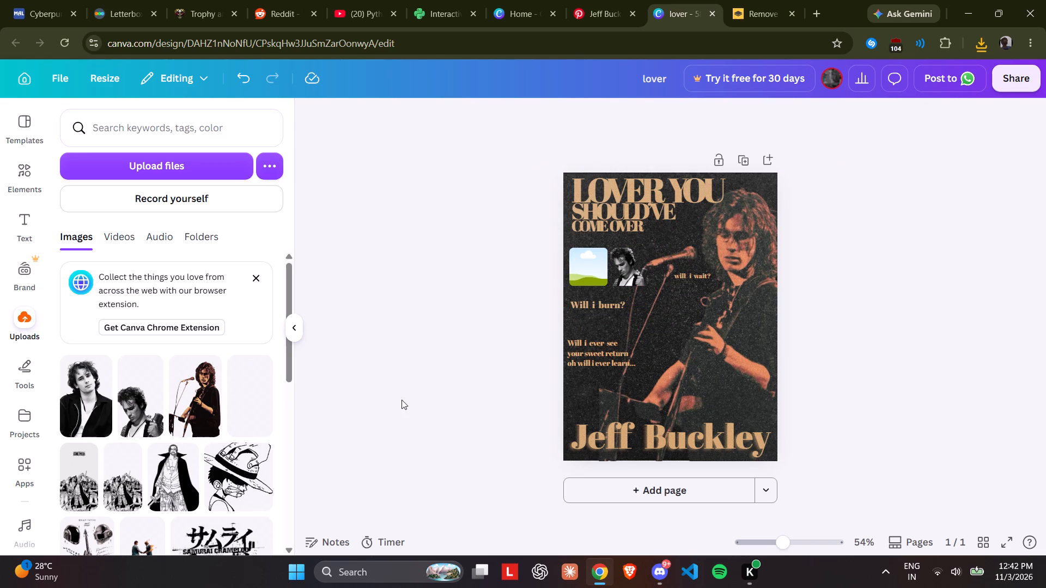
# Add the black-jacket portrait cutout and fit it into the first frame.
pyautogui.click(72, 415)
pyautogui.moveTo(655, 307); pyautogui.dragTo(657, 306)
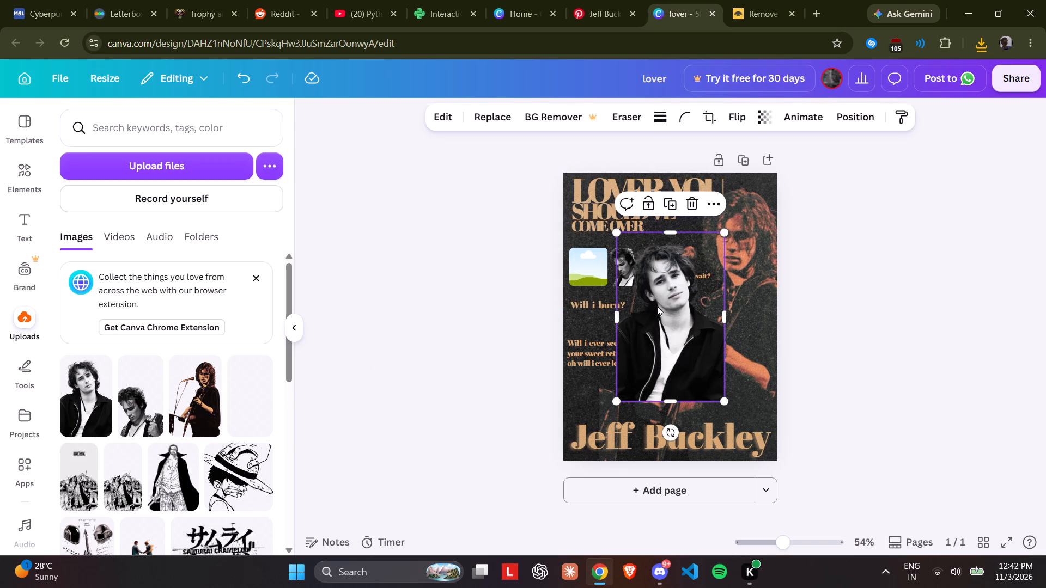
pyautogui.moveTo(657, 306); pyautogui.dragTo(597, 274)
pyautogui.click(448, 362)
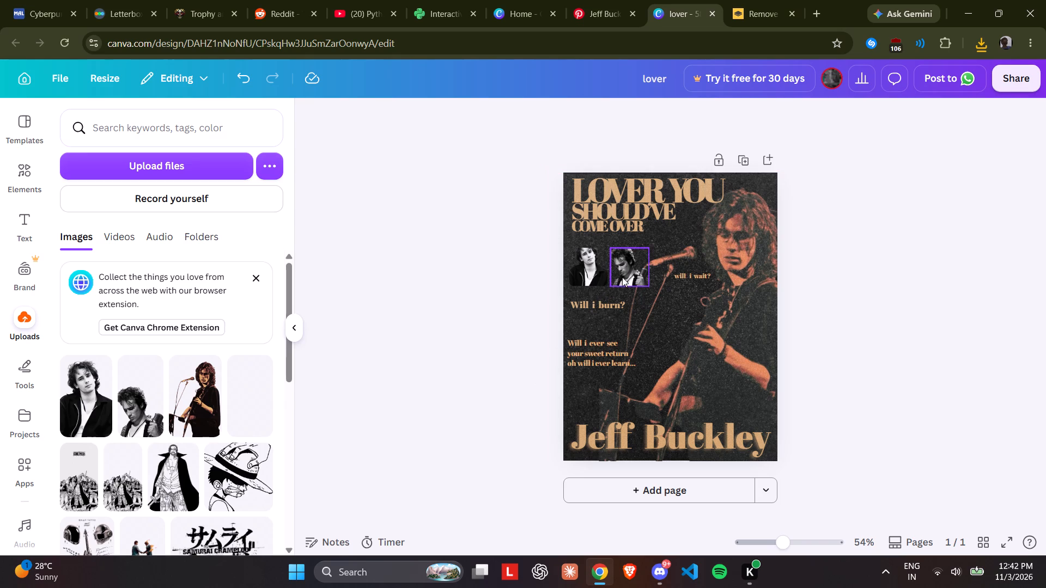
# Take the black-jacket portrait frame off the poster.
pyautogui.scroll(1, 1017, 330)
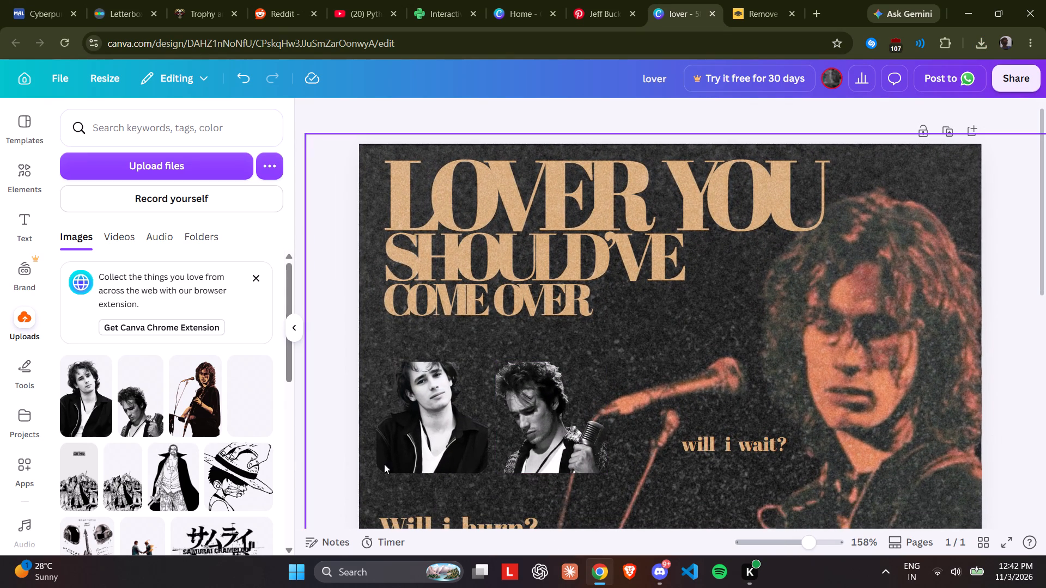
pyautogui.moveTo(384, 464); pyautogui.dragTo(208, 491)
# Move the microphone photo frame to the poster's left margin and enlarge it to fill the space between "COME OVER" and "Will i burn?".
pyautogui.moveTo(509, 439); pyautogui.dragTo(392, 437)
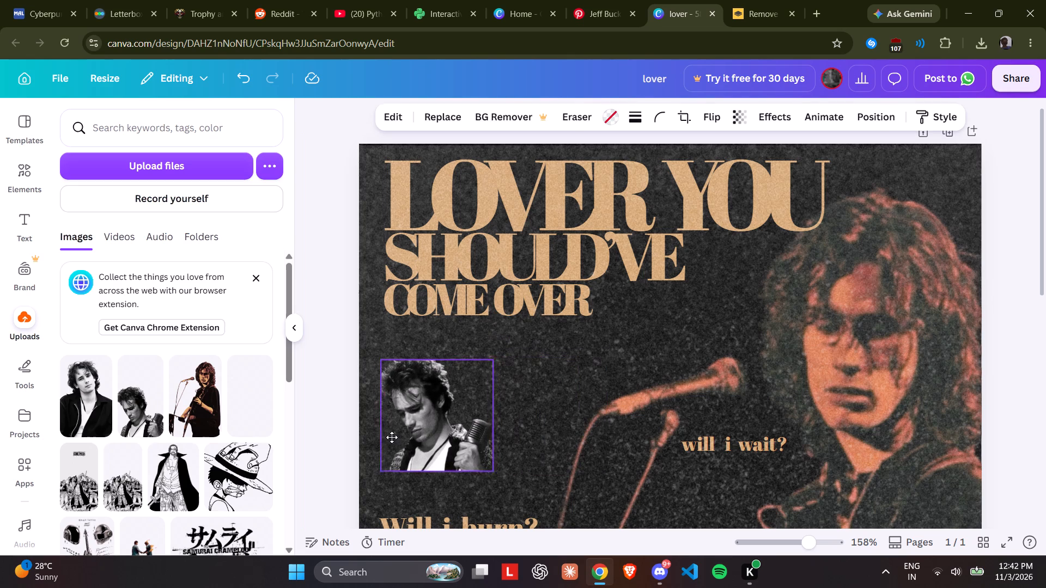
pyautogui.moveTo(392, 437); pyautogui.dragTo(390, 437)
pyautogui.moveTo(491, 419); pyautogui.dragTo(516, 419)
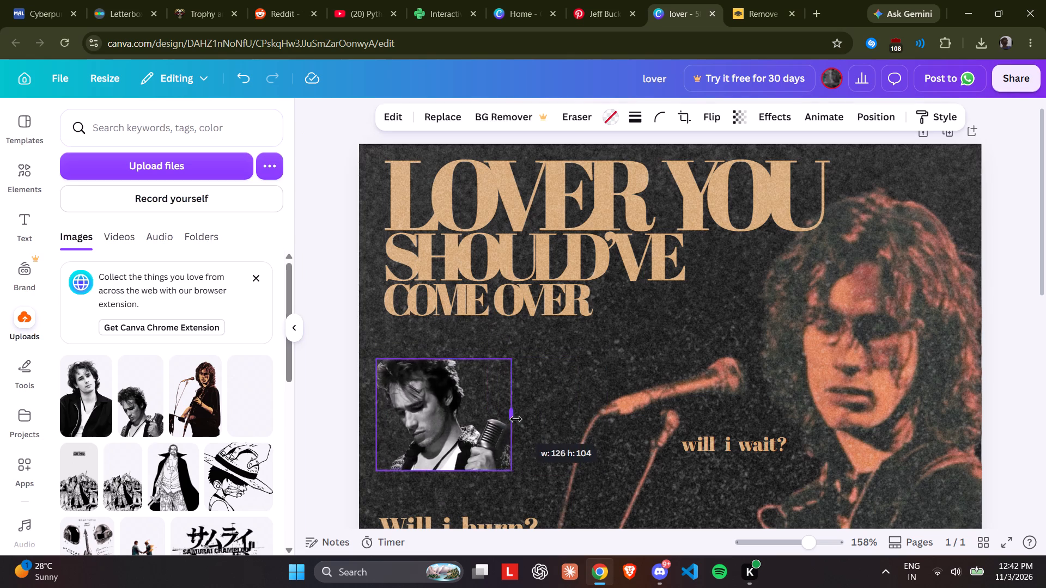
pyautogui.moveTo(516, 419); pyautogui.dragTo(562, 419)
pyautogui.click(557, 473)
pyautogui.moveTo(467, 469); pyautogui.dragTo(467, 471)
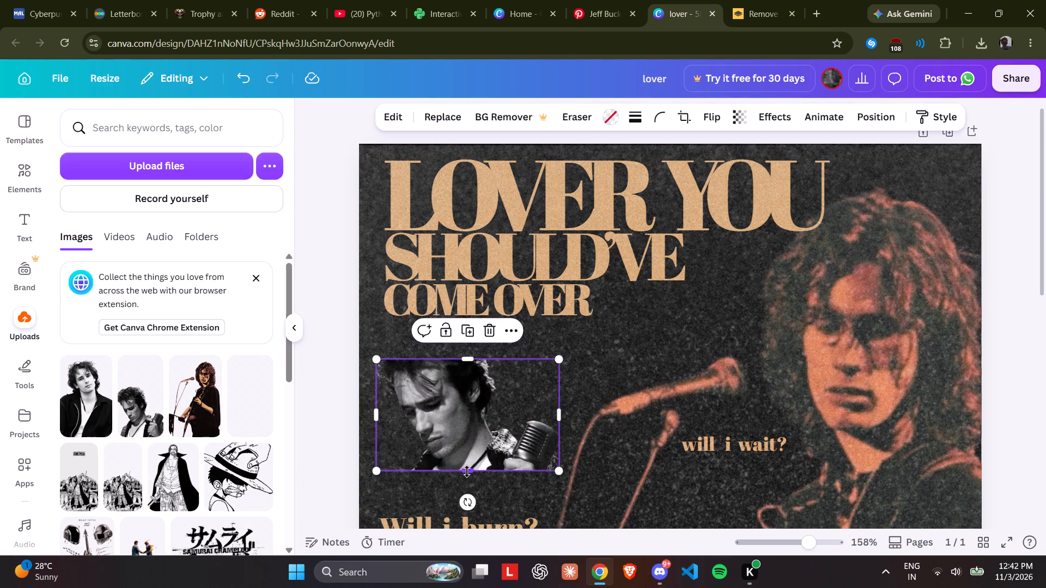
pyautogui.moveTo(467, 471); pyautogui.dragTo(473, 501)
pyautogui.moveTo(462, 363); pyautogui.dragTo(462, 359)
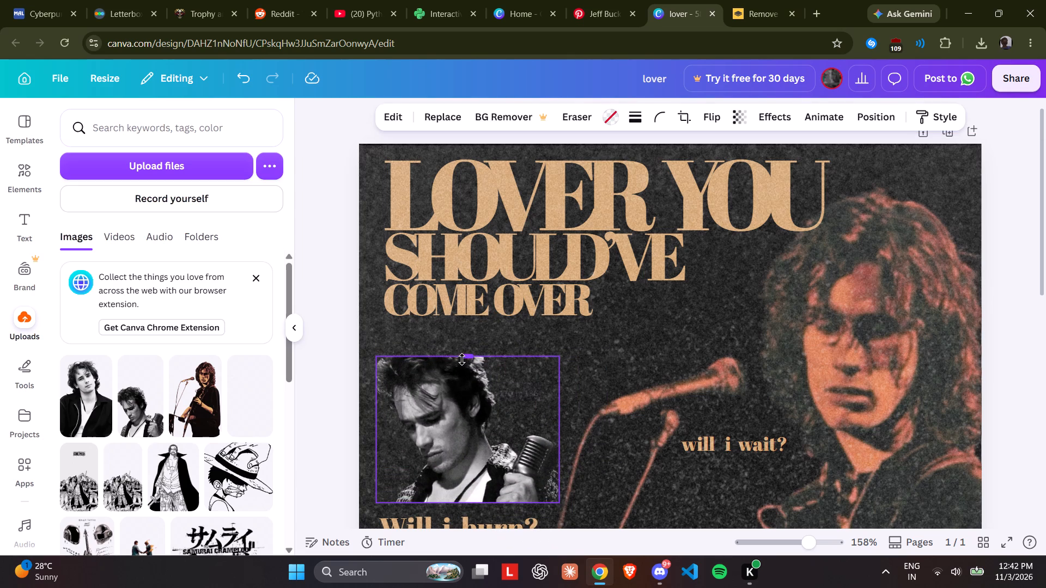
pyautogui.moveTo(462, 359); pyautogui.dragTo(466, 331)
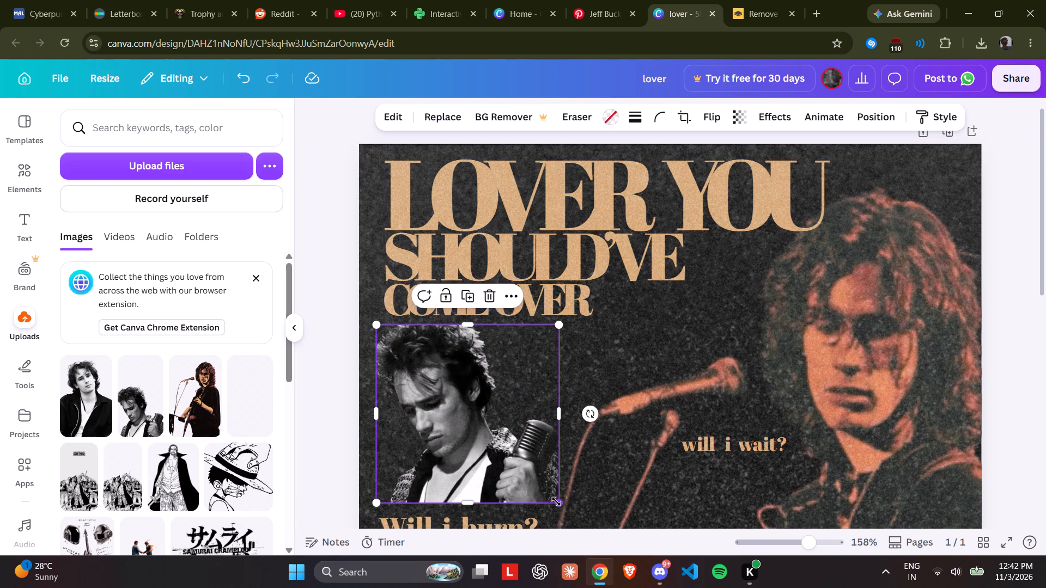
pyautogui.moveTo(556, 501); pyautogui.dragTo(581, 505)
pyautogui.moveTo(519, 477); pyautogui.dragTo(524, 470)
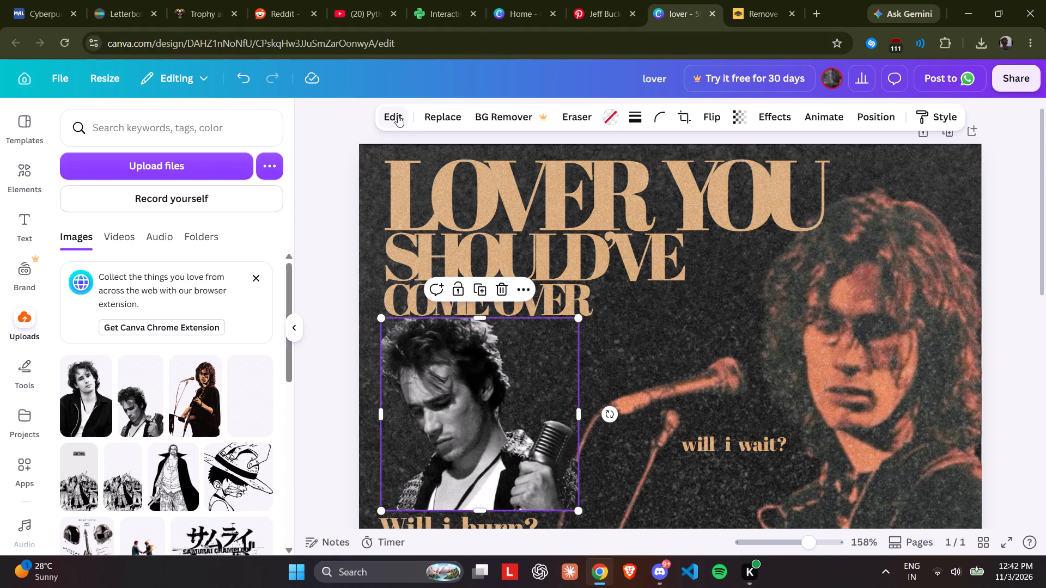
# Try the Sangri filter on the microphone photo and settle on the warm Sandi filter at intensity 100.
pyautogui.click(398, 115)
pyautogui.scroll(-7, 185, 276)
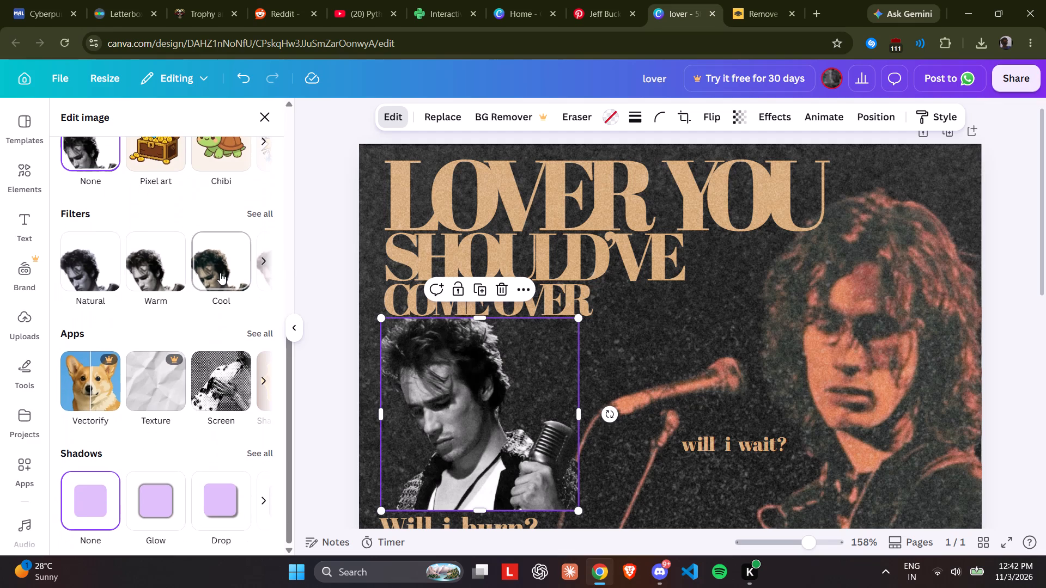
pyautogui.click(260, 209)
pyautogui.scroll(-2, 180, 289)
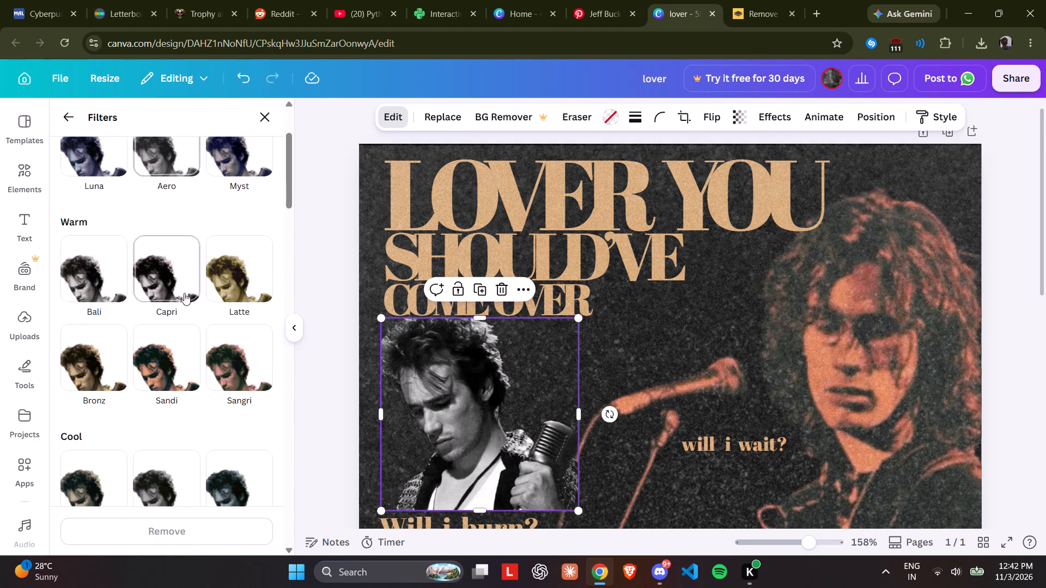
pyautogui.click(248, 339)
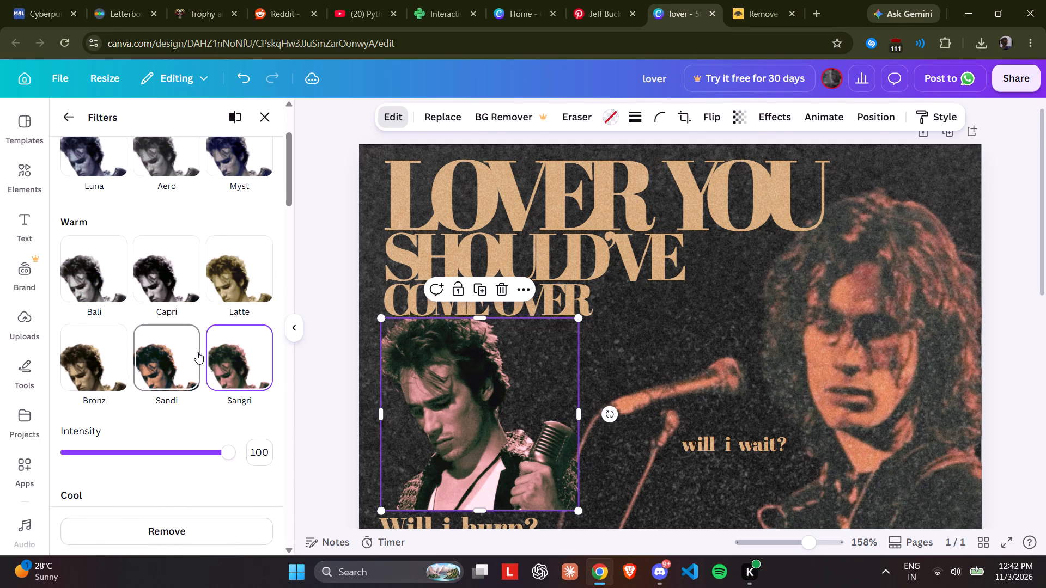
pyautogui.click(152, 357)
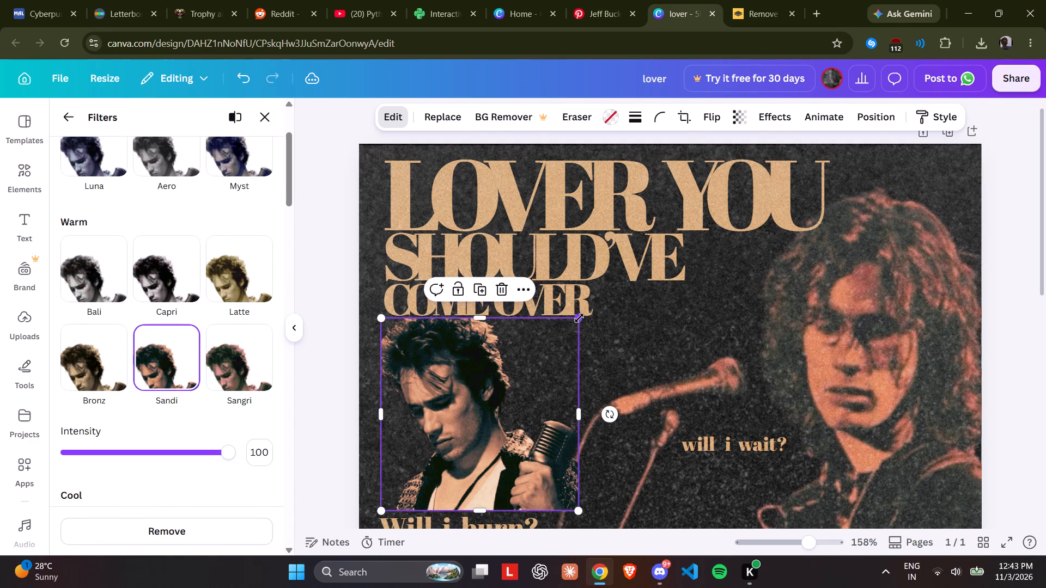
# Enlarge the microphone photo until it overlaps "COME OVER" and send it backward behind the grain overlay and that title line.
pyautogui.moveTo(579, 318); pyautogui.dragTo(589, 263)
pyautogui.rightClick(502, 349)
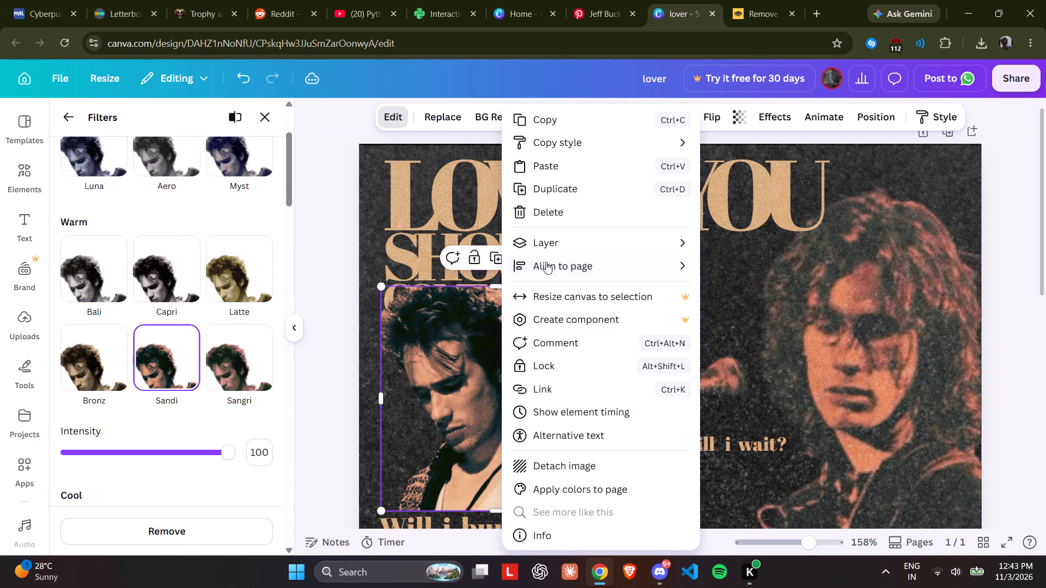
pyautogui.click(710, 296)
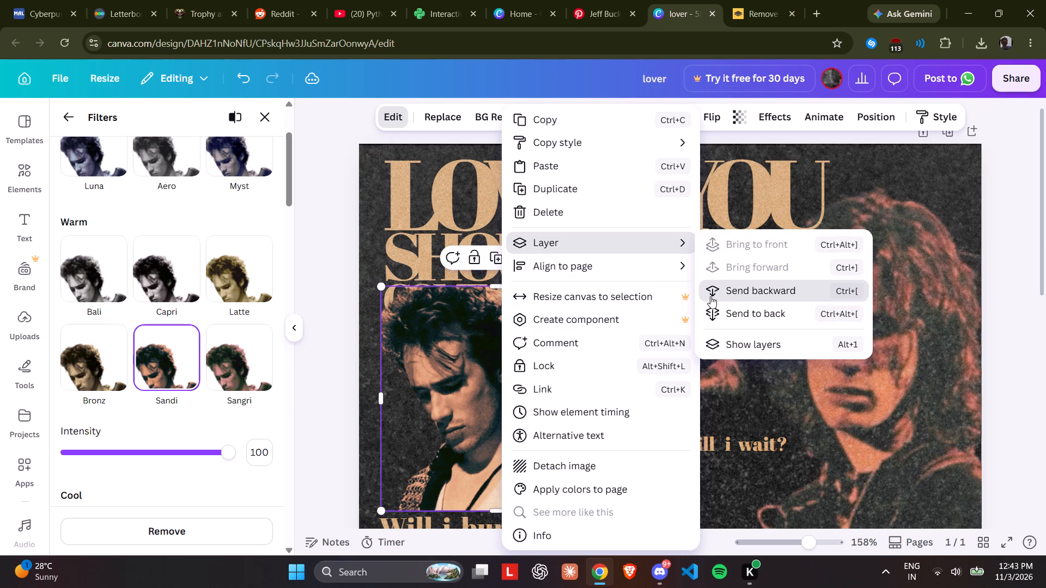
pyautogui.click(710, 296)
pyautogui.click(710, 296)
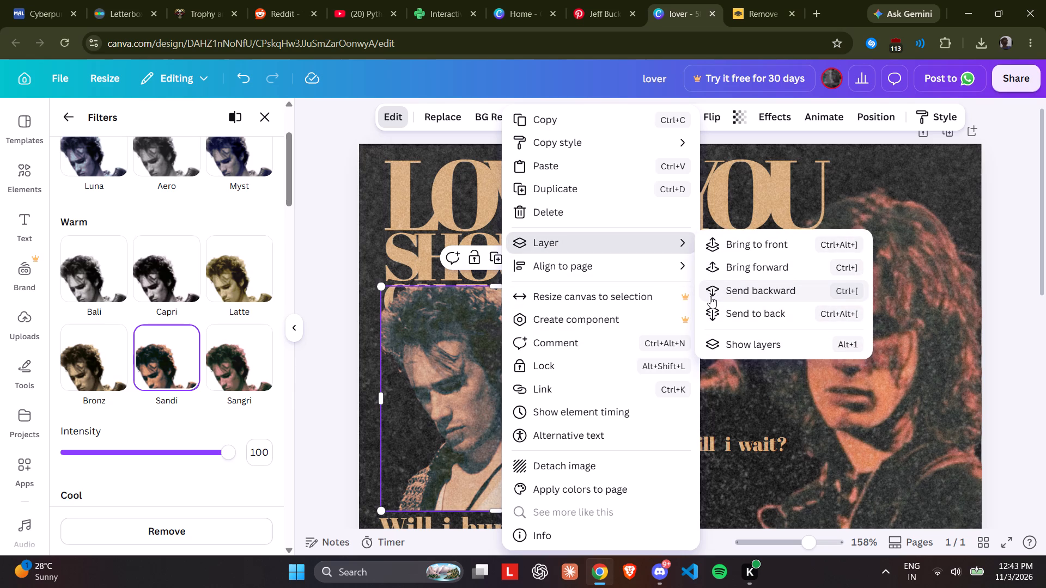
pyautogui.click(710, 296)
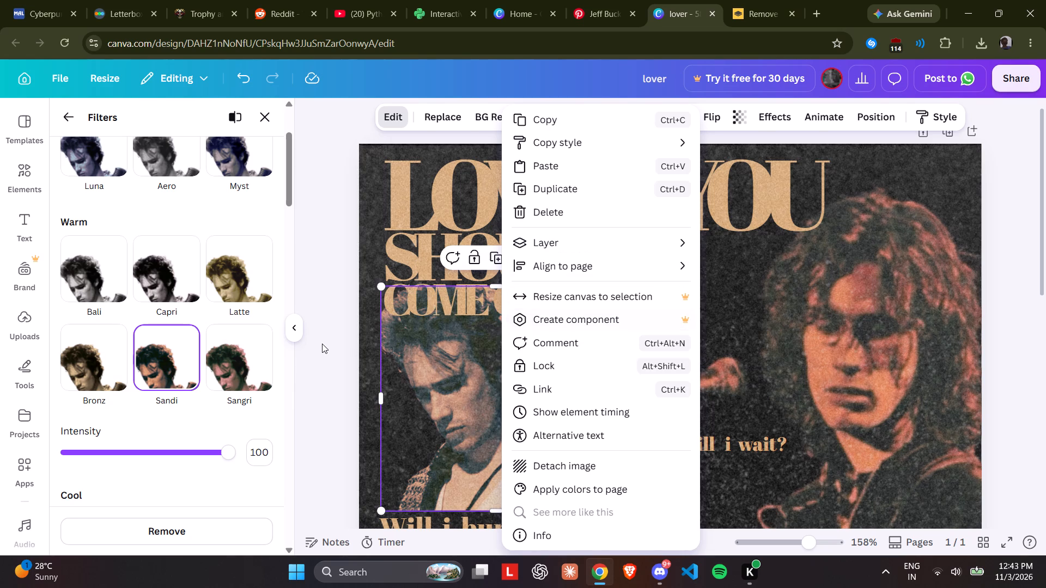
pyautogui.click(322, 344)
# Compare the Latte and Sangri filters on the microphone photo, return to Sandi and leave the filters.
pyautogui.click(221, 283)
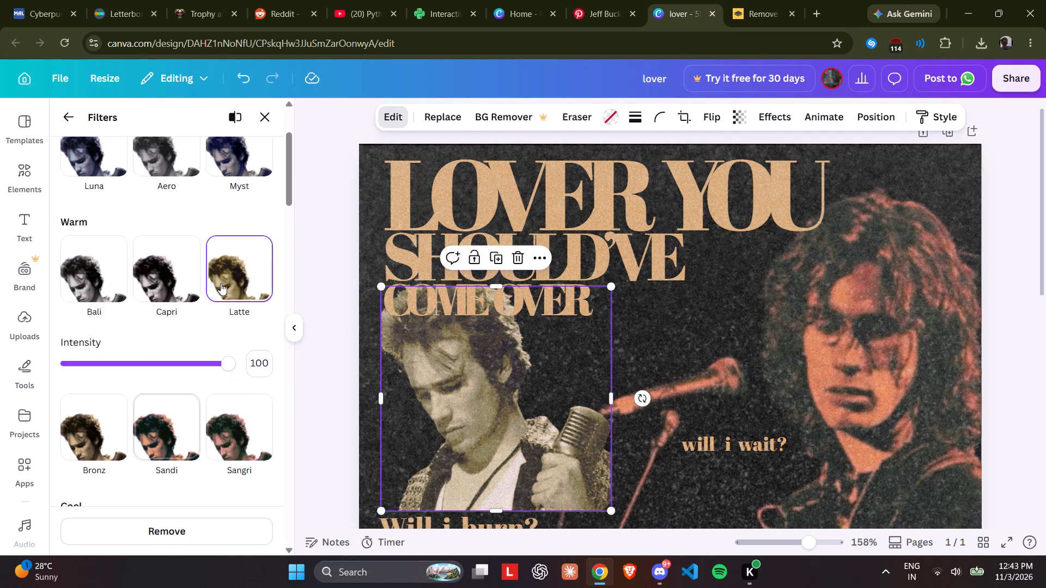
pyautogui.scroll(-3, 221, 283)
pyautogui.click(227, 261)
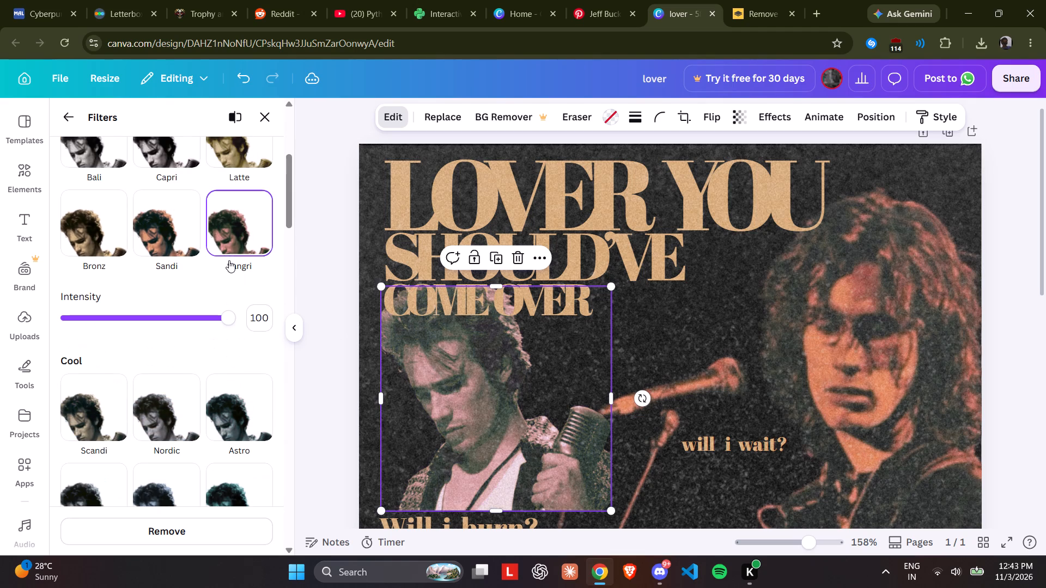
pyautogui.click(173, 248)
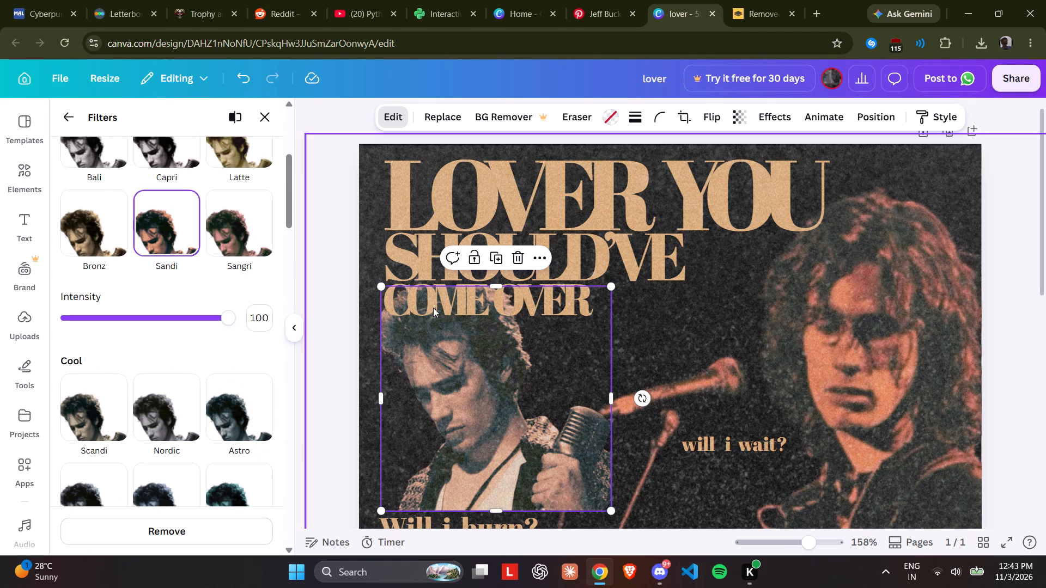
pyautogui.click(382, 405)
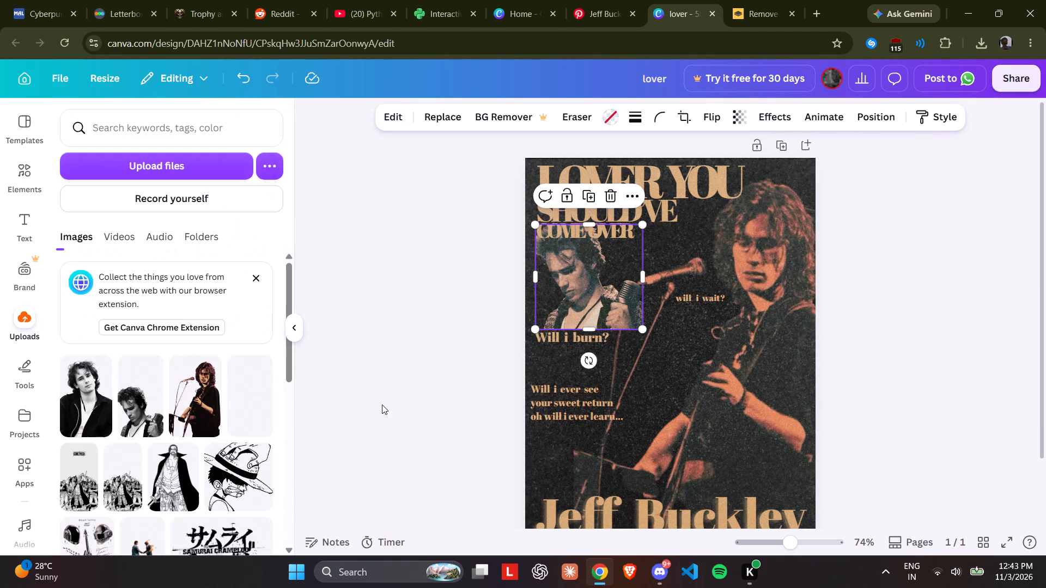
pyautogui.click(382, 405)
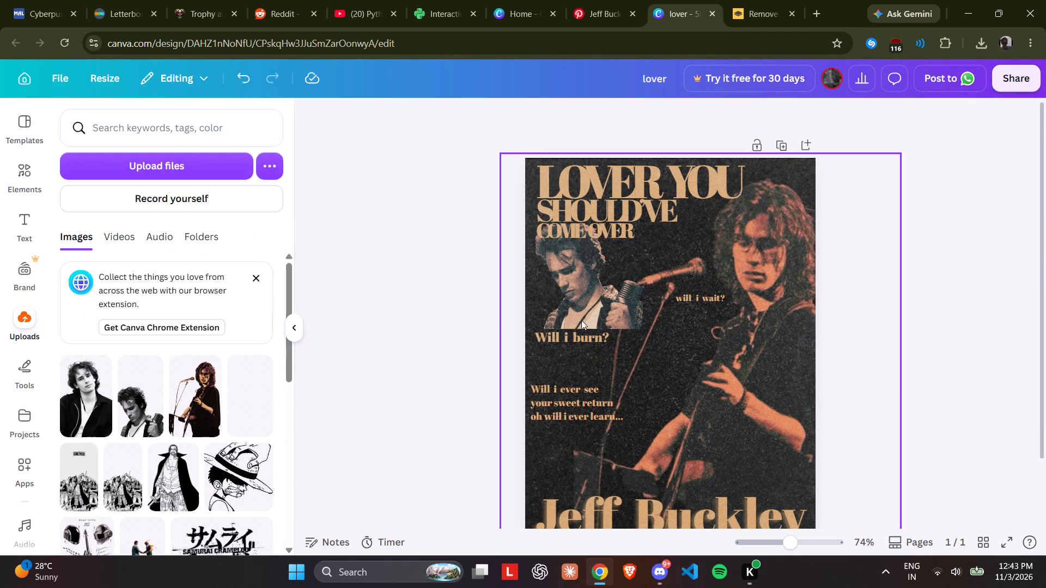
# Select the microphone photo beneath the grain overlay and shift it slightly left, with its bottom edge just above "Will i burn?".
pyautogui.moveTo(586, 307); pyautogui.dragTo(579, 304)
pyautogui.click(560, 303)
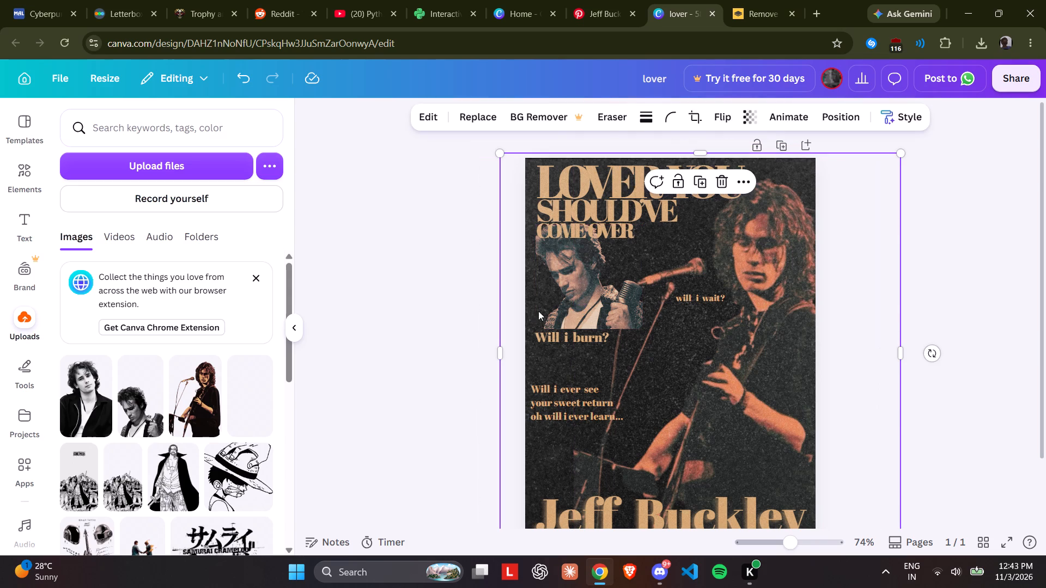
pyautogui.click(840, 125)
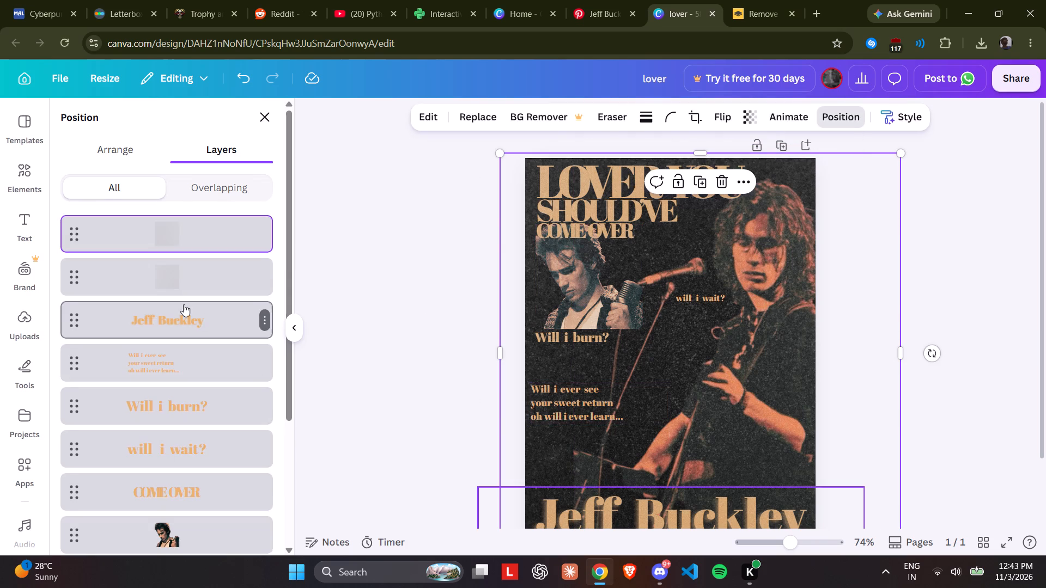
pyautogui.scroll(-6, 184, 304)
pyautogui.click(184, 342)
pyautogui.moveTo(593, 273); pyautogui.dragTo(588, 272)
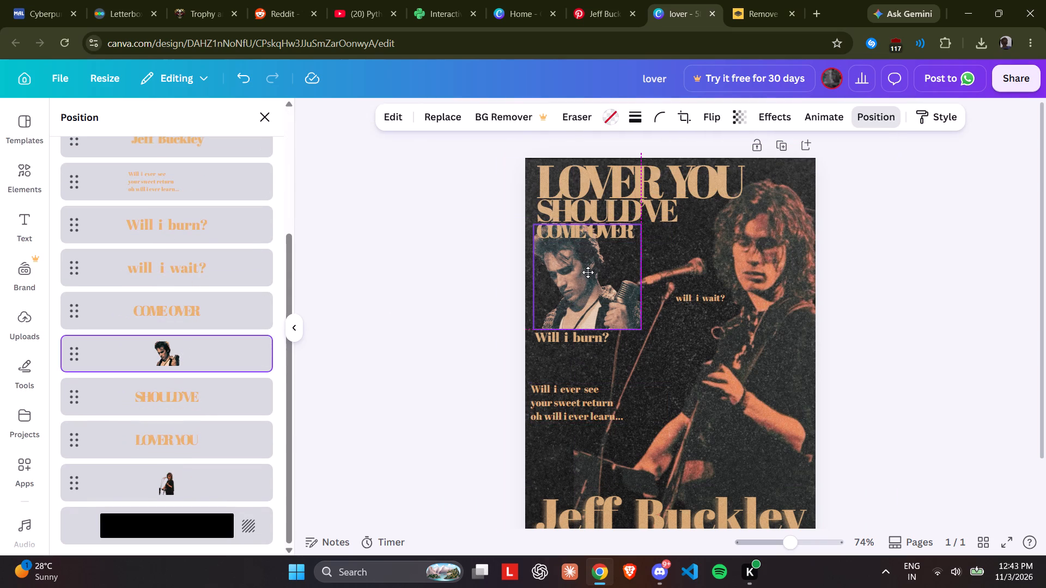
pyautogui.moveTo(588, 272); pyautogui.dragTo(589, 291)
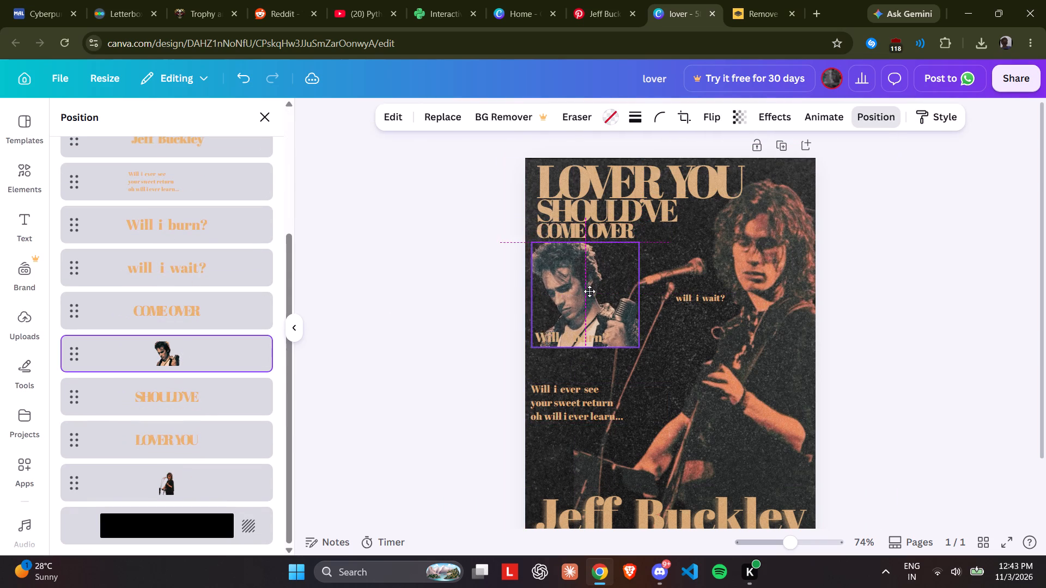
pyautogui.moveTo(589, 291); pyautogui.dragTo(586, 278)
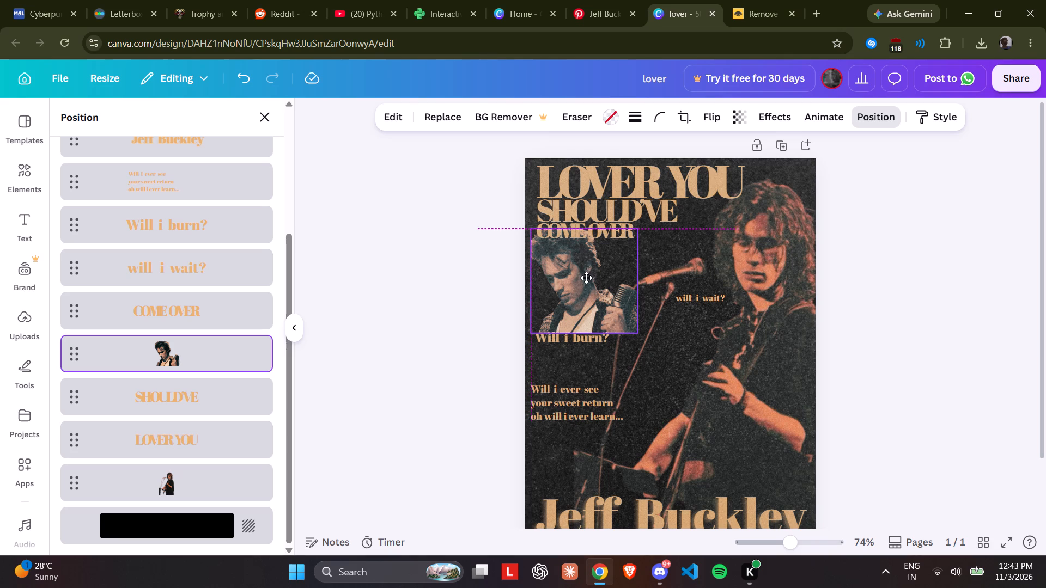
pyautogui.moveTo(586, 278); pyautogui.dragTo(586, 274)
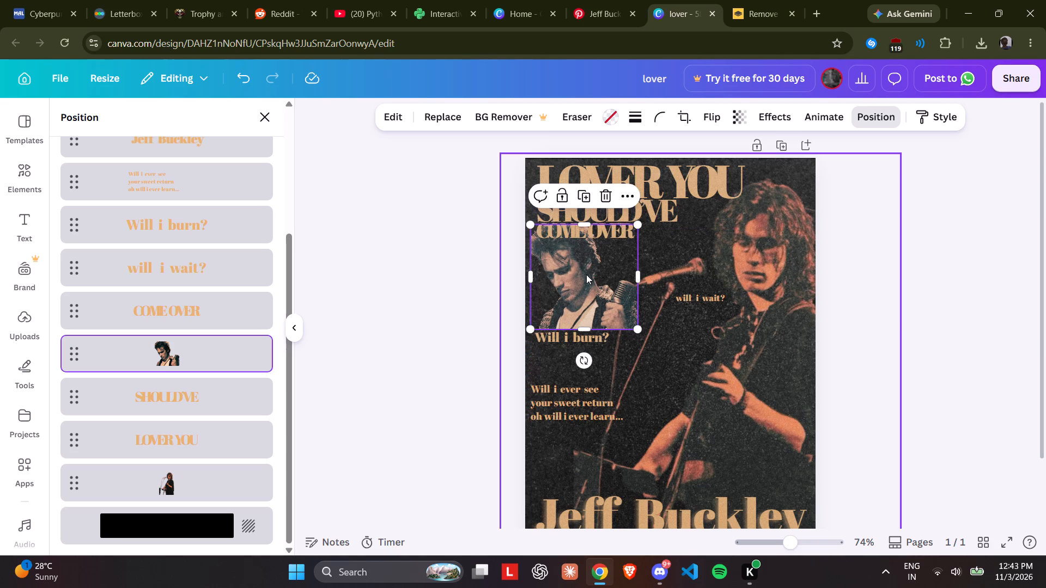
pyautogui.doubleClick(459, 343)
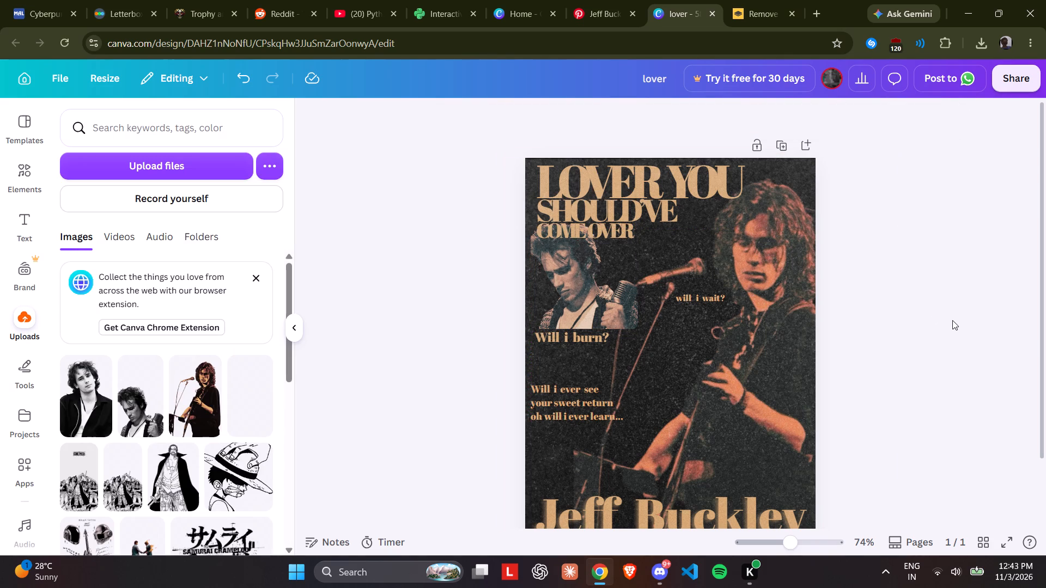
# Reselect the microphone photo beneath the grain overlay and nudge it slightly right, lining its left edge up with "Will i burn?".
pyautogui.click(597, 313)
pyautogui.click(425, 387)
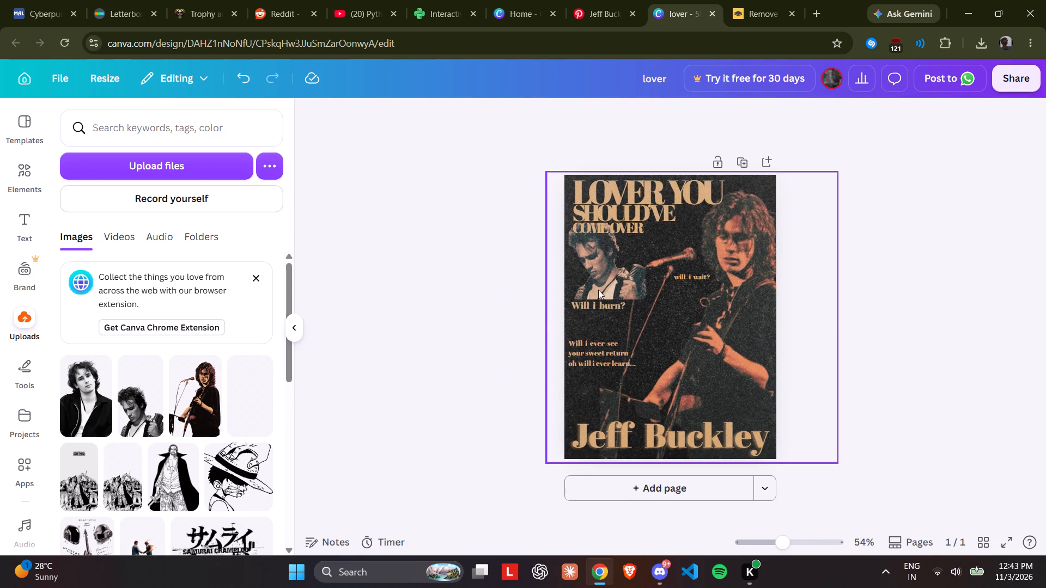
pyautogui.click(698, 212)
pyautogui.click(832, 107)
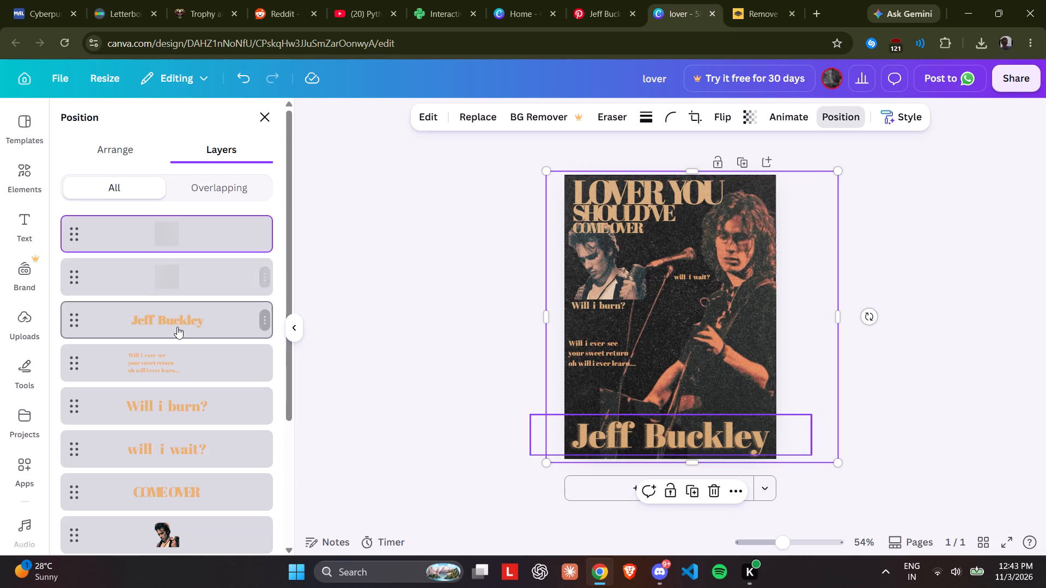
pyautogui.scroll(-2, 177, 327)
pyautogui.click(180, 402)
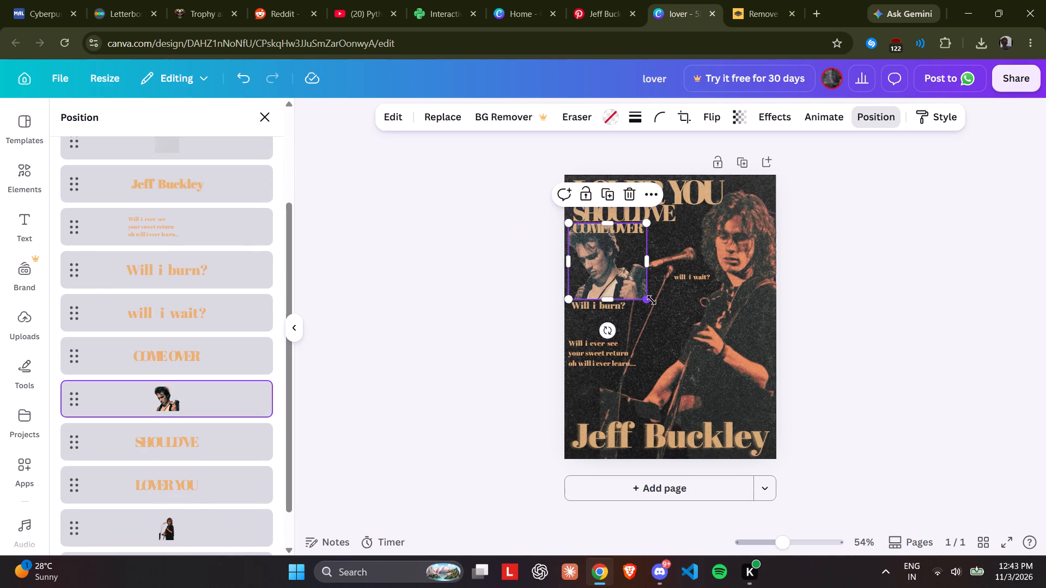
pyautogui.click(631, 283)
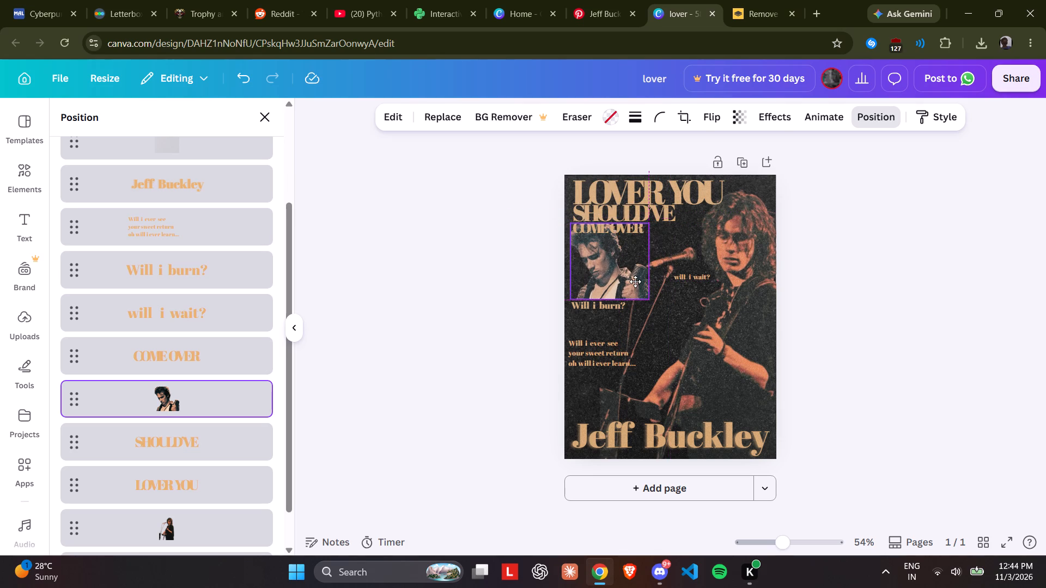
pyautogui.click(381, 334)
pyautogui.moveTo(384, 339); pyautogui.dragTo(387, 333)
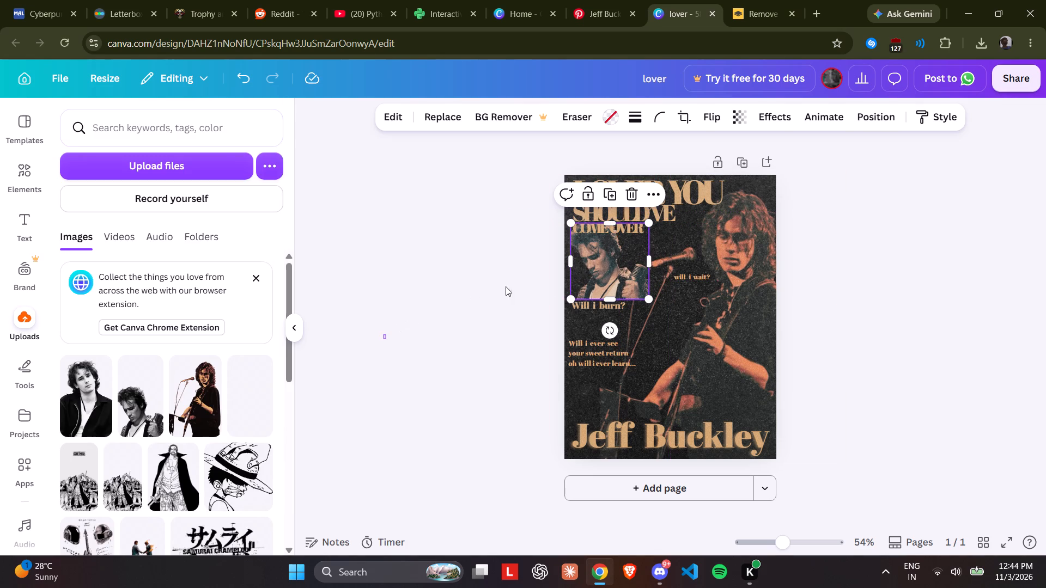
# Select the microphone photo beneath the grain overlay again and move it left and slightly up, toward the poster's left edge.
pyautogui.moveTo(629, 290); pyautogui.dragTo(621, 288)
pyautogui.click(580, 266)
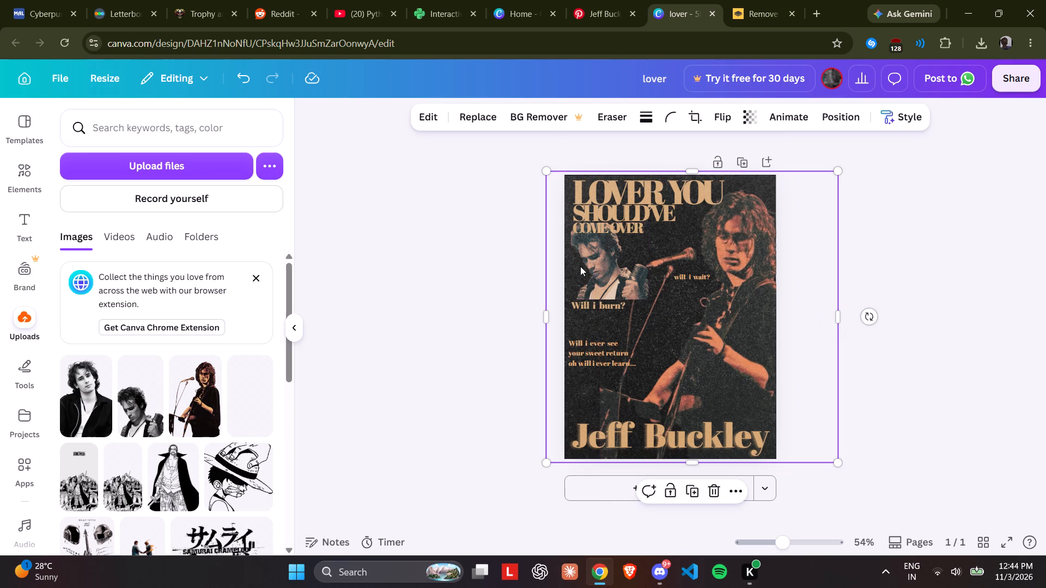
pyautogui.click(580, 266)
pyautogui.click(629, 263)
pyautogui.click(835, 120)
pyautogui.scroll(-3, 191, 359)
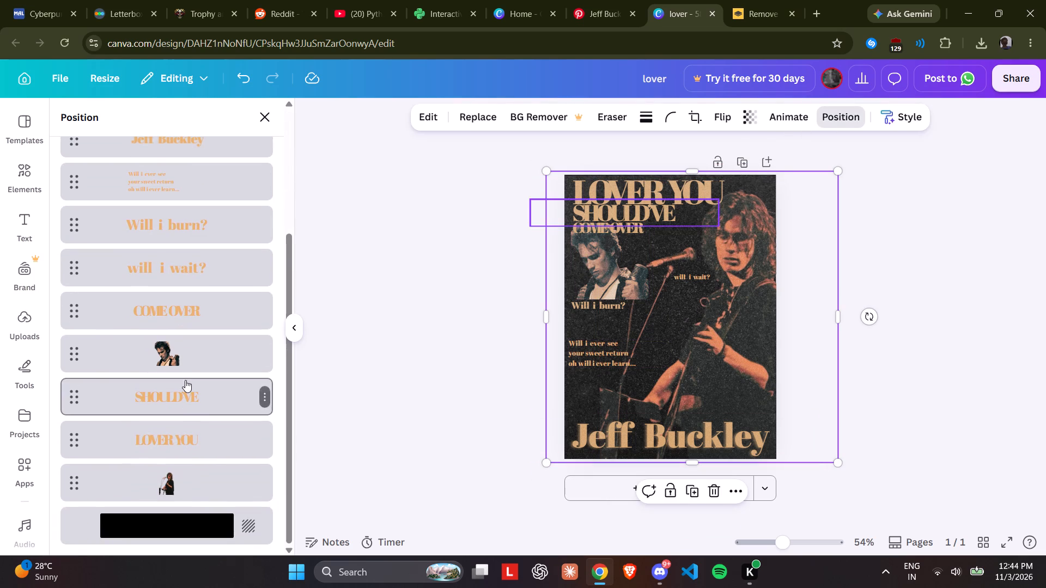
pyautogui.click(186, 365)
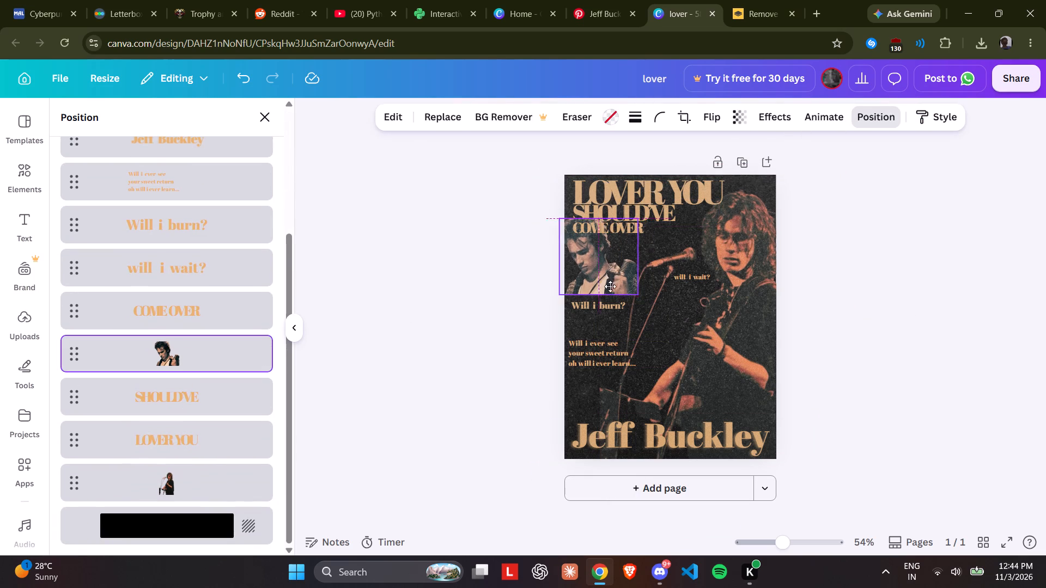
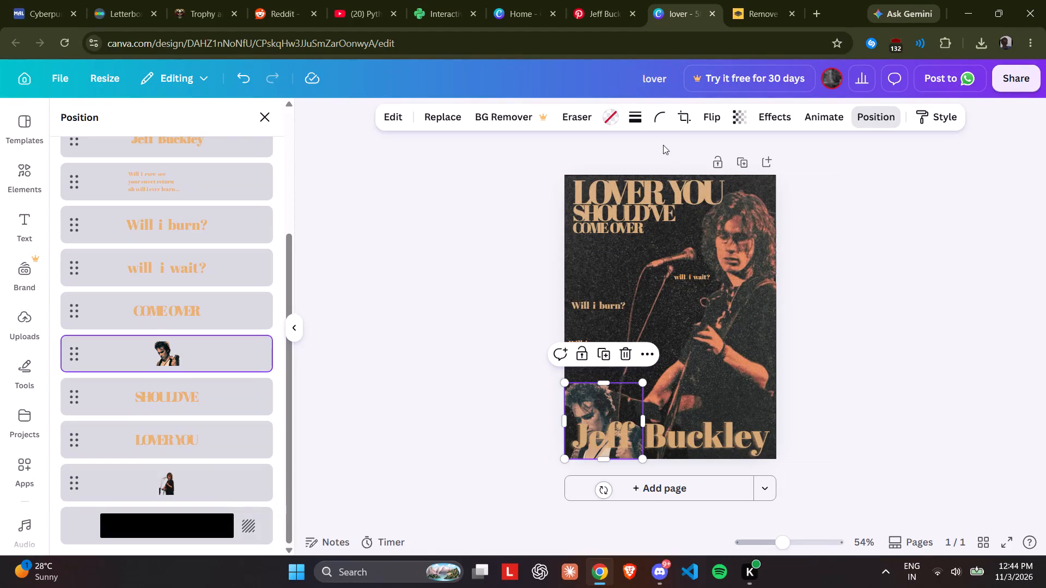
# Set the microphone photo's transparency to 57 and deselect it.
pyautogui.click(741, 122)
pyautogui.click(728, 178)
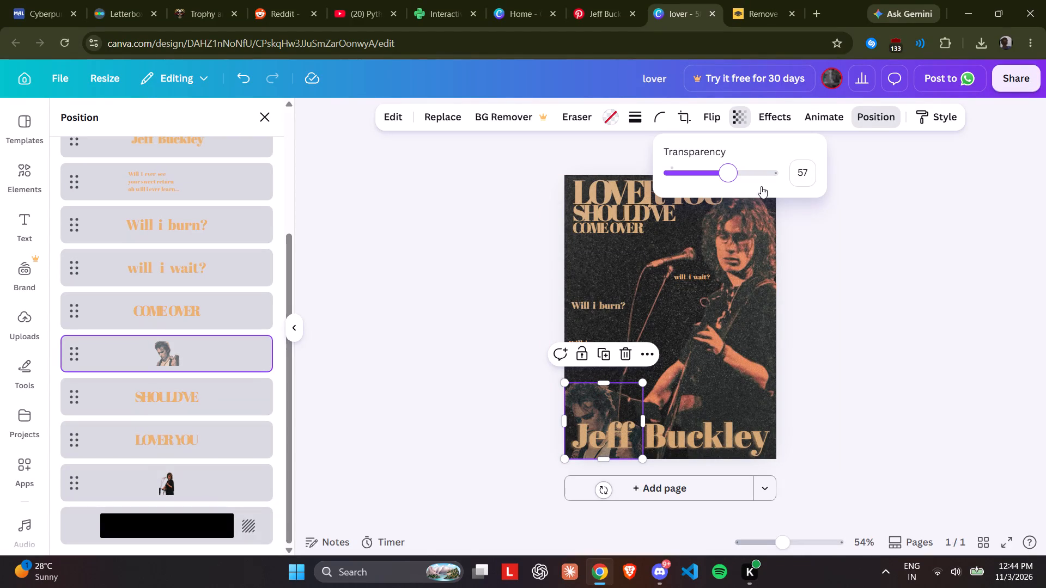
pyautogui.click(836, 216)
pyautogui.click(836, 216)
pyautogui.click(836, 216)
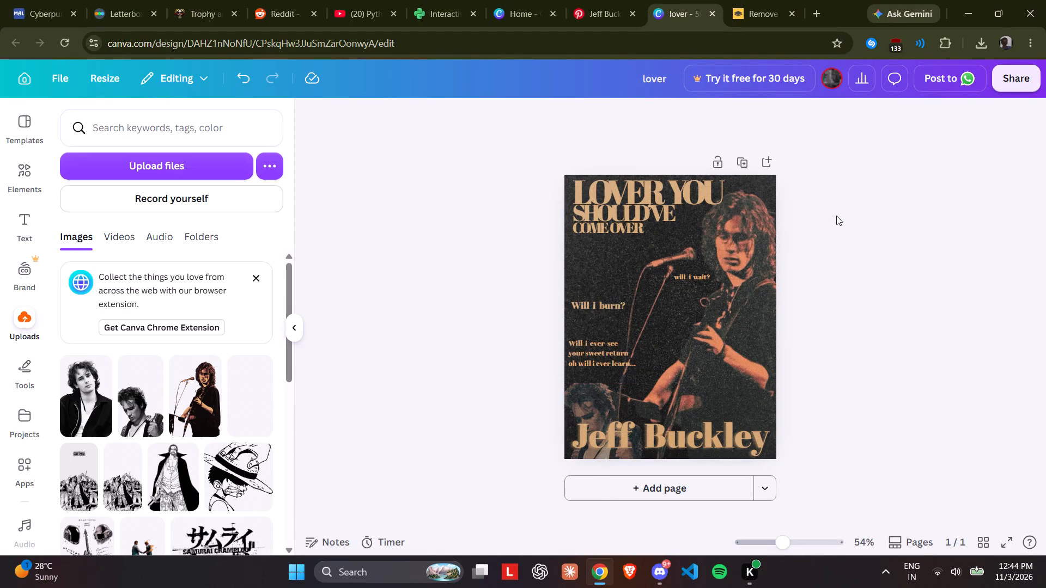
# Select the microphone photo beneath the grain overlay and extend its top edge up to the lyric "oh will i ever learn...".
pyautogui.click(683, 208)
pyautogui.click(830, 114)
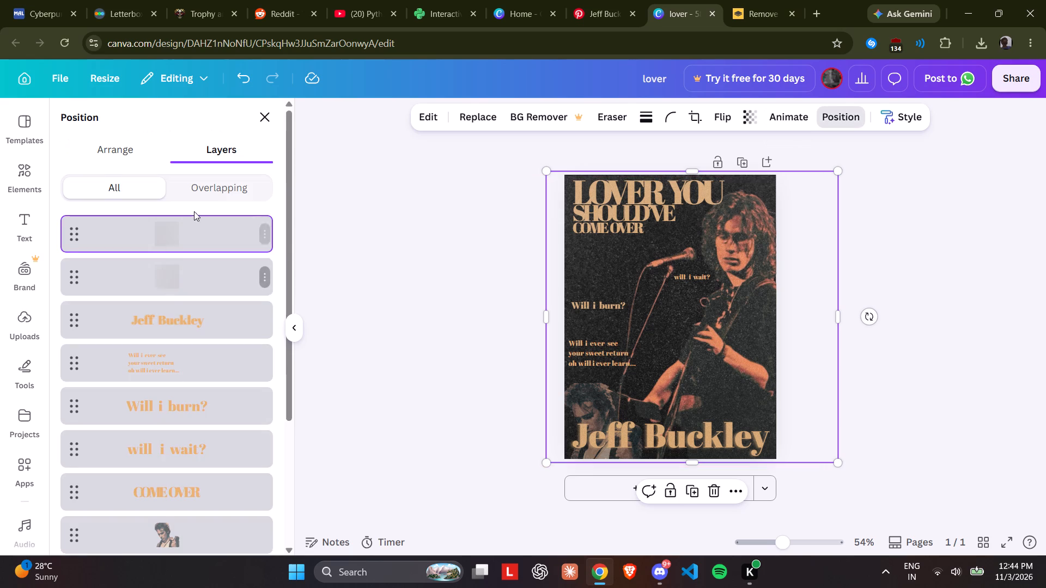
pyautogui.scroll(-2, 171, 293)
pyautogui.click(209, 420)
pyautogui.click(209, 407)
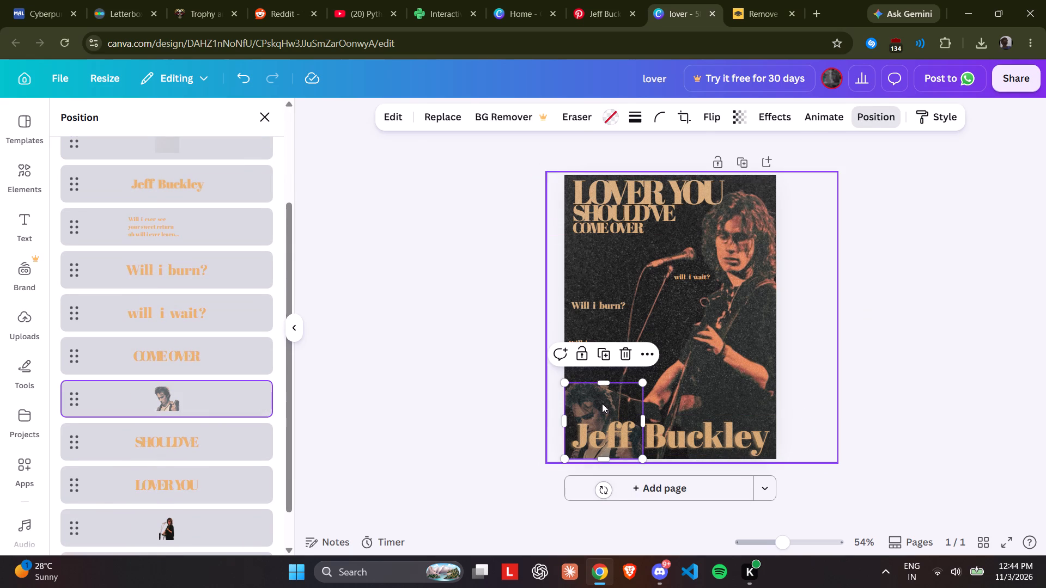
pyautogui.moveTo(610, 383); pyautogui.dragTo(610, 370)
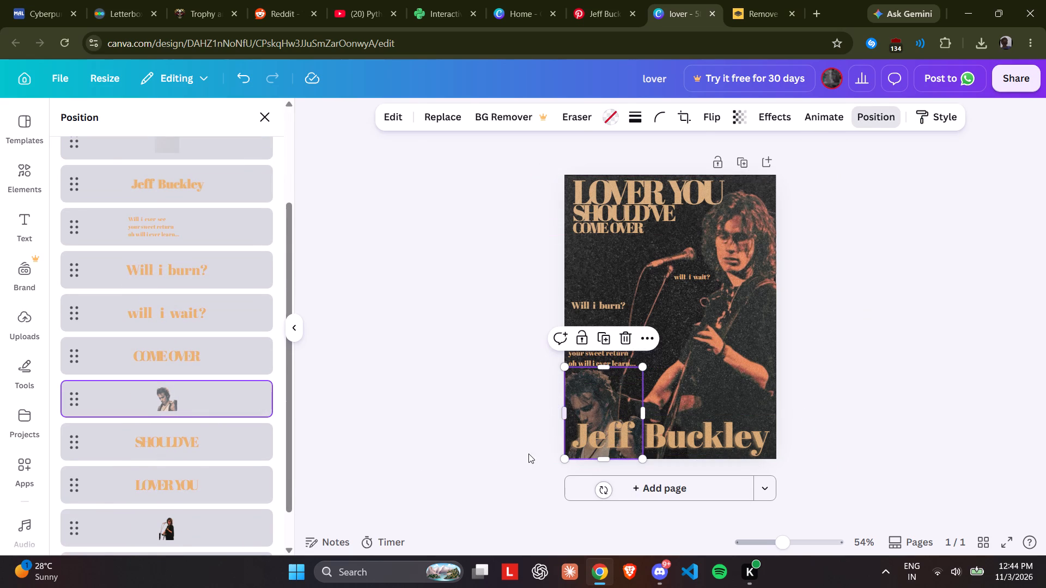
pyautogui.click(350, 460)
pyautogui.click(350, 460)
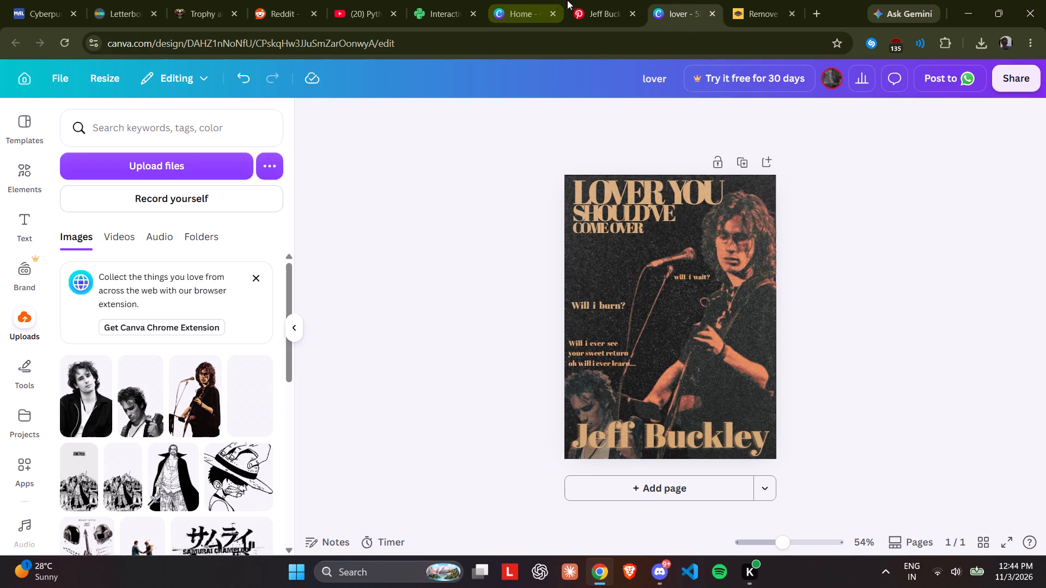
# Switch to Pinterest and search for "JEFF BUCKLEY GRACE".
pyautogui.click(587, 0)
pyautogui.click(558, 192)
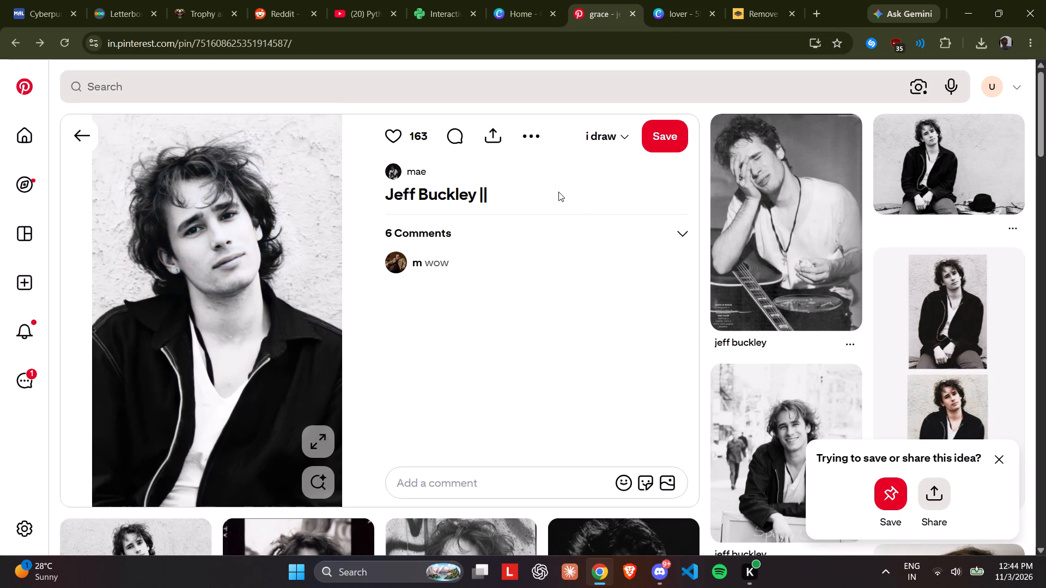
pyautogui.scroll(6, 500, 264)
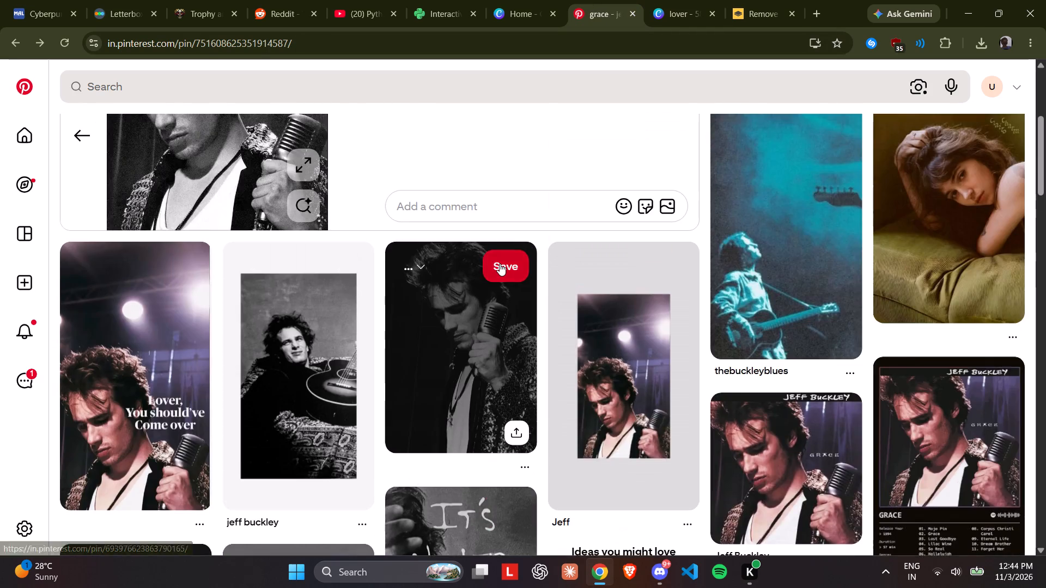
pyautogui.scroll(-6, 500, 264)
pyautogui.scroll(-3, 399, 296)
pyautogui.scroll(11, 402, 286)
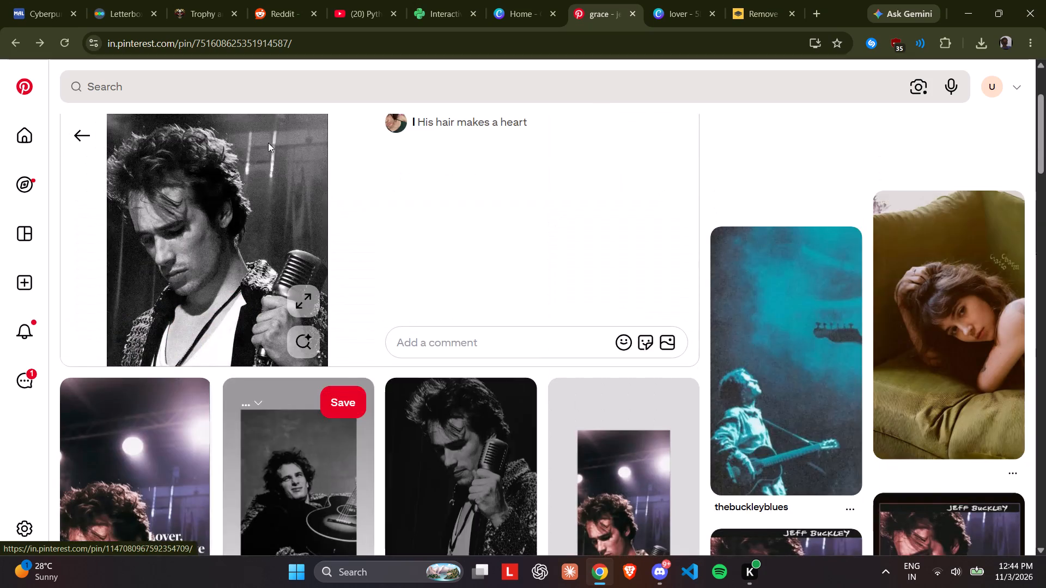
pyautogui.click(273, 93)
pyautogui.write("JEFF BUCKLEY GRACE'")
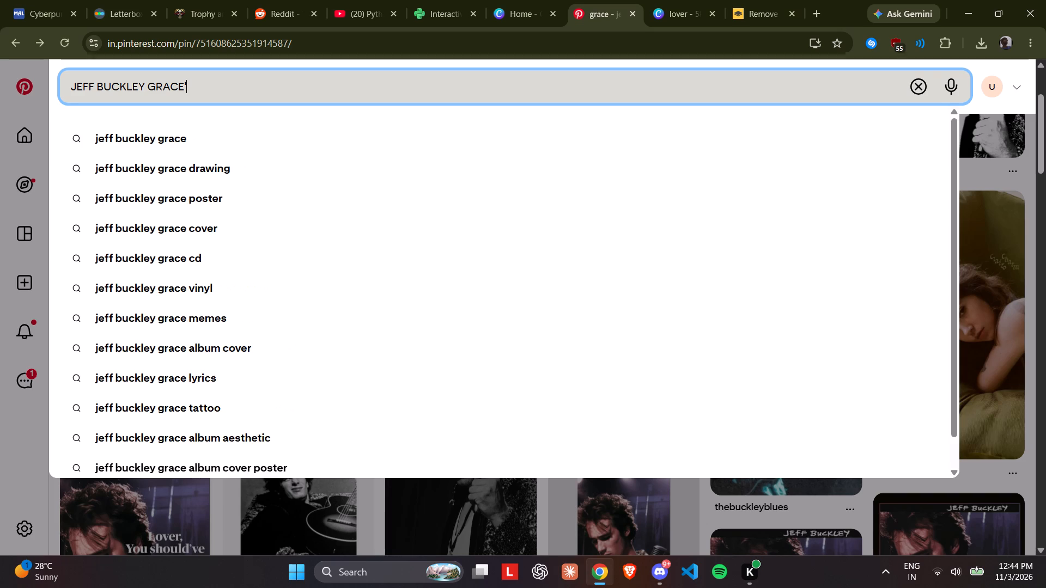
pyautogui.press('BackSpace')
pyautogui.press('Return')
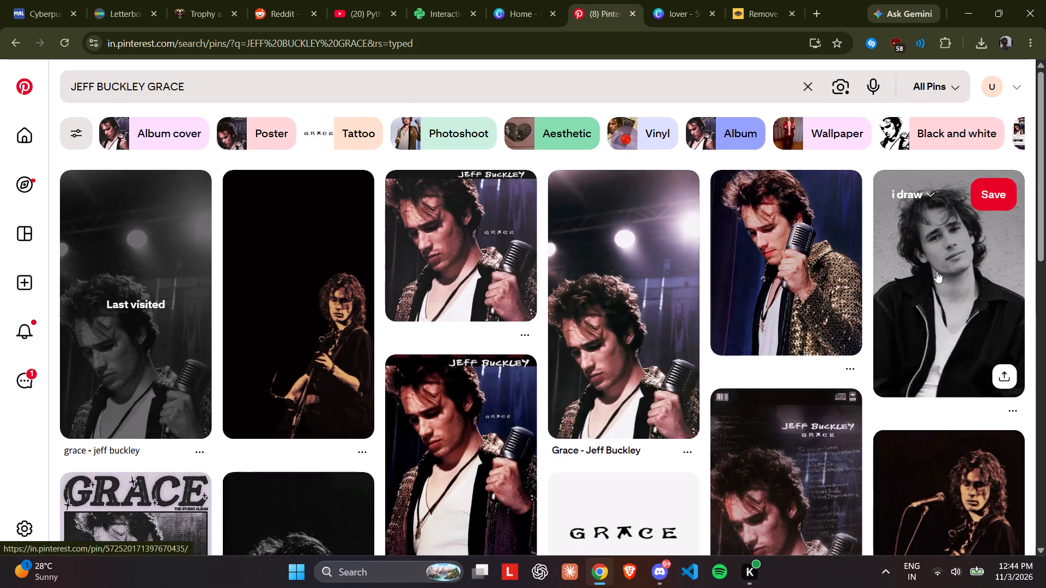
# Find the plain black GRACE lettering among the results and save its image to the Desktop as a JPEG.
pyautogui.scroll(-4, 936, 271)
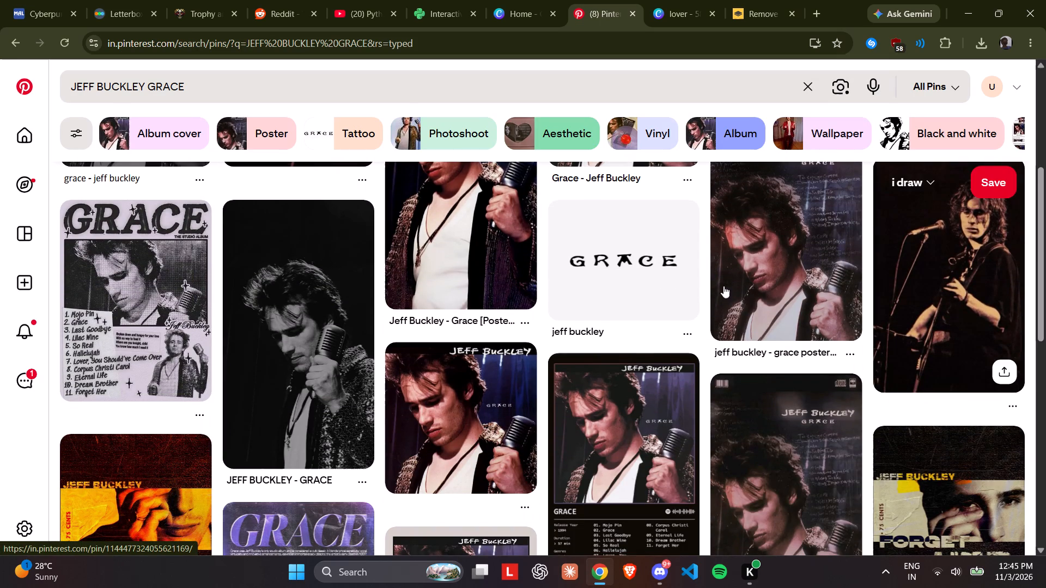
pyautogui.scroll(-3, 605, 278)
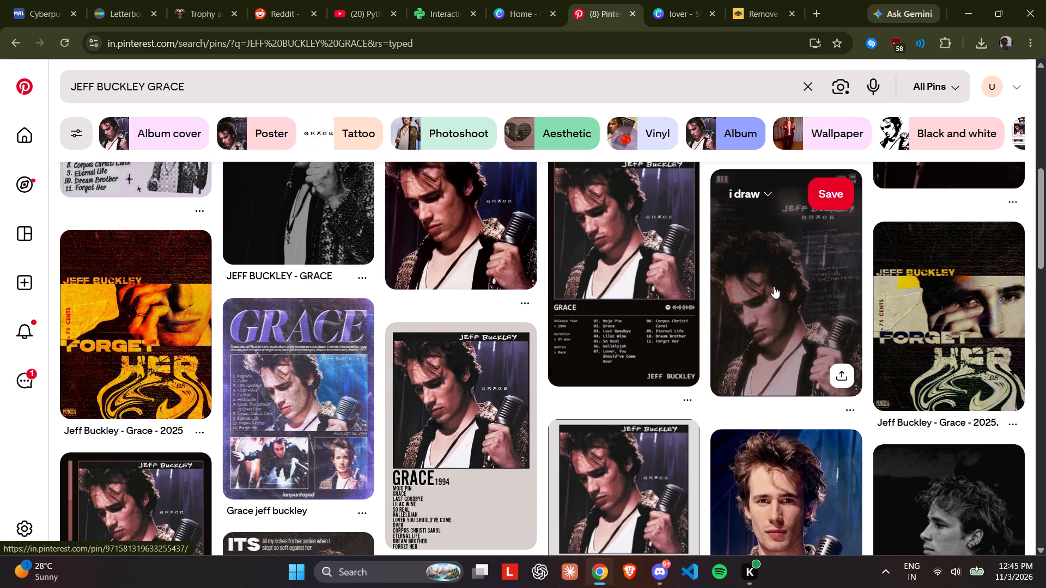
pyautogui.scroll(-4, 774, 286)
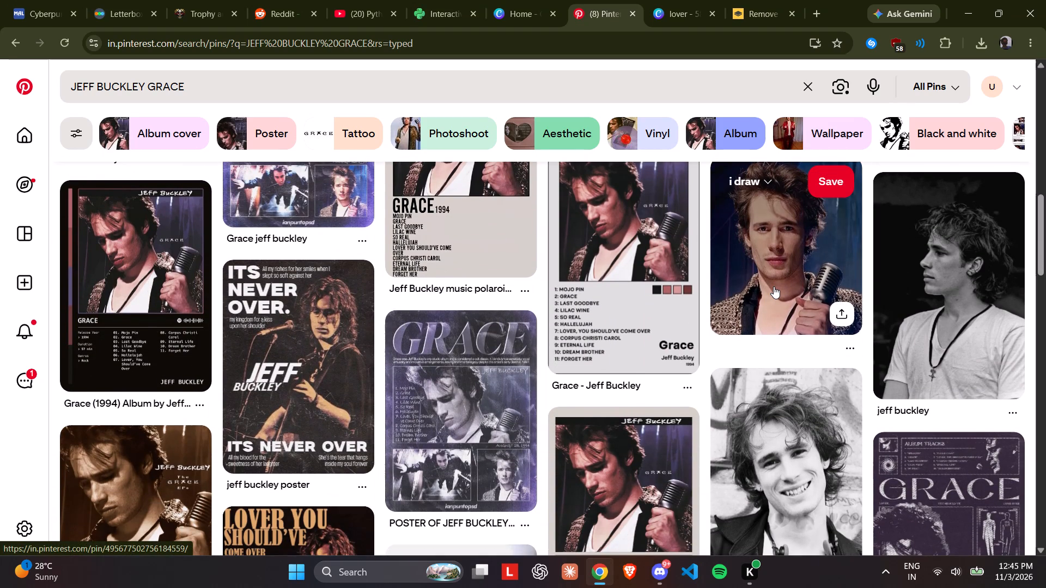
pyautogui.scroll(12, 774, 286)
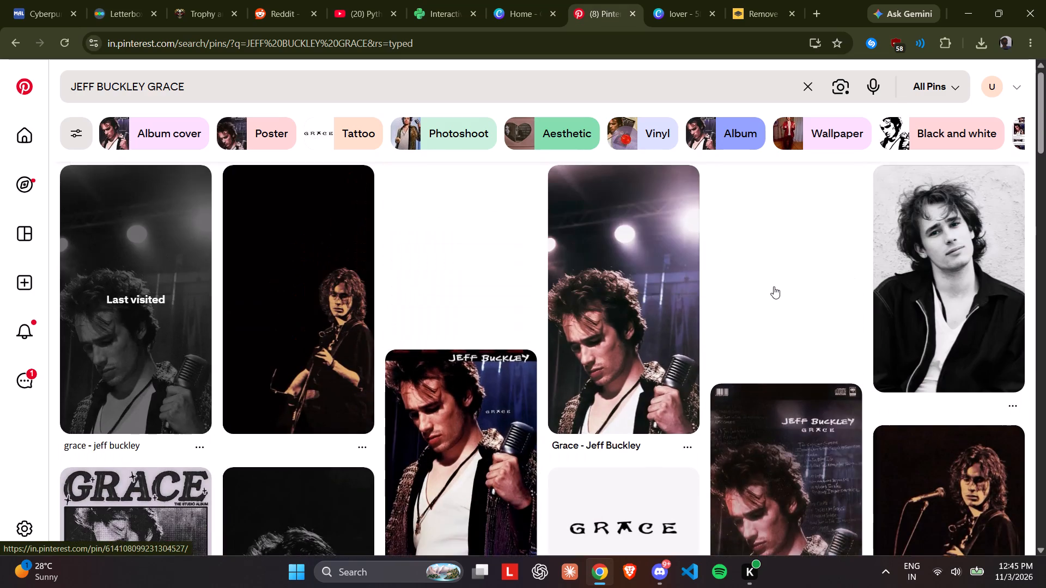
pyautogui.scroll(3, 739, 287)
pyautogui.scroll(-2, 600, 373)
pyautogui.click(641, 406)
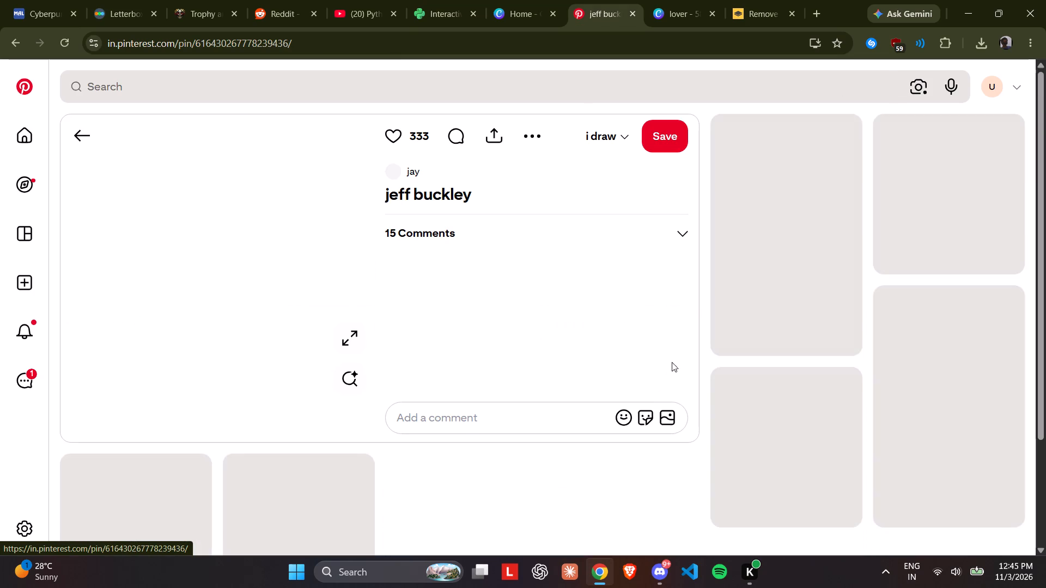
pyautogui.rightClick(101, 232)
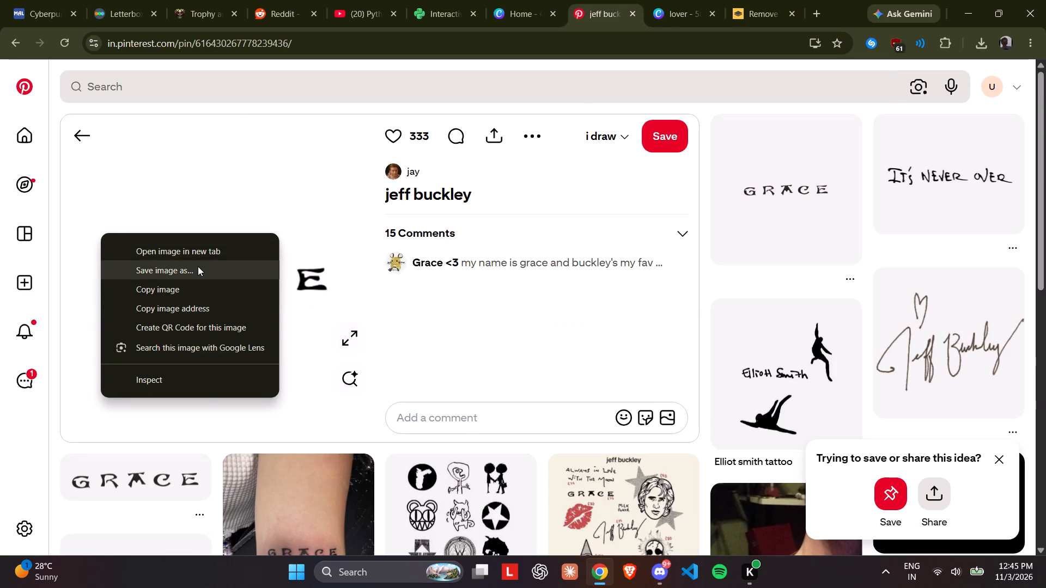
pyautogui.click(198, 266)
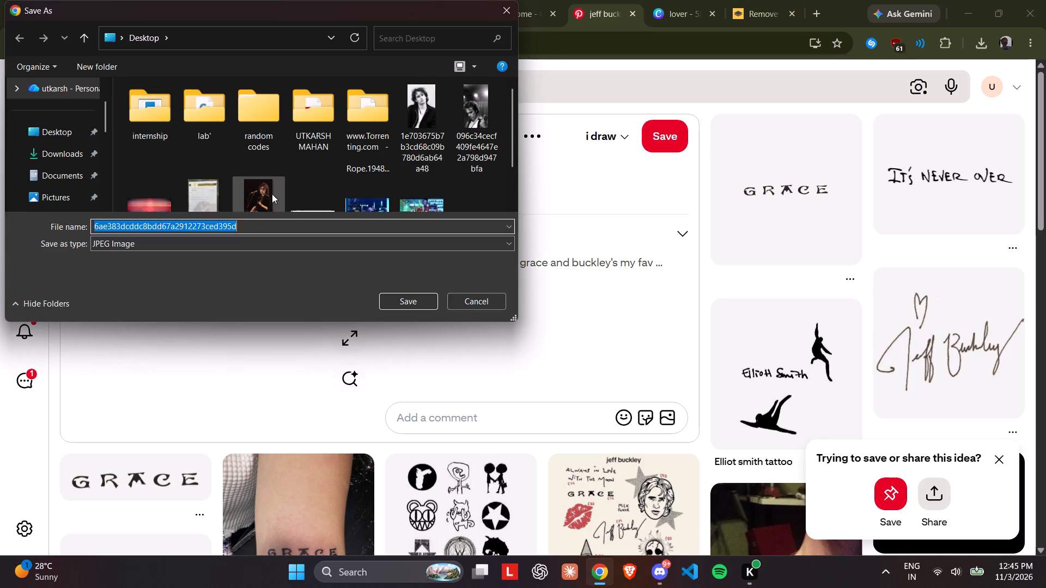
pyautogui.click(408, 307)
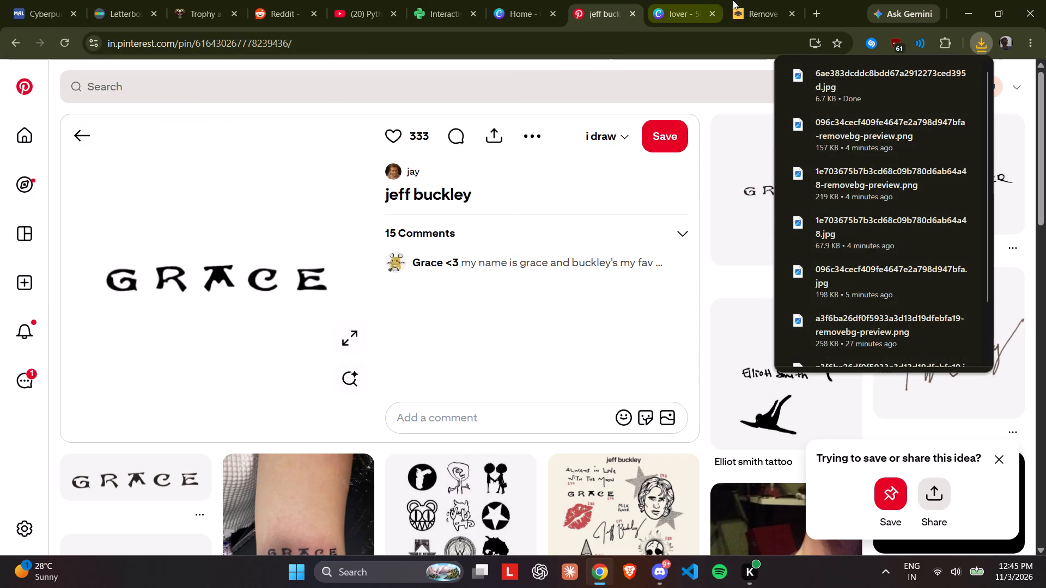
# Remove the GRACE lettering's background in remove.bg and save the free 558 x 447 preview PNG to the Desktop.
pyautogui.click(753, 2)
pyautogui.click(424, 513)
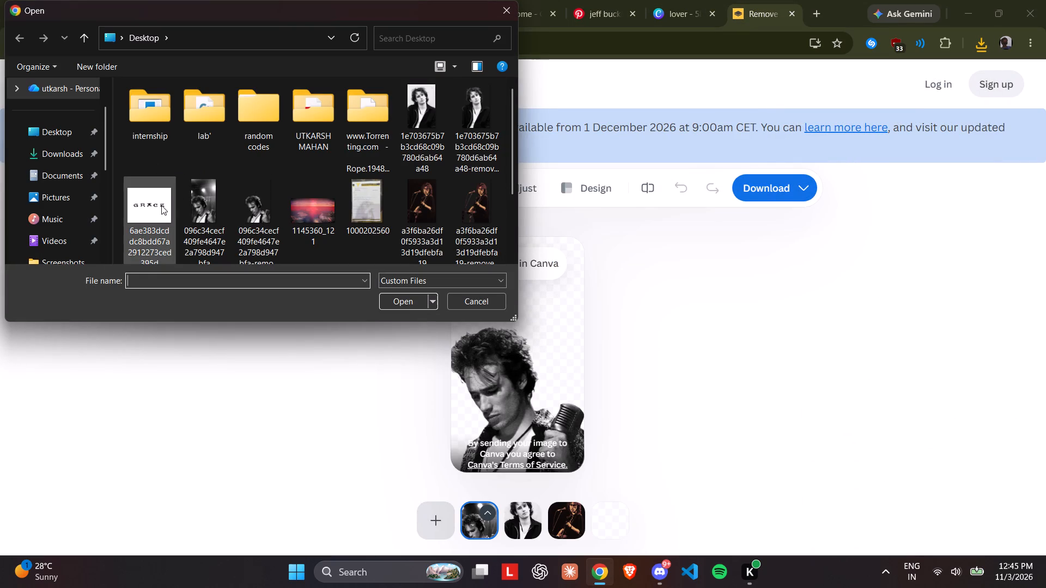
pyautogui.click(161, 205)
pyautogui.click(415, 310)
pyautogui.click(414, 306)
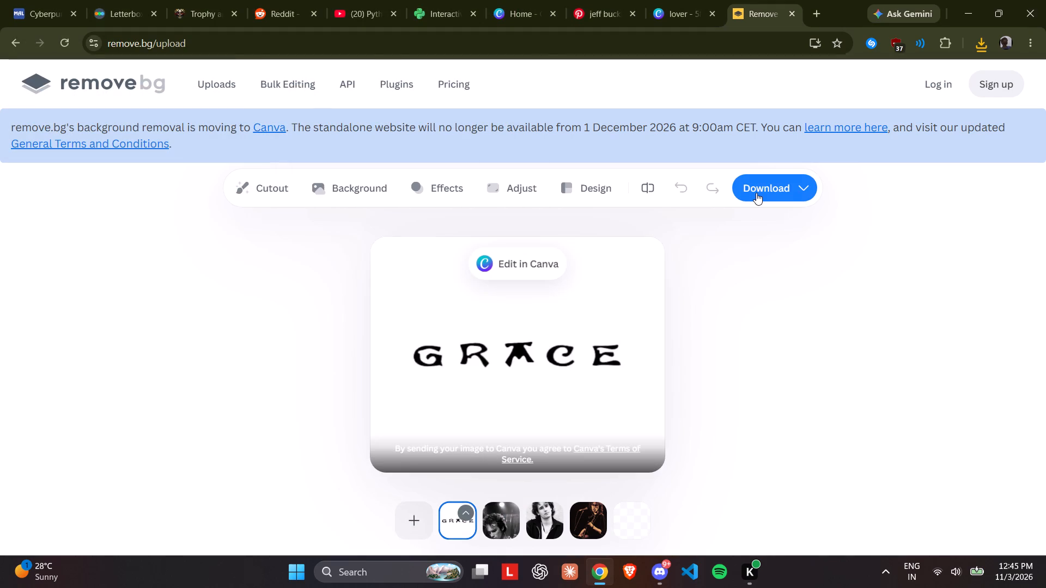
pyautogui.click(756, 193)
pyautogui.click(741, 221)
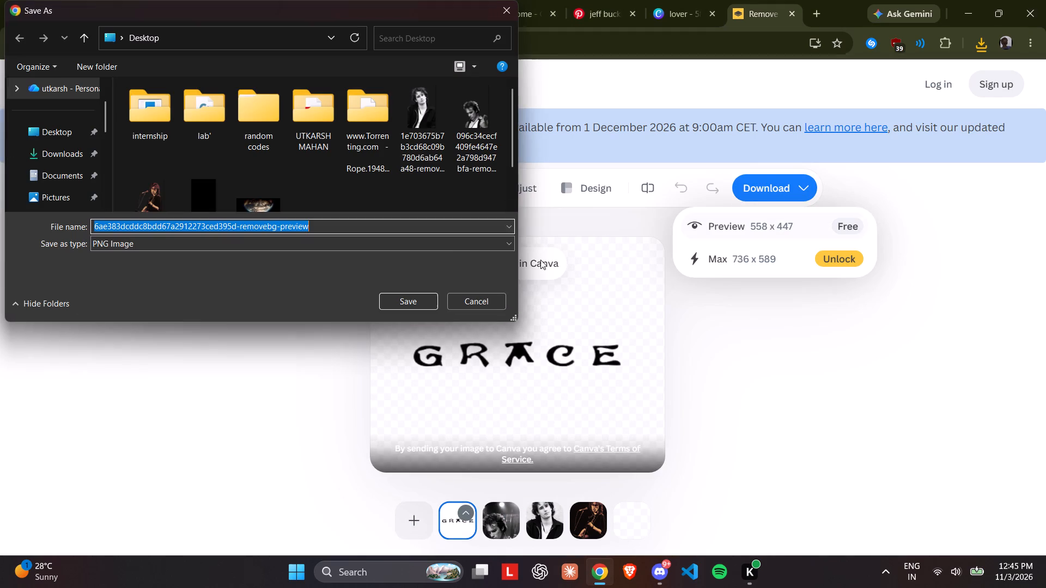
pyautogui.click(406, 308)
# Return to the Canva poster, upload the background-free GRACE PNG and add it to the page.
pyautogui.click(653, 0)
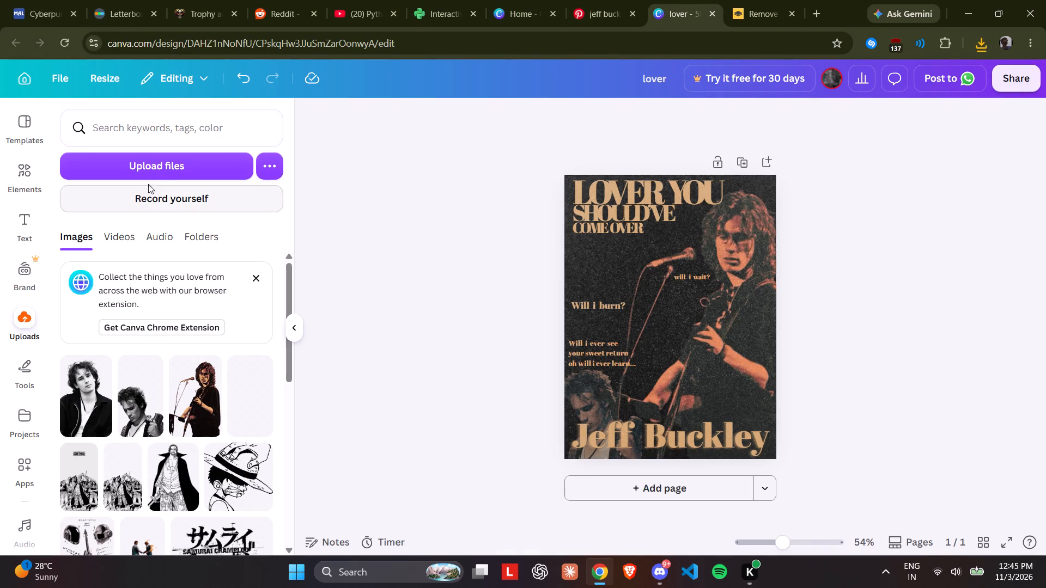
pyautogui.click(165, 174)
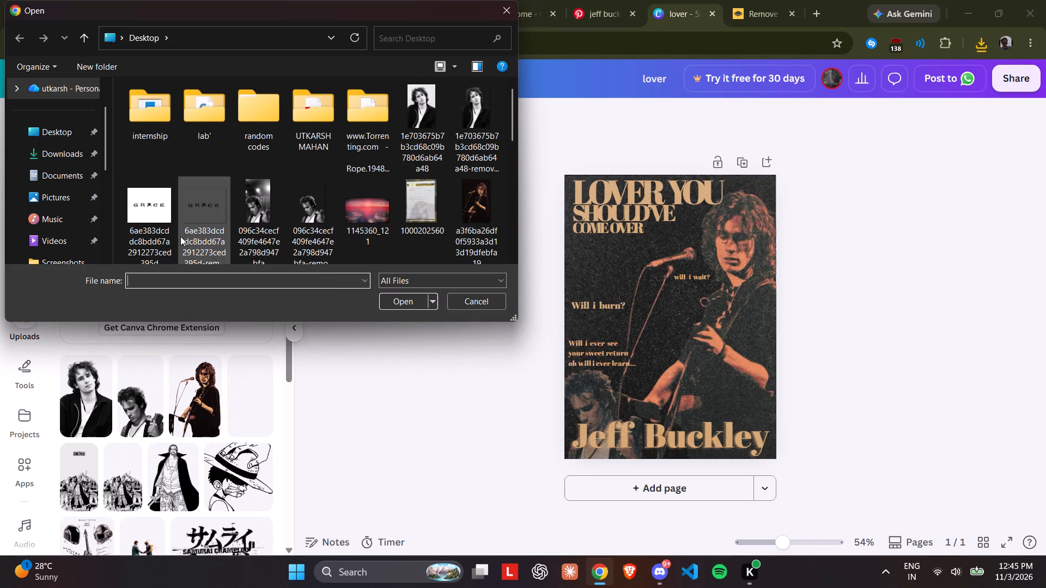
pyautogui.click(178, 218)
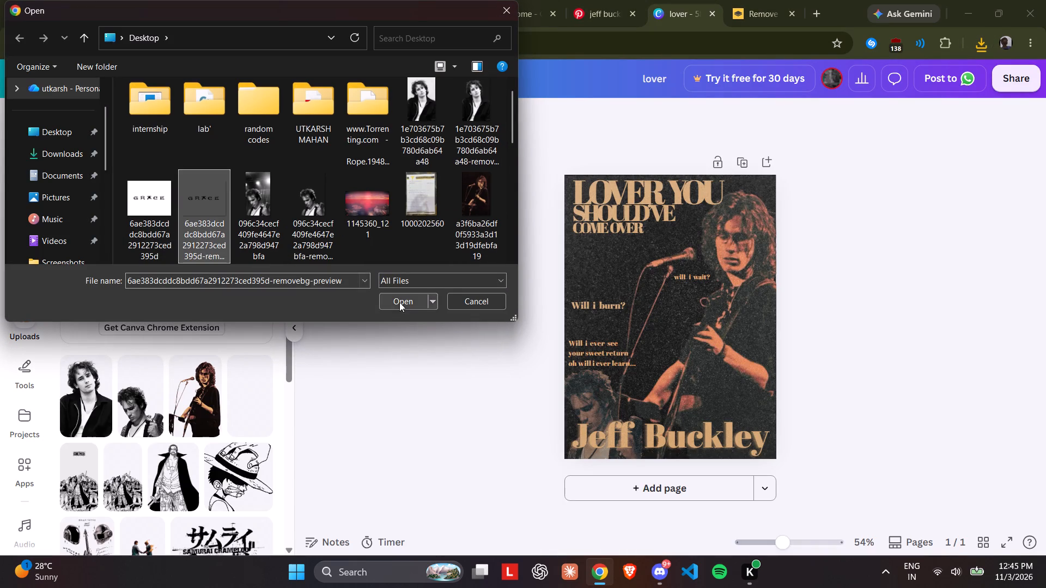
pyautogui.click(400, 302)
pyautogui.click(113, 400)
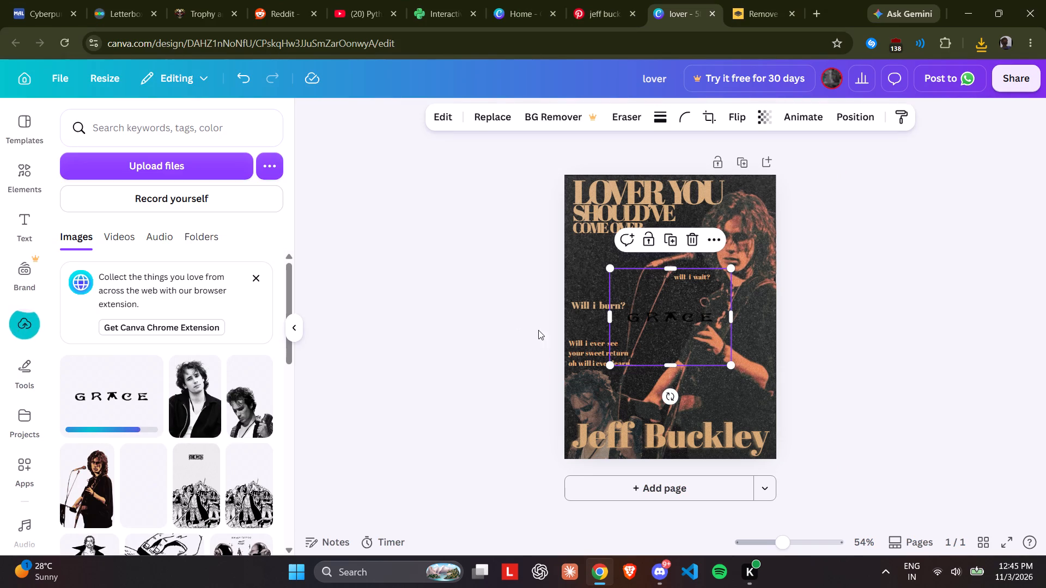
# Select the GRACE lettering above the grain and move it up and left, between "COME OVER" and "Will i burn?".
pyautogui.moveTo(737, 365); pyautogui.dragTo(694, 344)
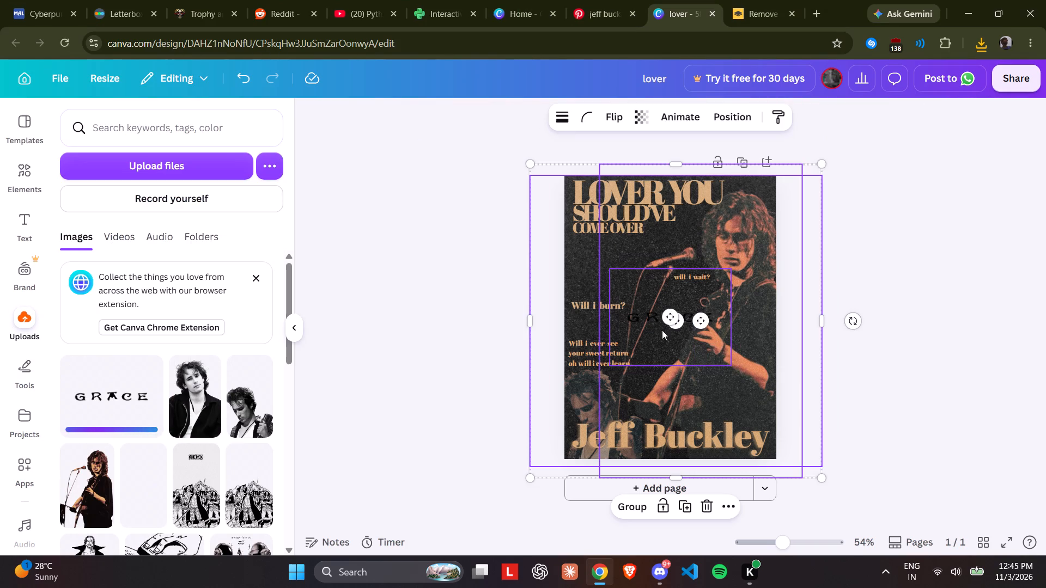
pyautogui.click(313, 299)
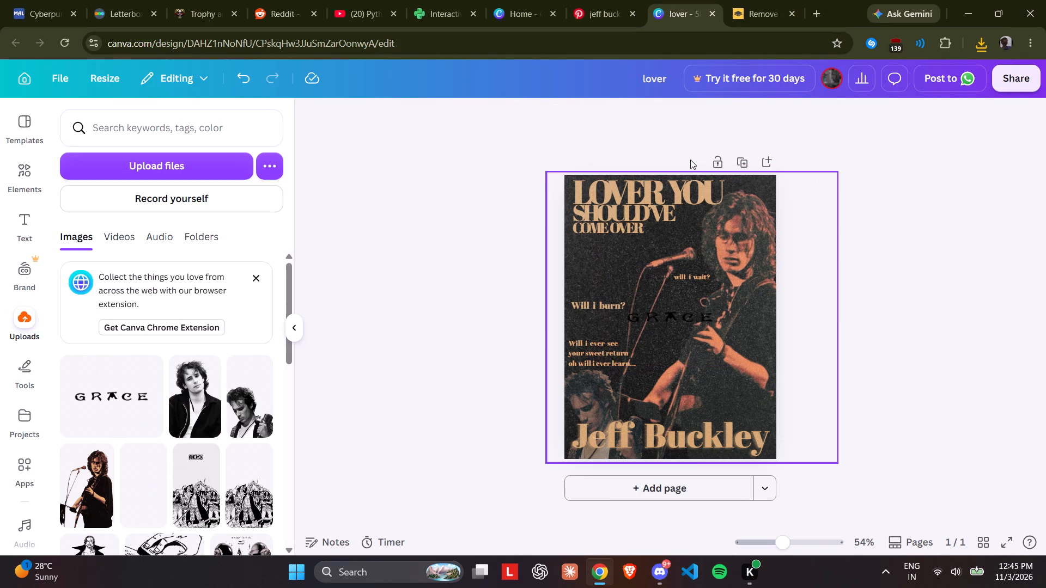
pyautogui.click(682, 259)
pyautogui.click(832, 117)
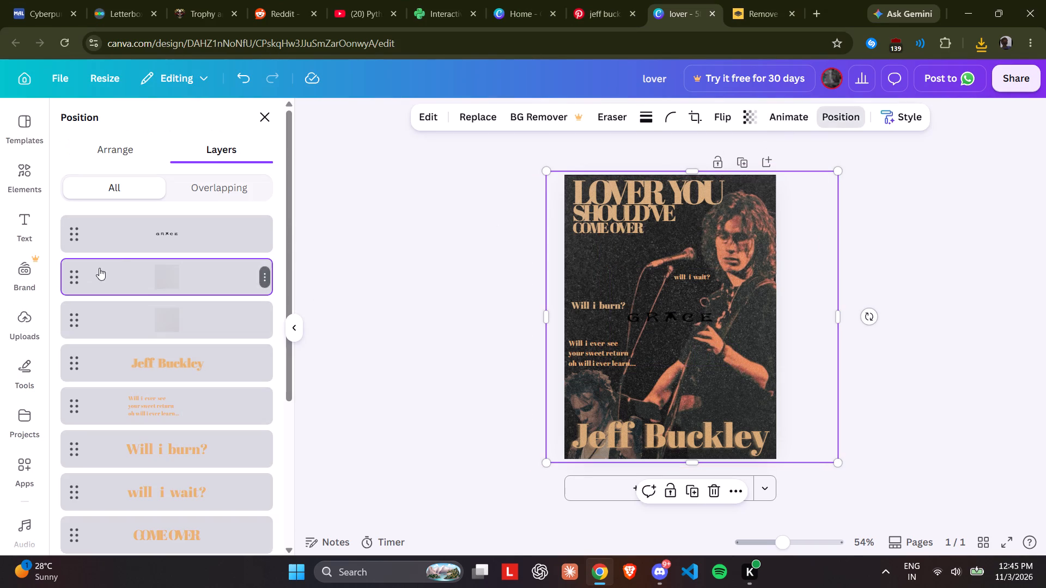
pyautogui.click(122, 244)
pyautogui.moveTo(663, 316); pyautogui.dragTo(618, 263)
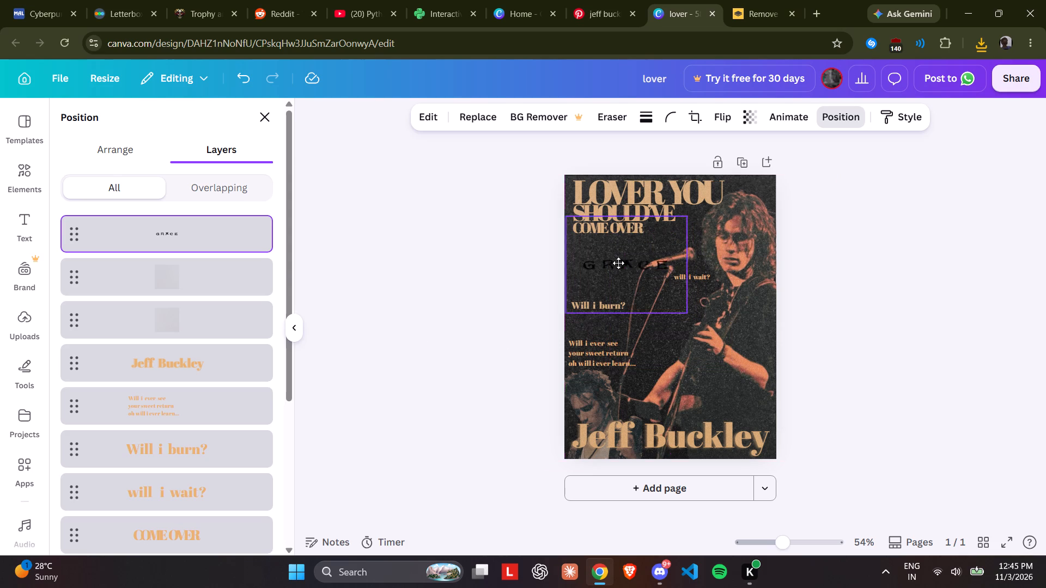
pyautogui.moveTo(618, 263); pyautogui.dragTo(612, 273)
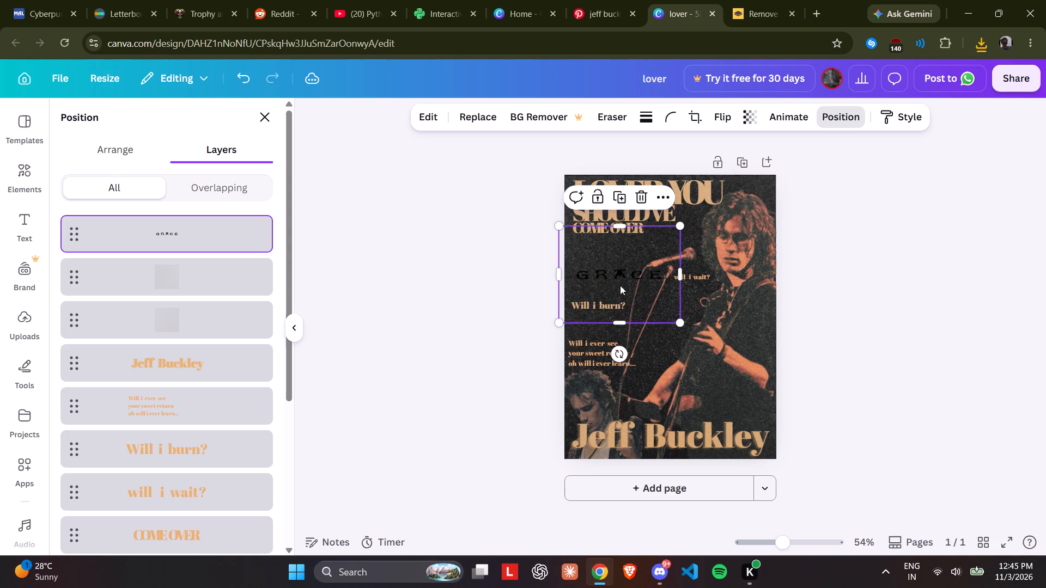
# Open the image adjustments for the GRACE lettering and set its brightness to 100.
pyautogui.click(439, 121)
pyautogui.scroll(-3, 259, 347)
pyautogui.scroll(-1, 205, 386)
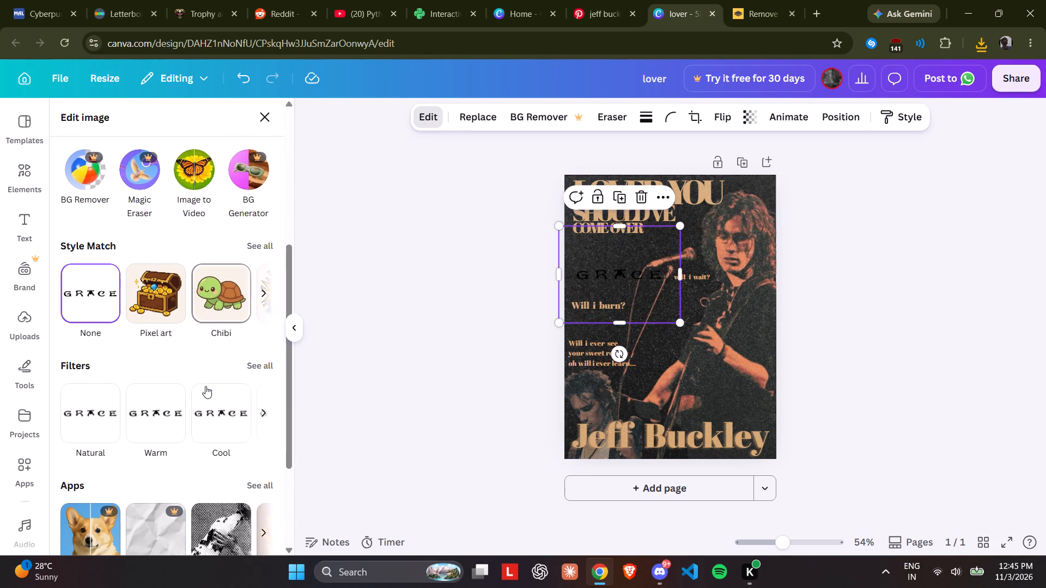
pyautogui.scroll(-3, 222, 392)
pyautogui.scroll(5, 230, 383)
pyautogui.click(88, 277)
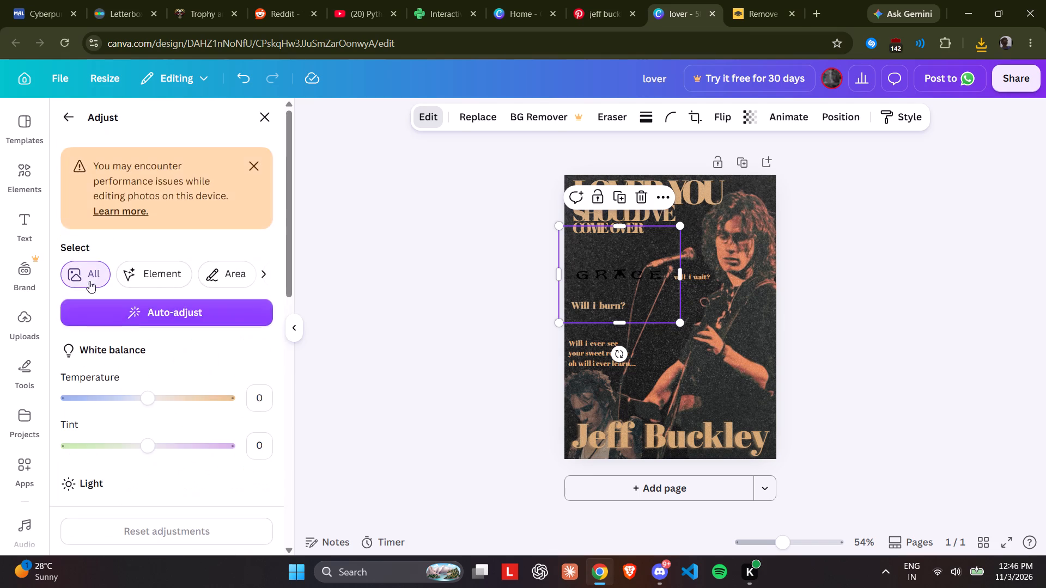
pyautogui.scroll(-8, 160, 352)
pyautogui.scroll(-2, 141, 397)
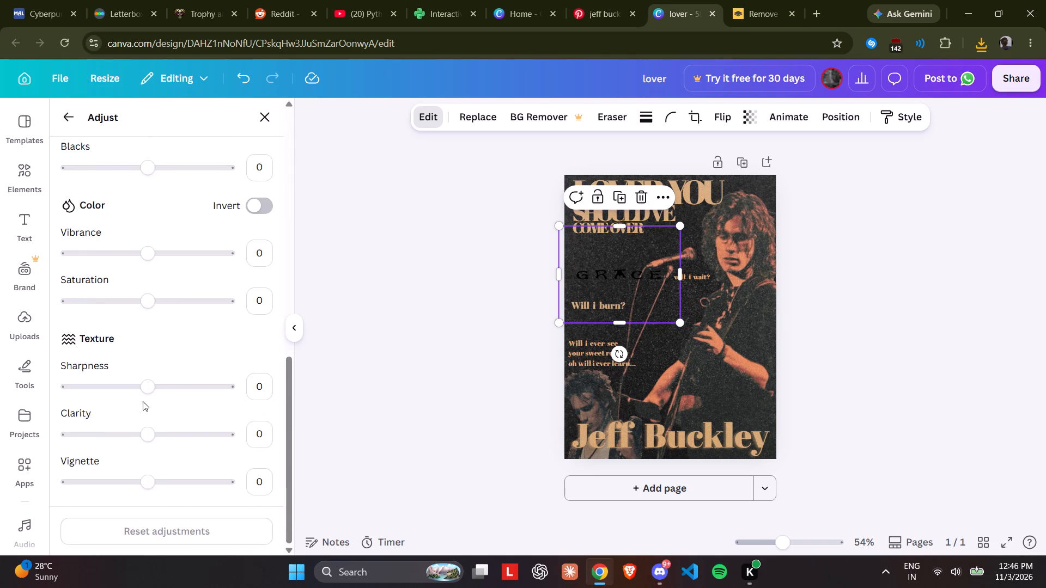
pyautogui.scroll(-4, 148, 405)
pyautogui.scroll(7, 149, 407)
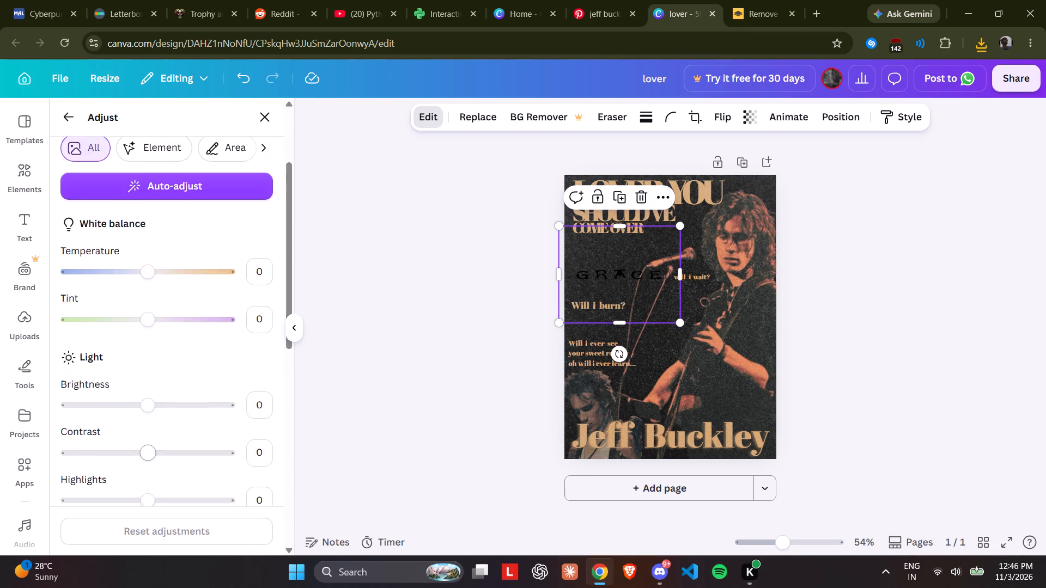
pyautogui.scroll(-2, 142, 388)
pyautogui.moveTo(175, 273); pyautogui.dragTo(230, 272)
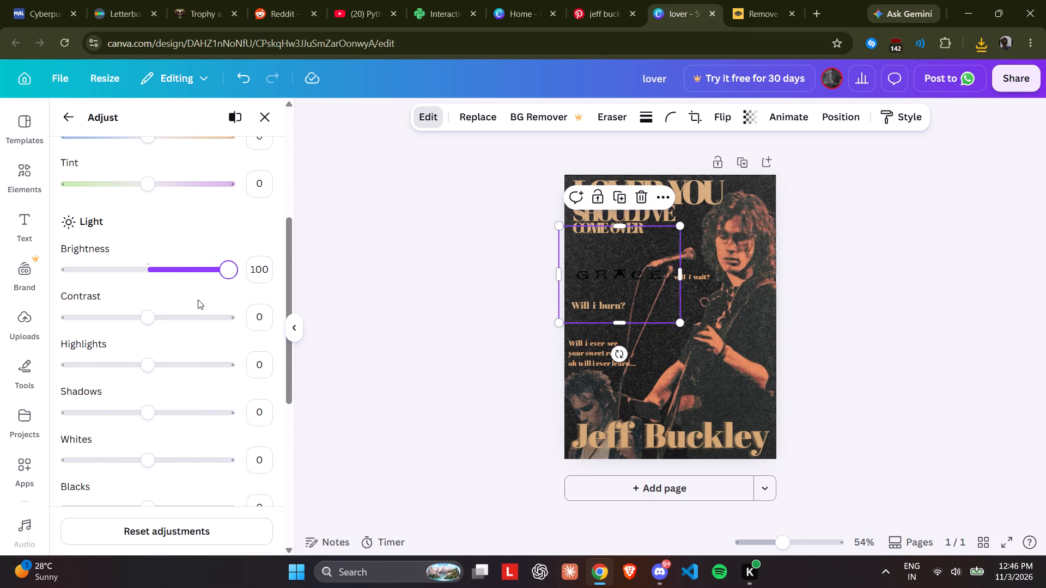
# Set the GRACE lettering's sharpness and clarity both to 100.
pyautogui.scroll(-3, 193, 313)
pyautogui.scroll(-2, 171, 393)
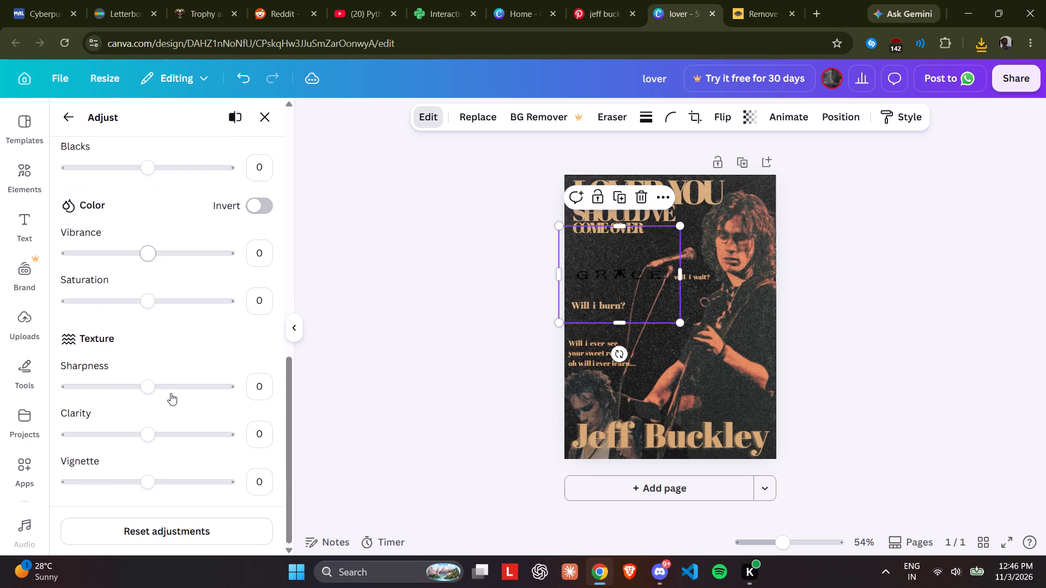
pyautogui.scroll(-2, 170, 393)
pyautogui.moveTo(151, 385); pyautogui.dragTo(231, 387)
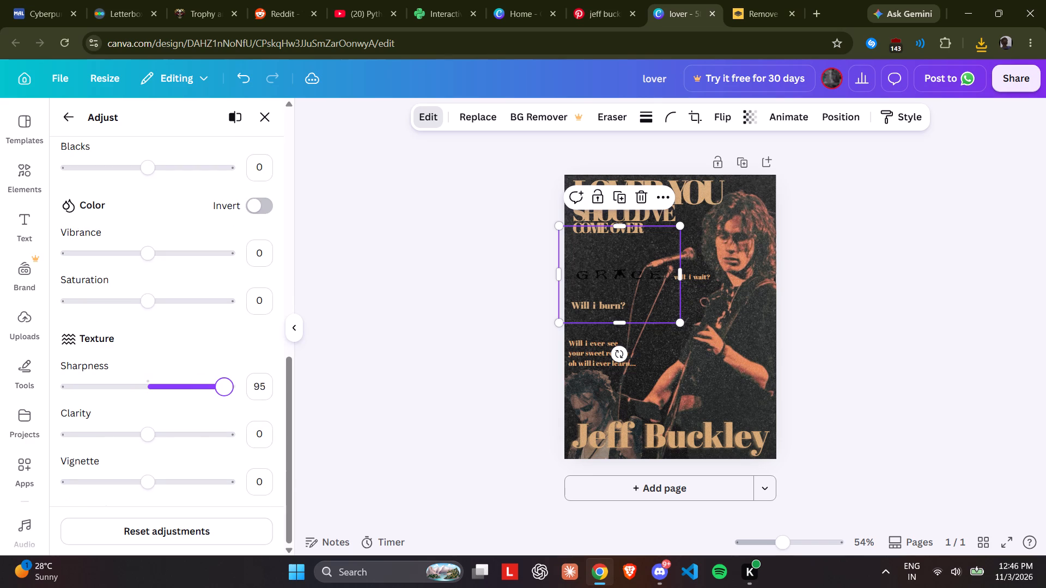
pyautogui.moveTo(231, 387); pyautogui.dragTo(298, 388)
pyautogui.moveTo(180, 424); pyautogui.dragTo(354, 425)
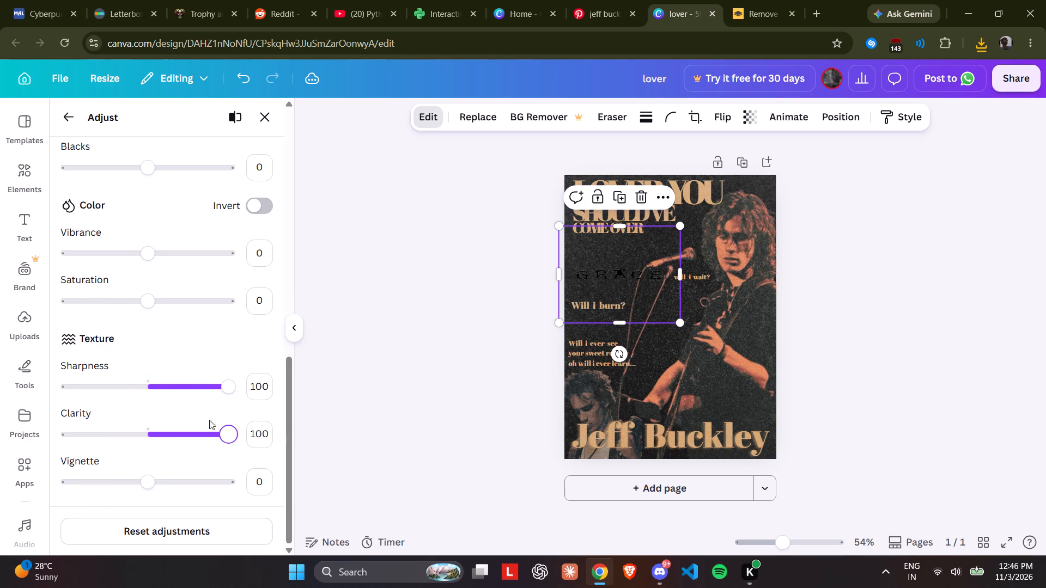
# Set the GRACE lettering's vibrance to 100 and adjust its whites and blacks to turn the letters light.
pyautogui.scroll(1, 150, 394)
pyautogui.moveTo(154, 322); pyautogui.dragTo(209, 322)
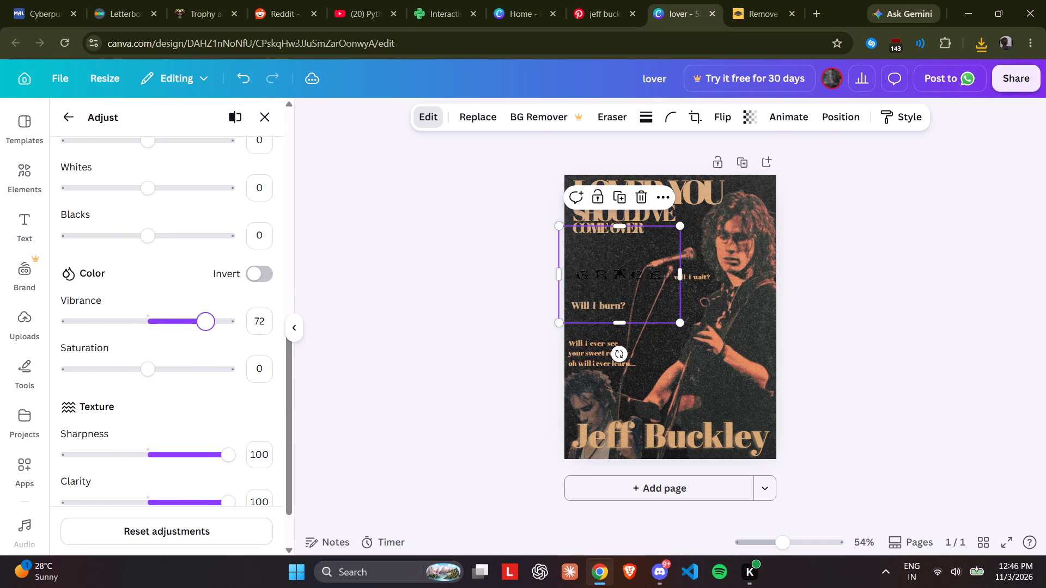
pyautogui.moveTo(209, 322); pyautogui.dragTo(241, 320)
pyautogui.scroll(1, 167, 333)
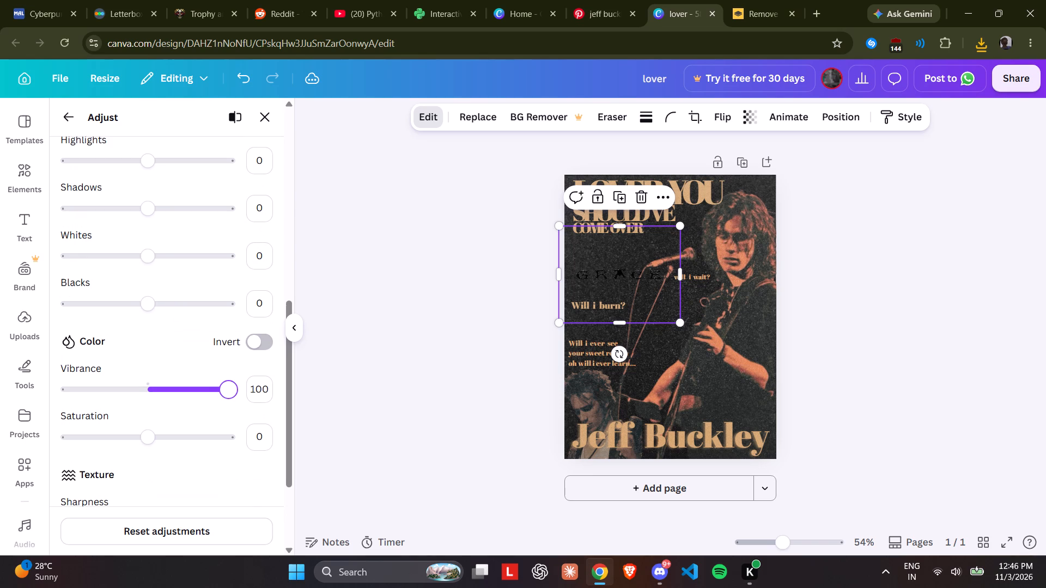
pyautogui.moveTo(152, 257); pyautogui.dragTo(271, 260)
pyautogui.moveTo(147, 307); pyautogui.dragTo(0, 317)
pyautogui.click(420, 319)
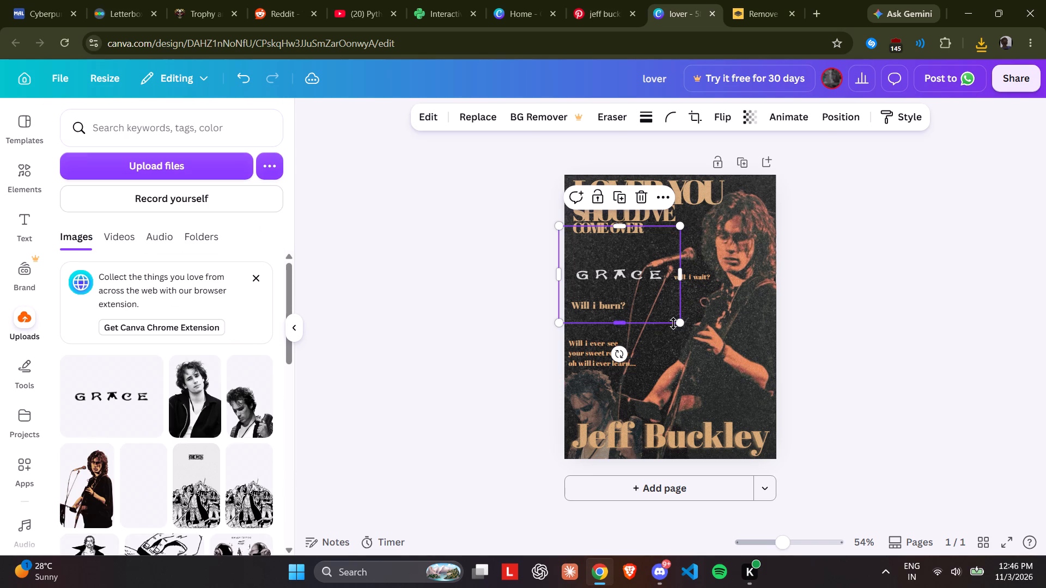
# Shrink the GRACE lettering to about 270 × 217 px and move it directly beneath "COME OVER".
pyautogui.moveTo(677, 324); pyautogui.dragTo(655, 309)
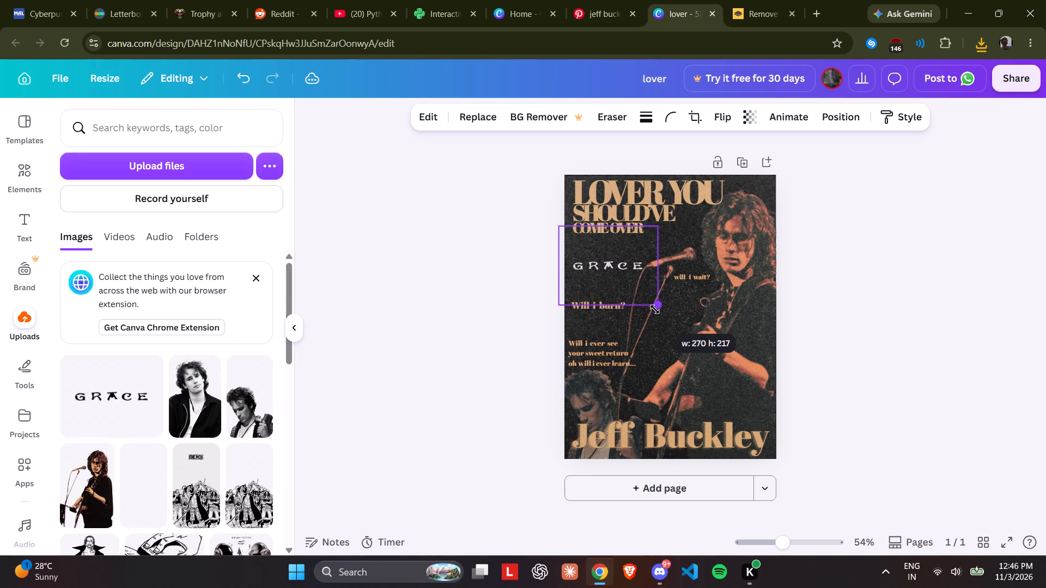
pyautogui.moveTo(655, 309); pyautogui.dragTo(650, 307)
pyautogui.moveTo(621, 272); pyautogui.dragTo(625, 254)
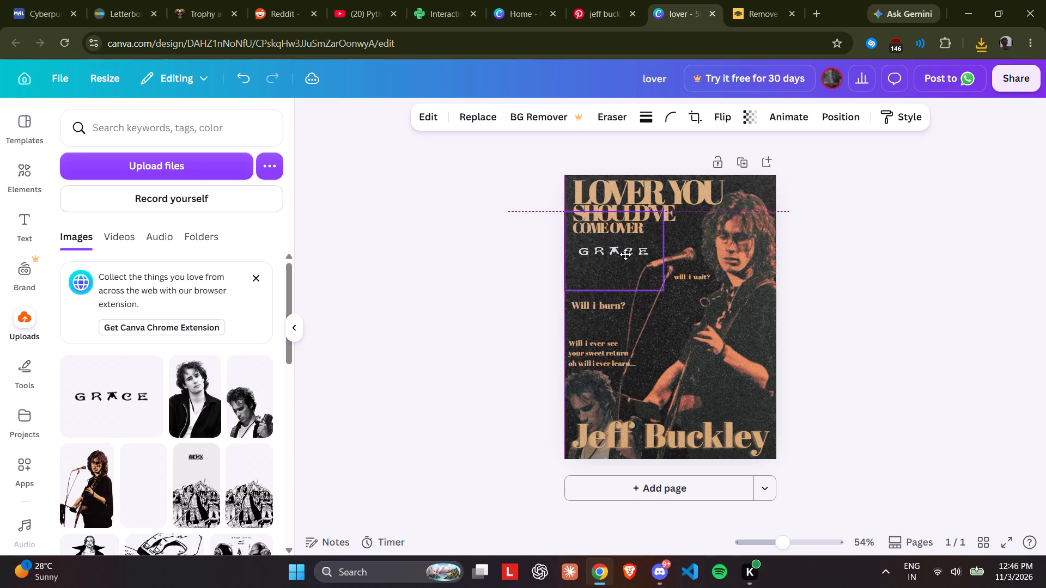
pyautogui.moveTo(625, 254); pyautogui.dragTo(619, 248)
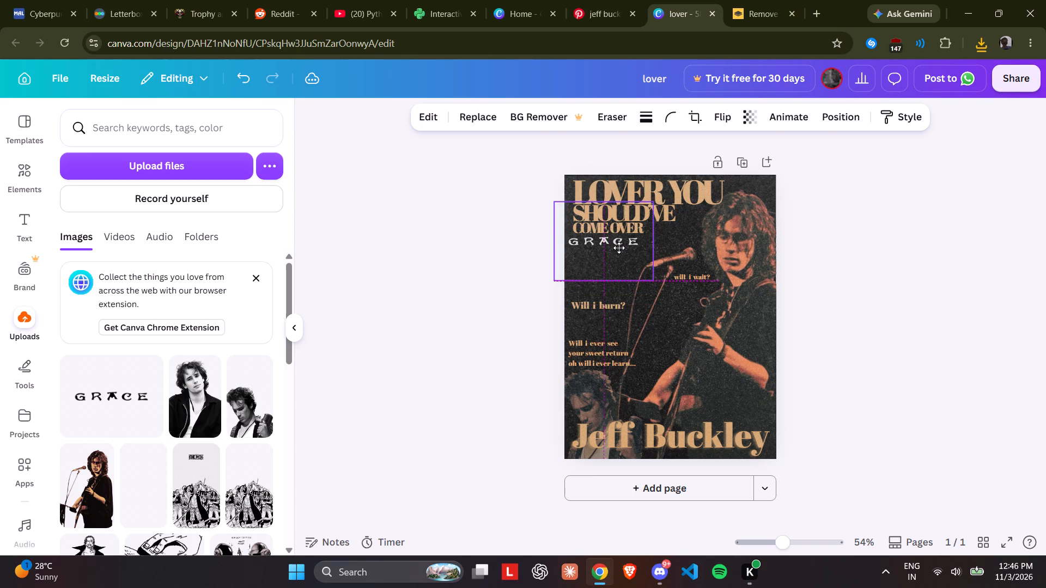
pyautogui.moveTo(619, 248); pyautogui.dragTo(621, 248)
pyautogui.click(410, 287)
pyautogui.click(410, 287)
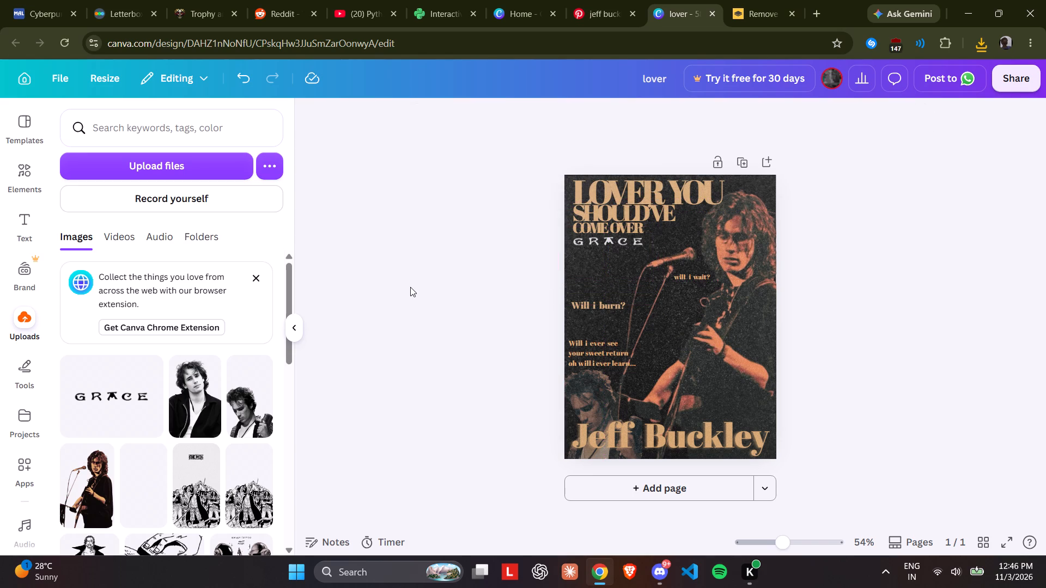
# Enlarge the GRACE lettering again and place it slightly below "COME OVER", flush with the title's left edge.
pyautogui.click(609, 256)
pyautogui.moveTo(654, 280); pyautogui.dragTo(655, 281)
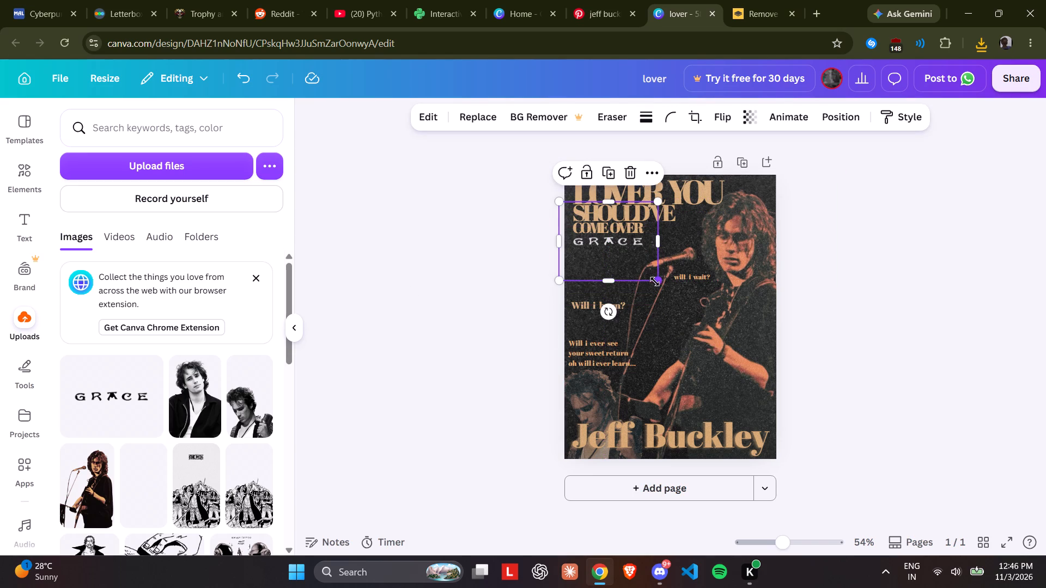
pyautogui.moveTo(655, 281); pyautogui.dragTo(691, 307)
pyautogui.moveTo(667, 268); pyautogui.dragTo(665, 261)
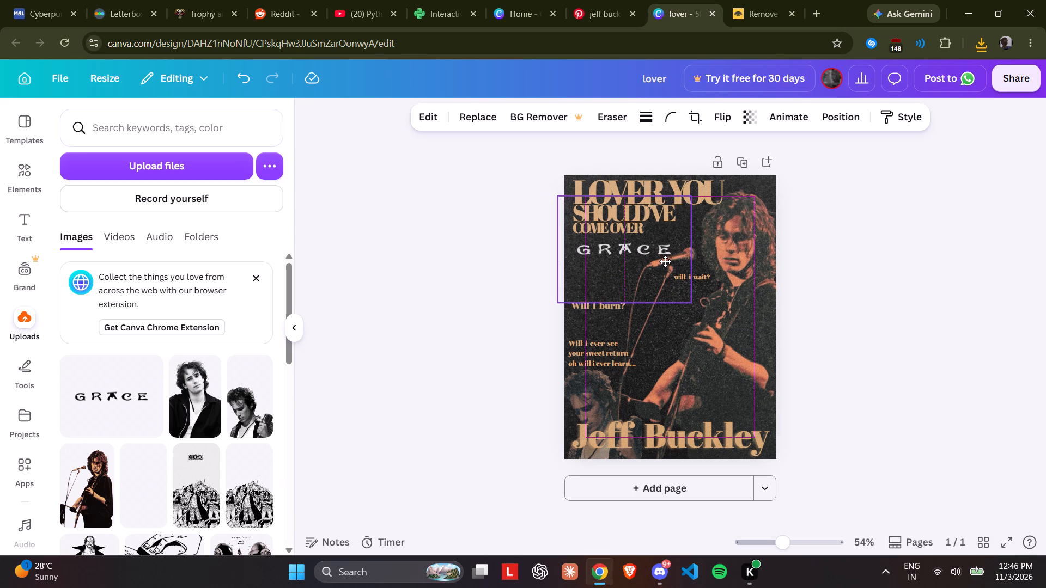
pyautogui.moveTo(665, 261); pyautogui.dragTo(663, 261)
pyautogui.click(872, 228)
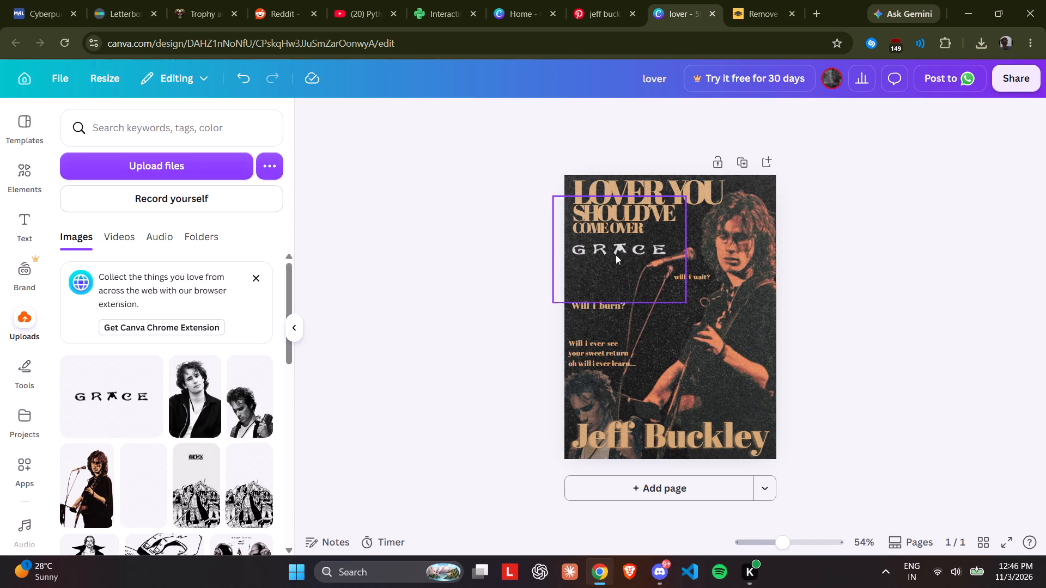
# Remove the GRACE lettering from the poster.
pyautogui.click(585, 255)
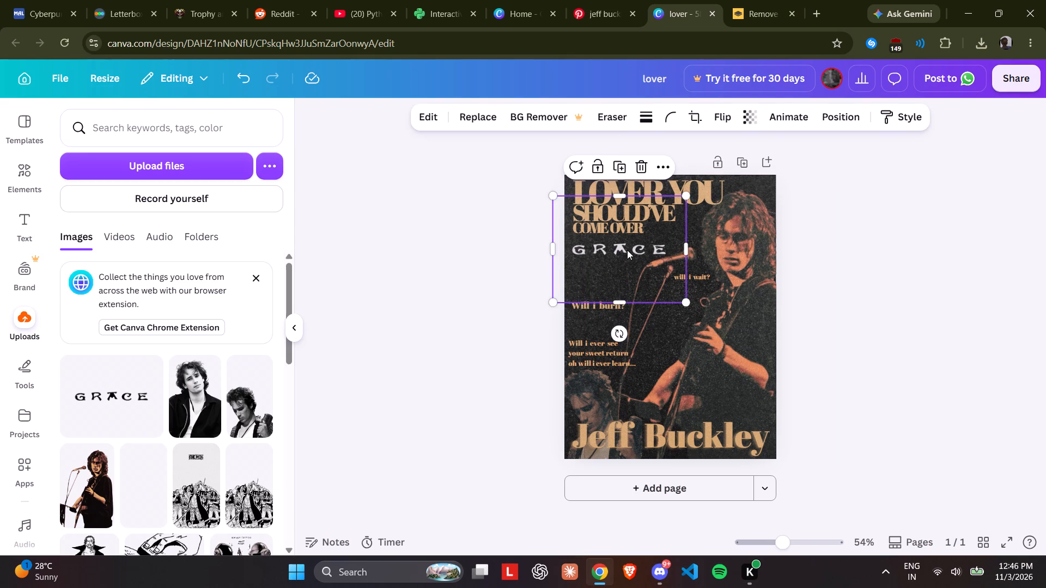
pyautogui.moveTo(627, 250); pyautogui.dragTo(11, 543)
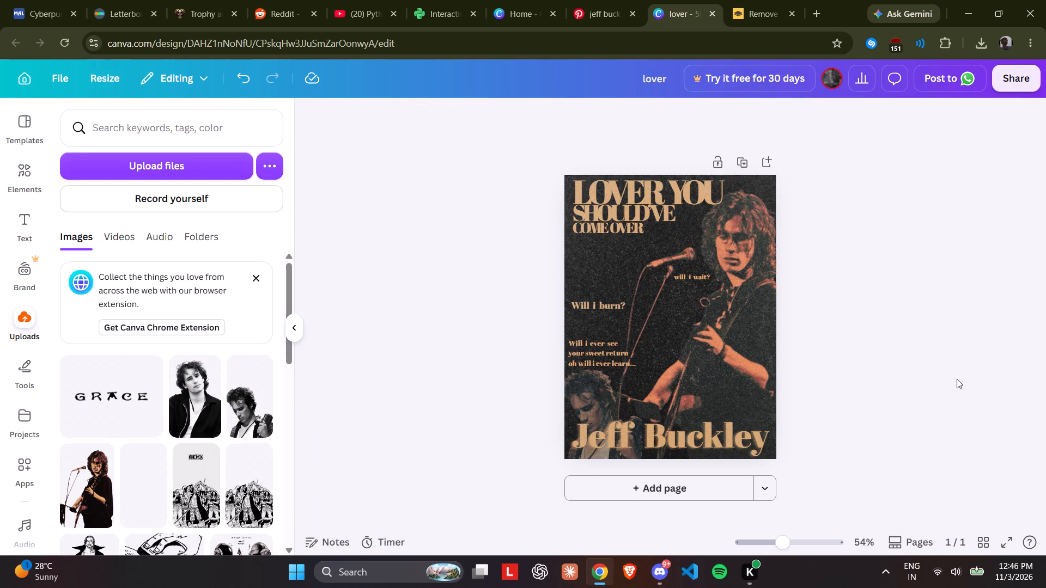
# Examine the whole poster up close, checking the title, lyric lines, photos, grain and "Jeff Buckley" name.
pyautogui.scroll(1, 911, 181)
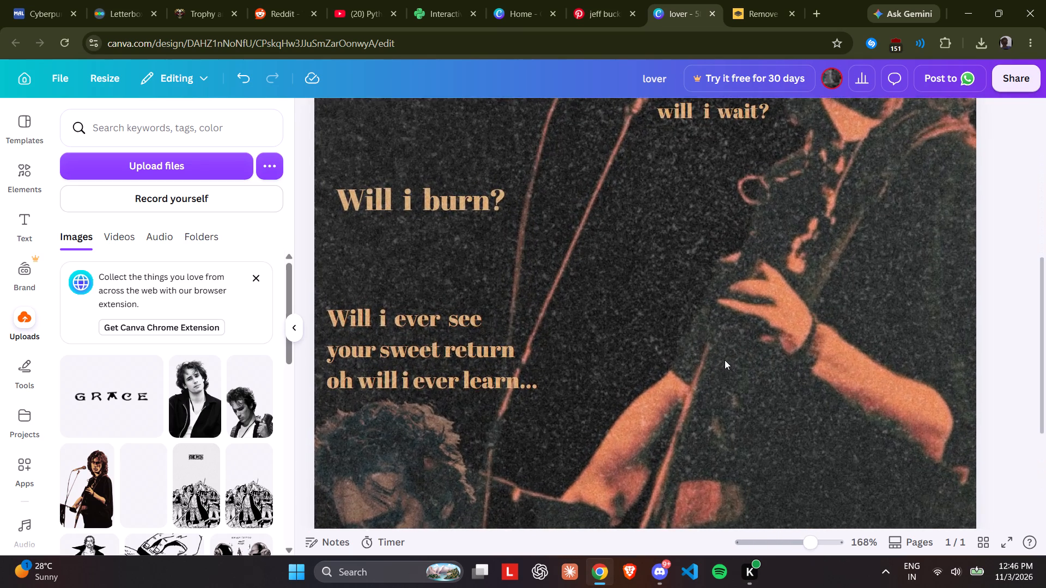
pyautogui.scroll(6, 725, 360)
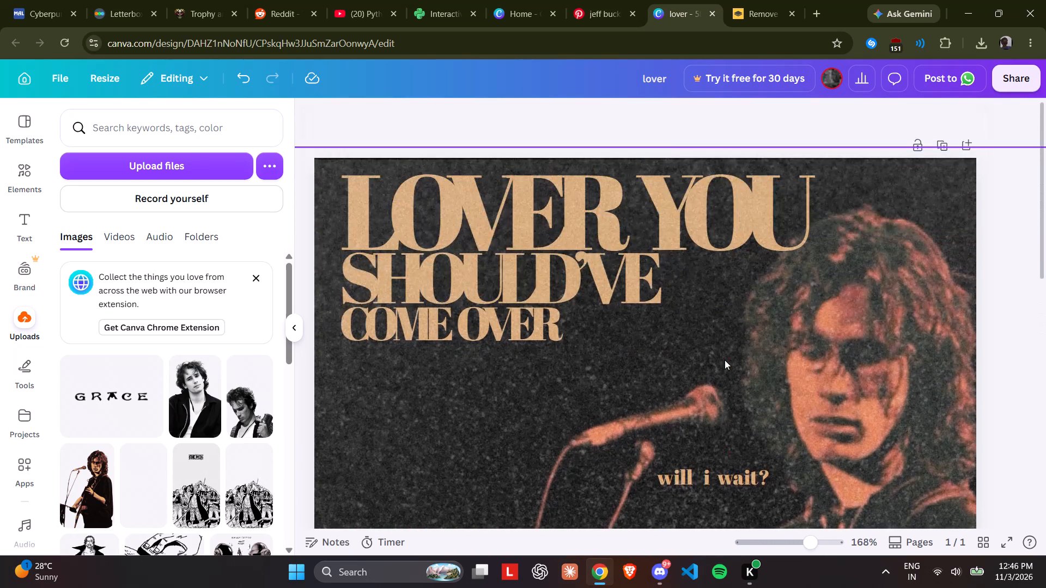
pyautogui.scroll(-4, 725, 360)
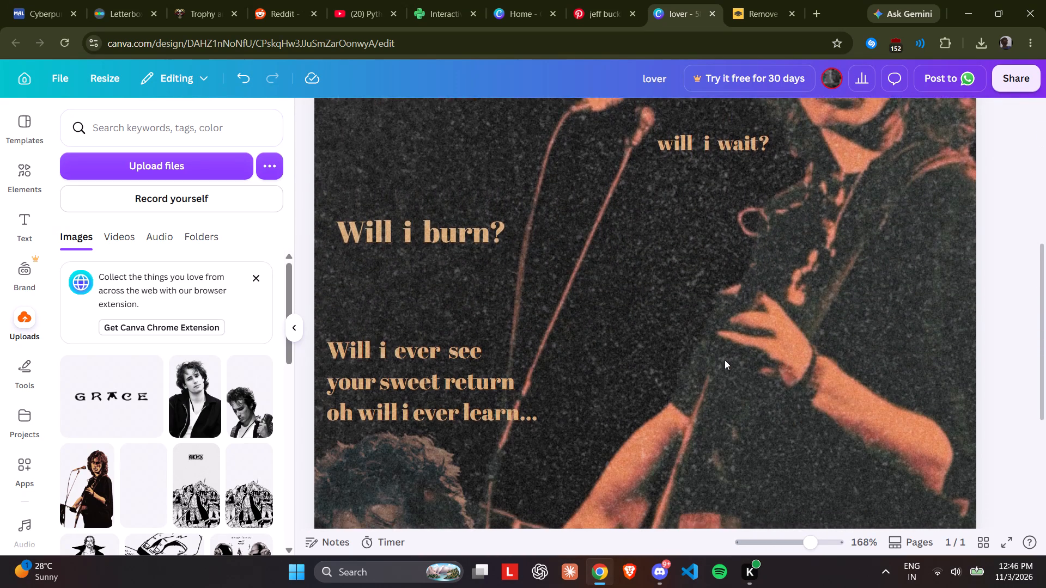
pyautogui.scroll(-4, 725, 360)
pyautogui.scroll(1, 725, 360)
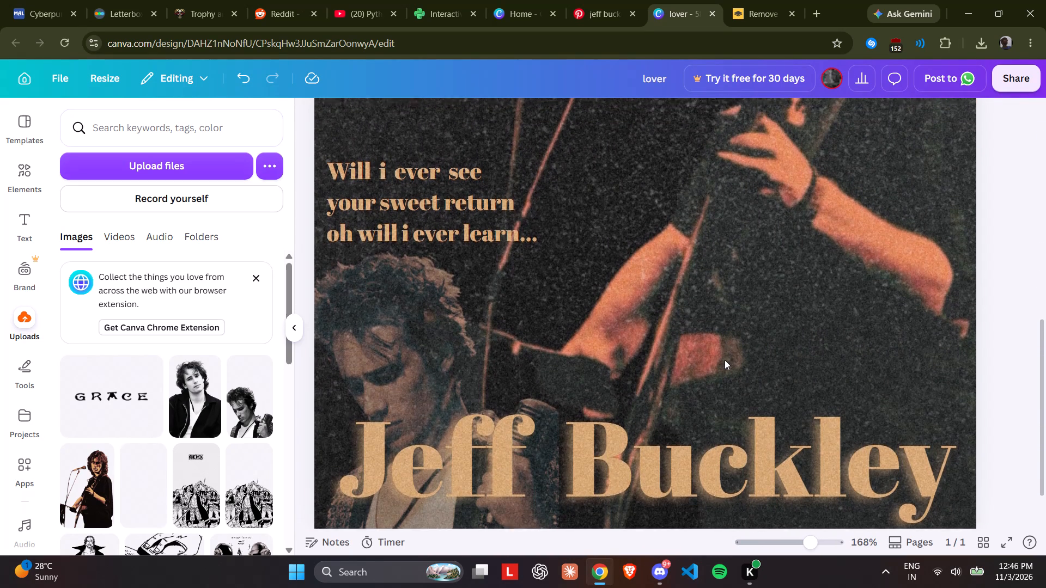
pyautogui.scroll(4, 725, 360)
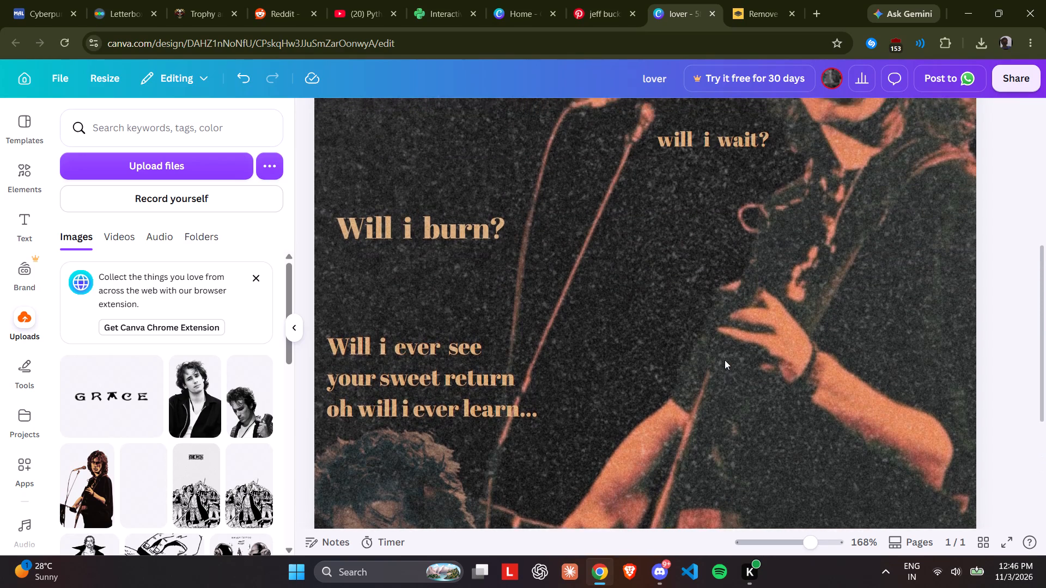
pyautogui.scroll(3, 725, 360)
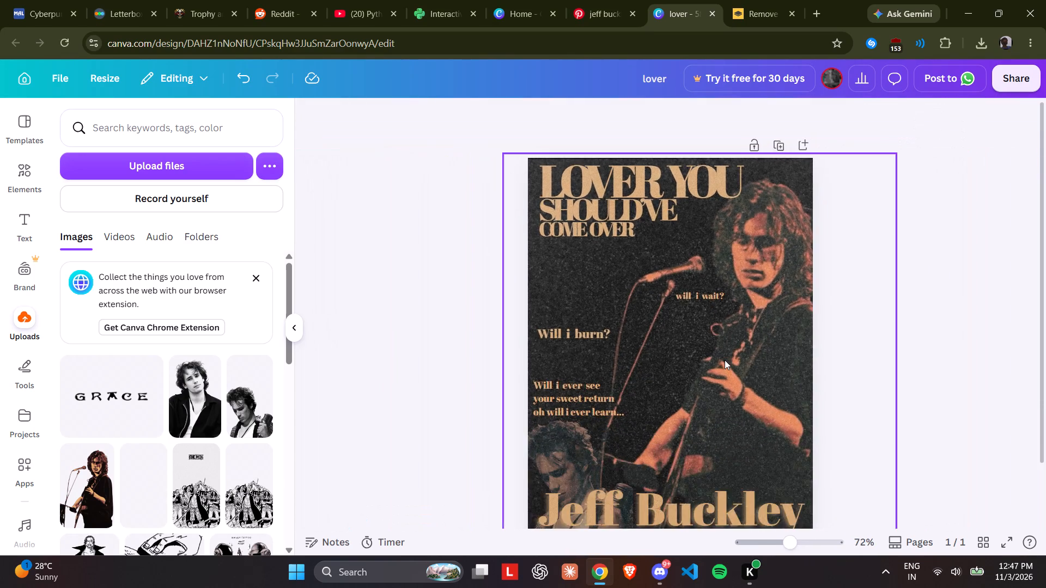
pyautogui.click(858, 325)
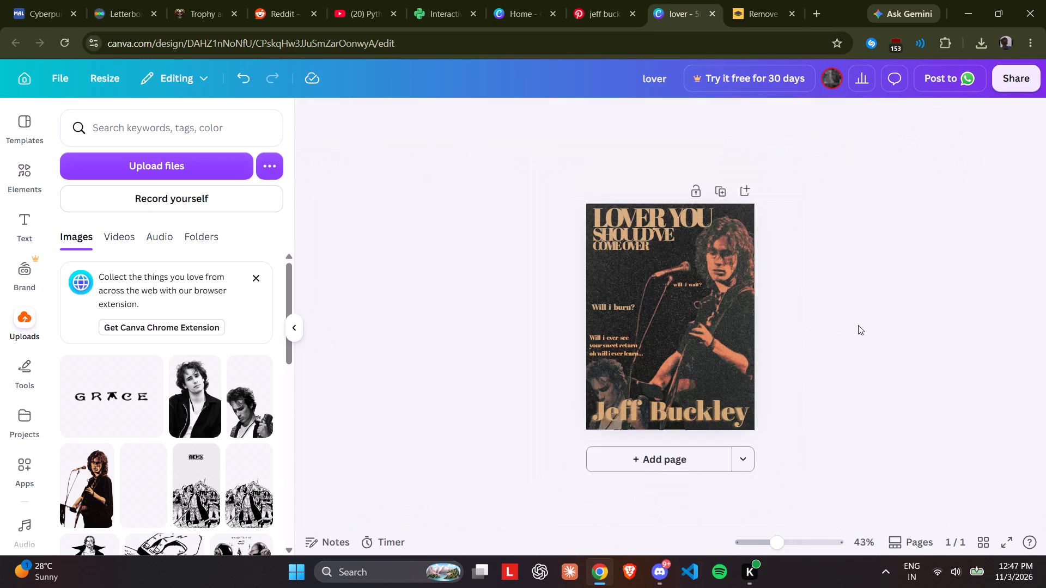
# Switch to Pinterest and go back to the pin of Jeff Buckley playing guitar at a microphone to view the original photo.
pyautogui.click(620, 0)
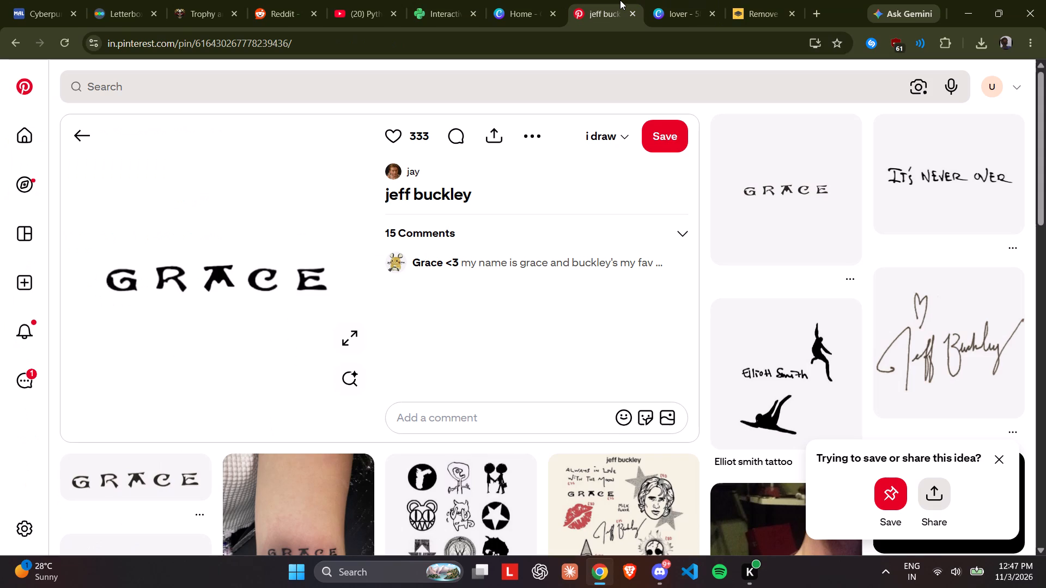
pyautogui.click(537, 108)
pyautogui.click(526, 214)
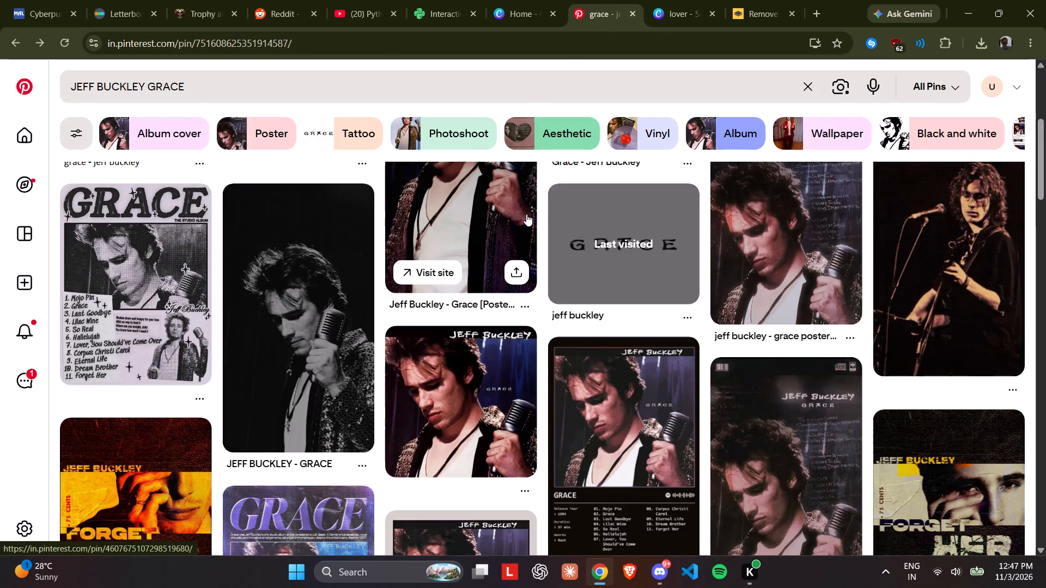
pyautogui.click(526, 214)
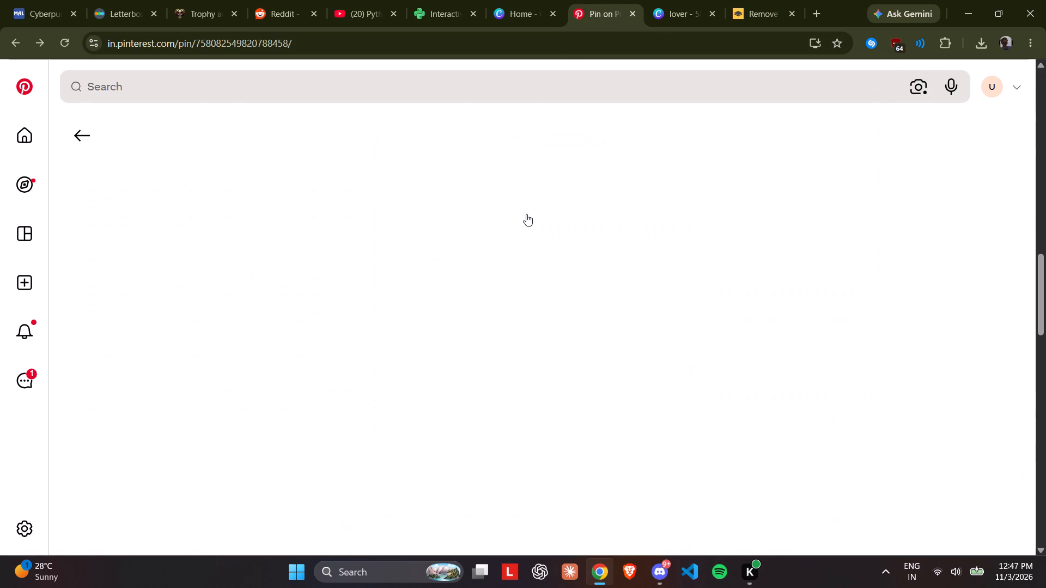
pyautogui.scroll(14, 526, 214)
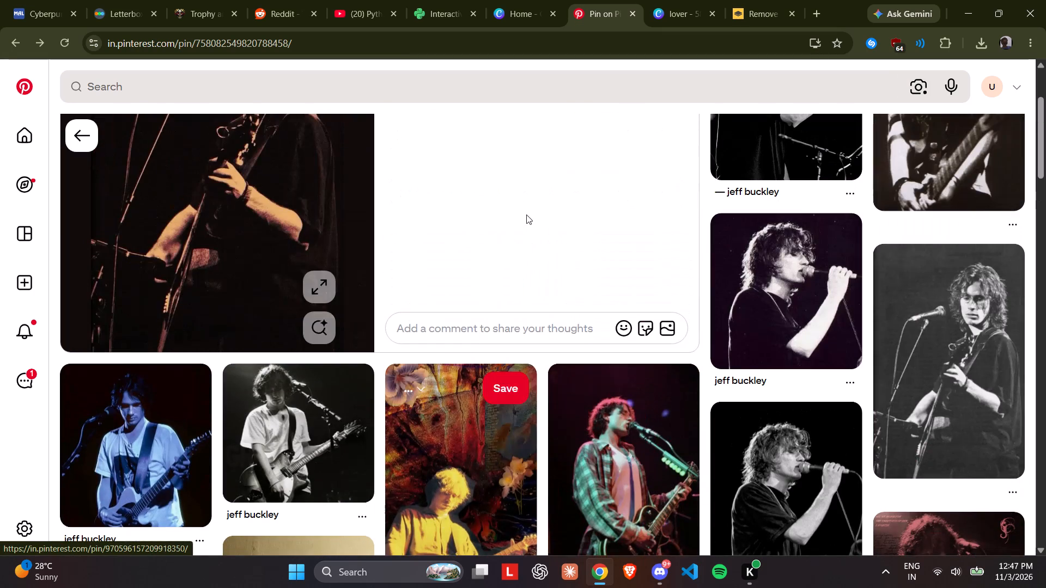
# Return to the Canva poster and set the transparency of the grain overlay covering the page to 41.
pyautogui.click(673, 0)
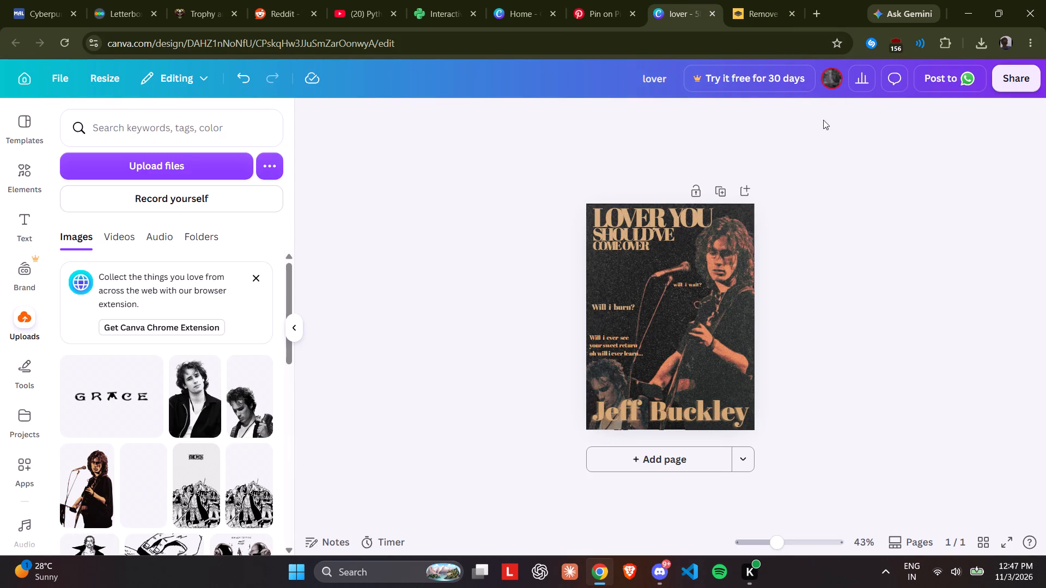
pyautogui.click(744, 246)
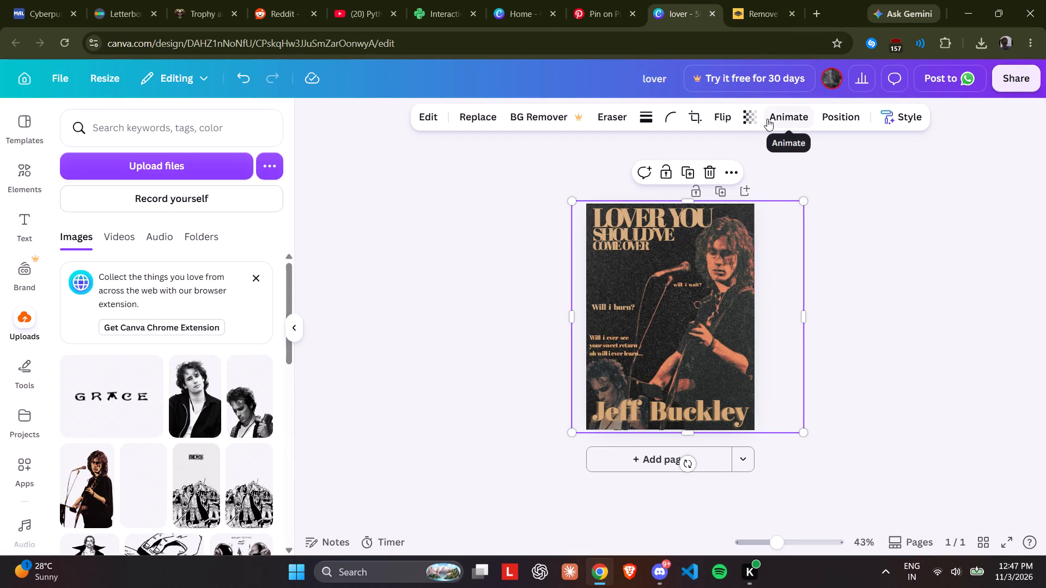
pyautogui.click(750, 120)
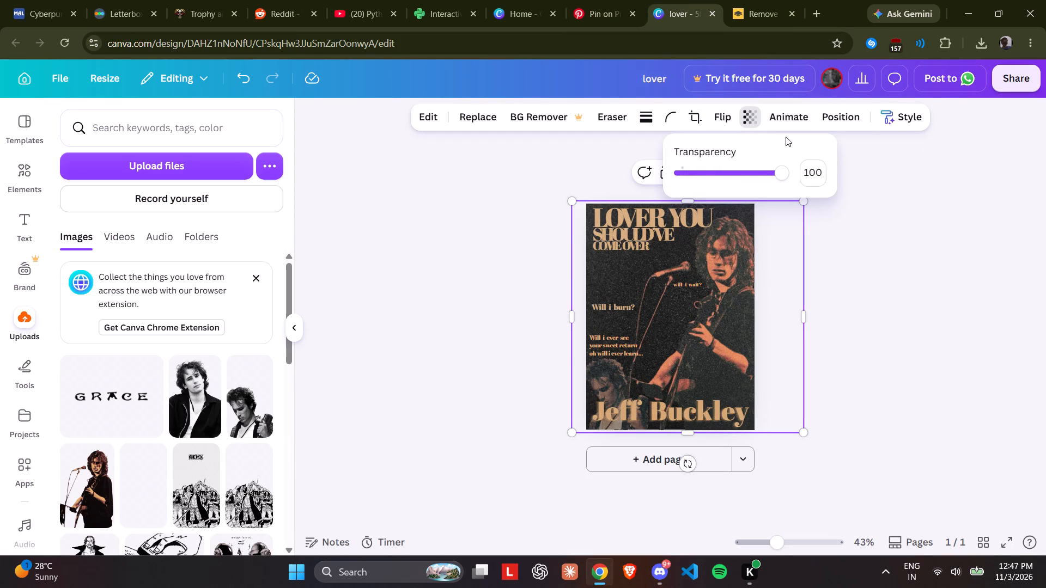
pyautogui.moveTo(773, 171); pyautogui.dragTo(728, 171)
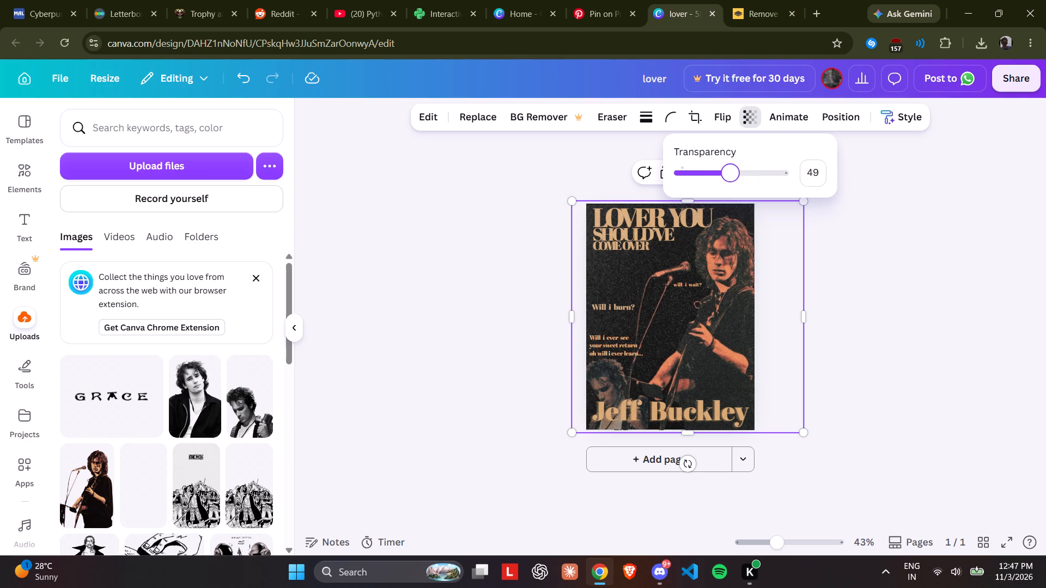
pyautogui.moveTo(728, 171); pyautogui.dragTo(722, 171)
pyautogui.doubleClick(922, 200)
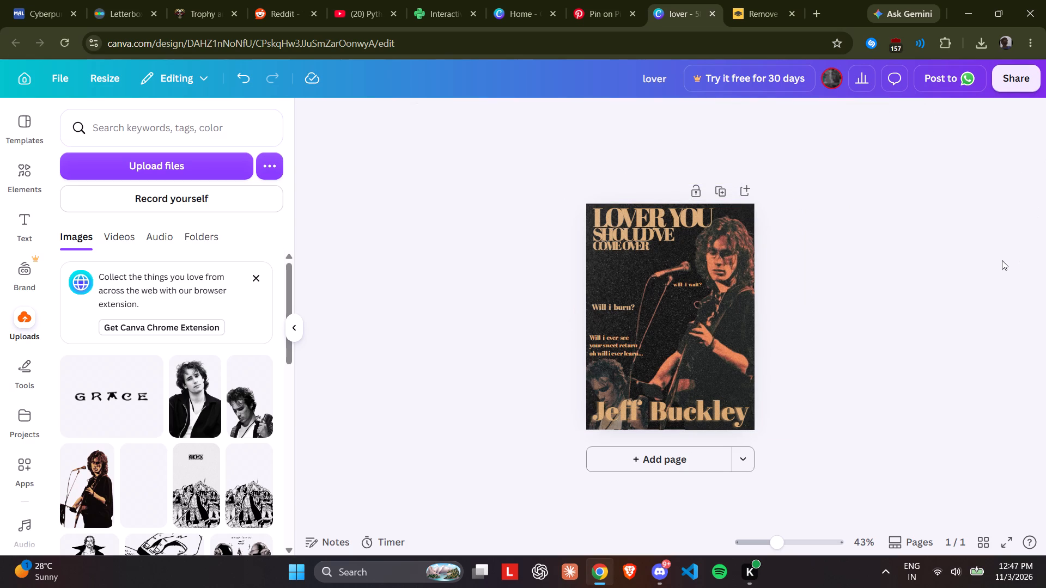
# Preview the poster in full screen.
pyautogui.click(998, 539)
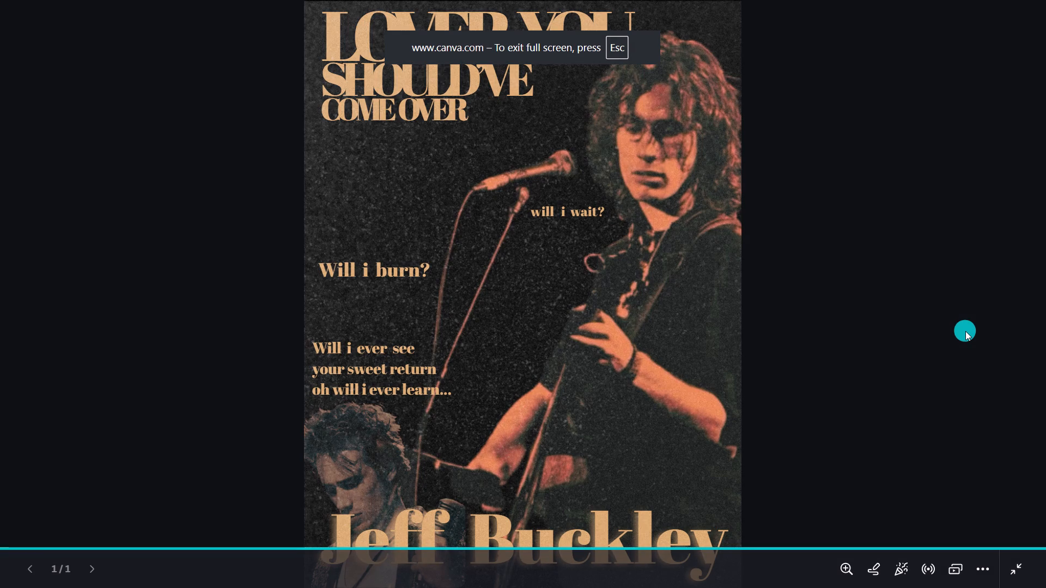
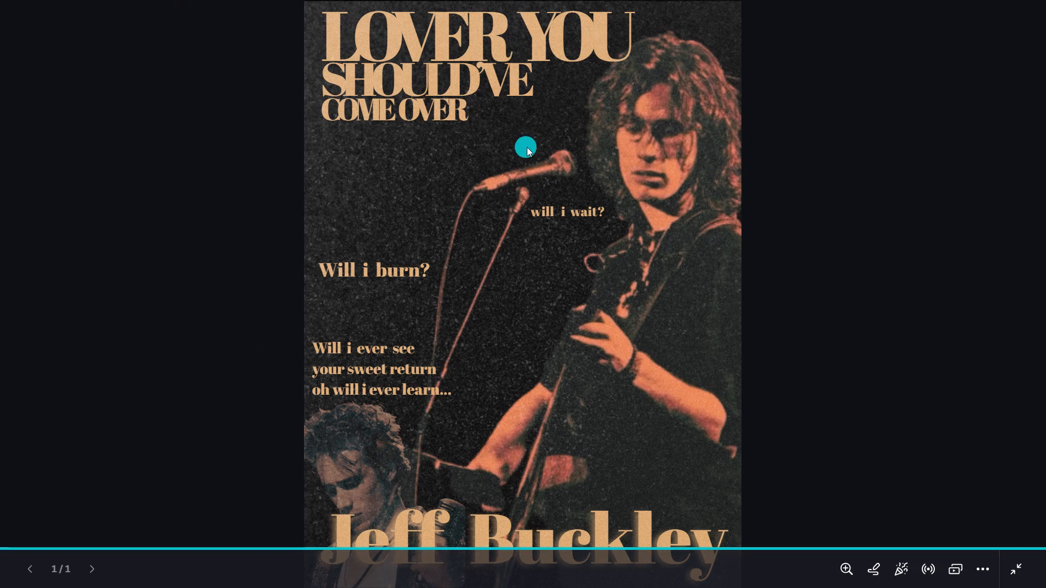
# Exit the full-screen preview and return to editing the poster.
pyautogui.click(525, 46)
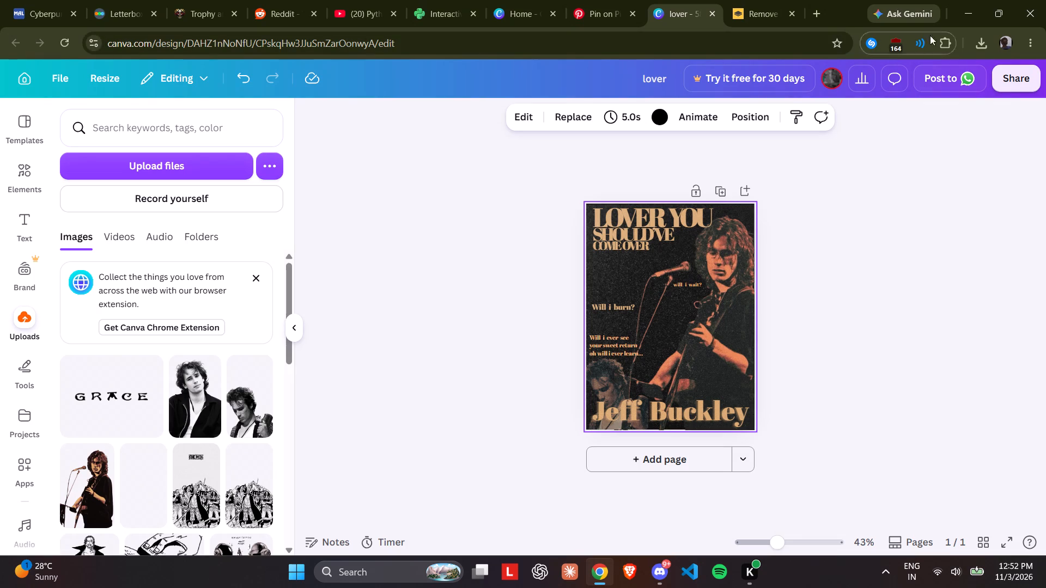
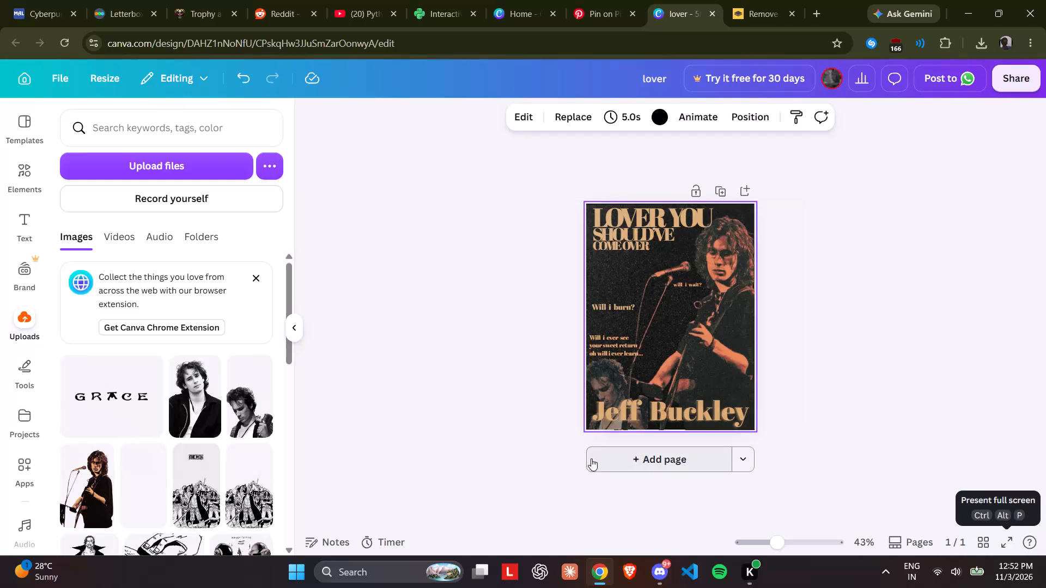
# Add a second page below the Jeff Buckley poster and browse the uploaded images.
pyautogui.scroll(-4, 185, 397)
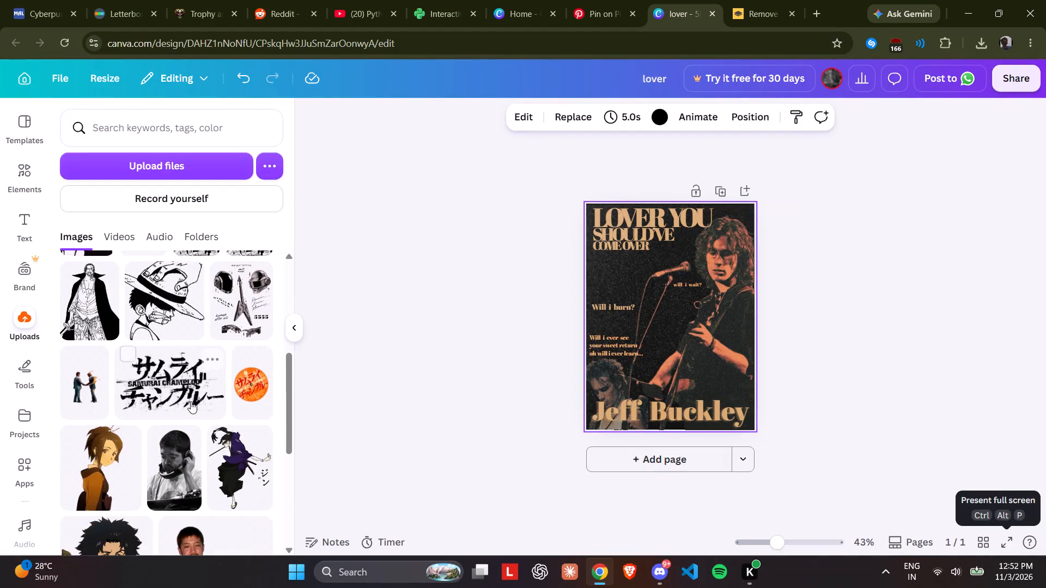
pyautogui.scroll(-3, 191, 401)
pyautogui.click(682, 467)
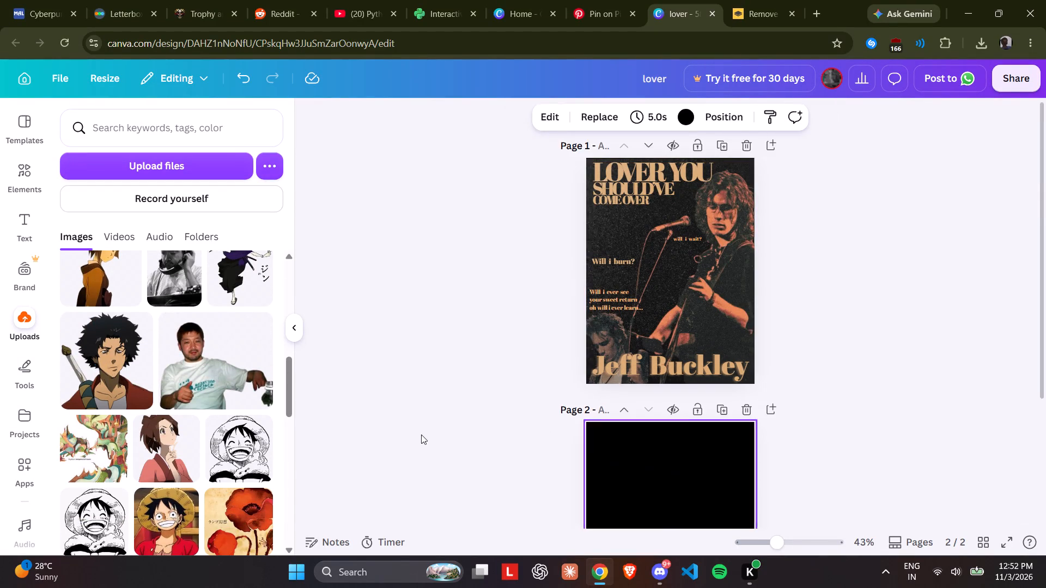
pyautogui.scroll(-4, 382, 428)
pyautogui.scroll(9, 611, 377)
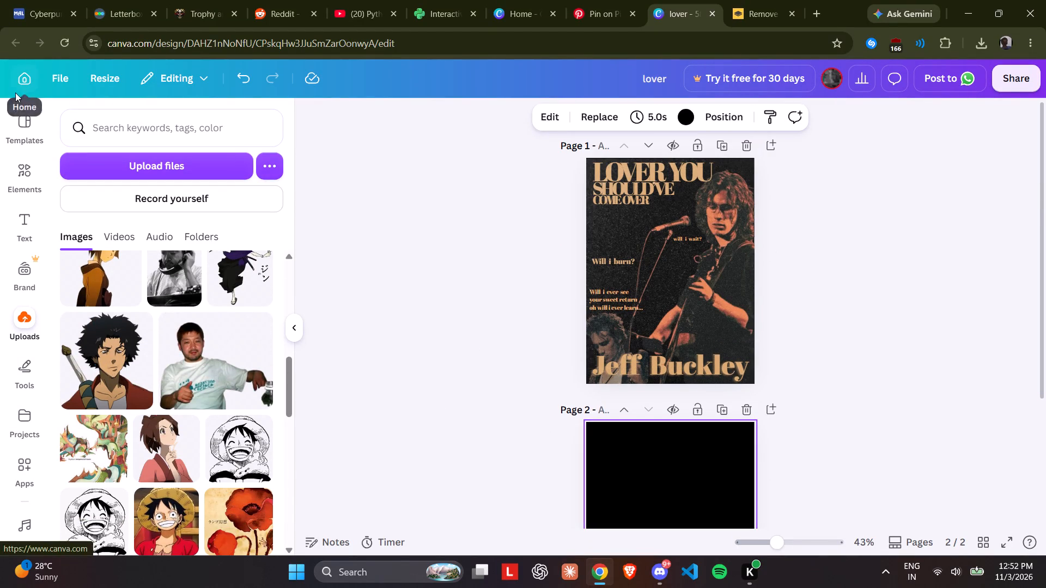
# Leave the poster for the Canva home page and close the duplicate home page tab.
pyautogui.click(15, 93)
pyautogui.click(26, 78)
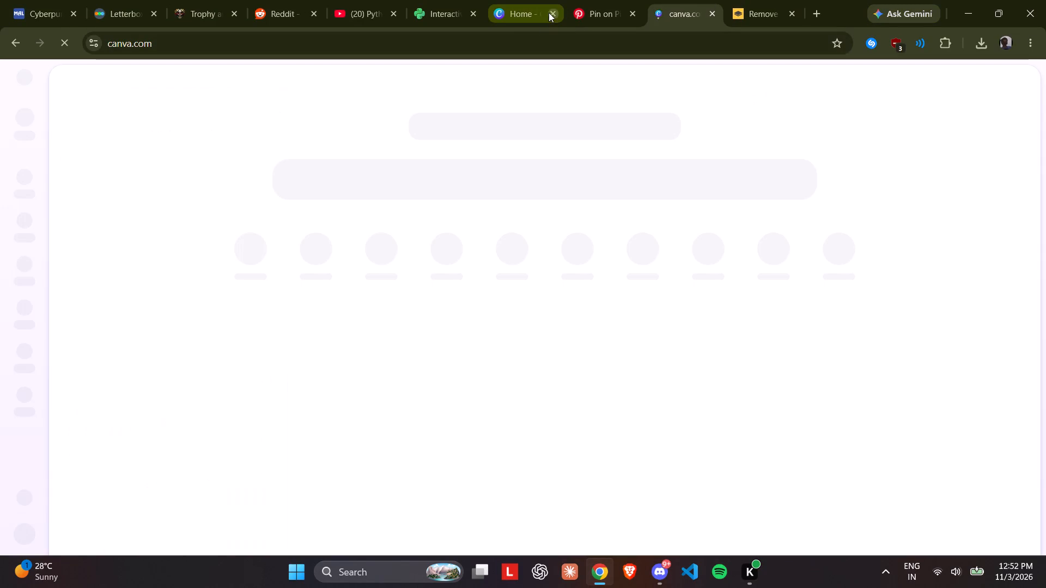
pyautogui.click(549, 13)
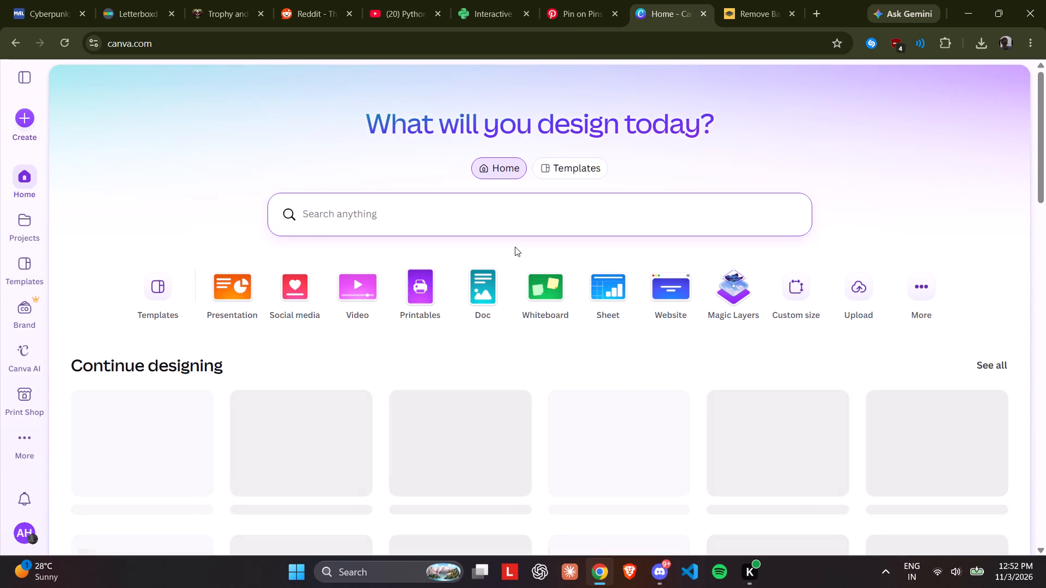
# Open the Nujabes Samurai Champloo design from the recent designs to view it, and close it again.
pyautogui.scroll(-1, 453, 394)
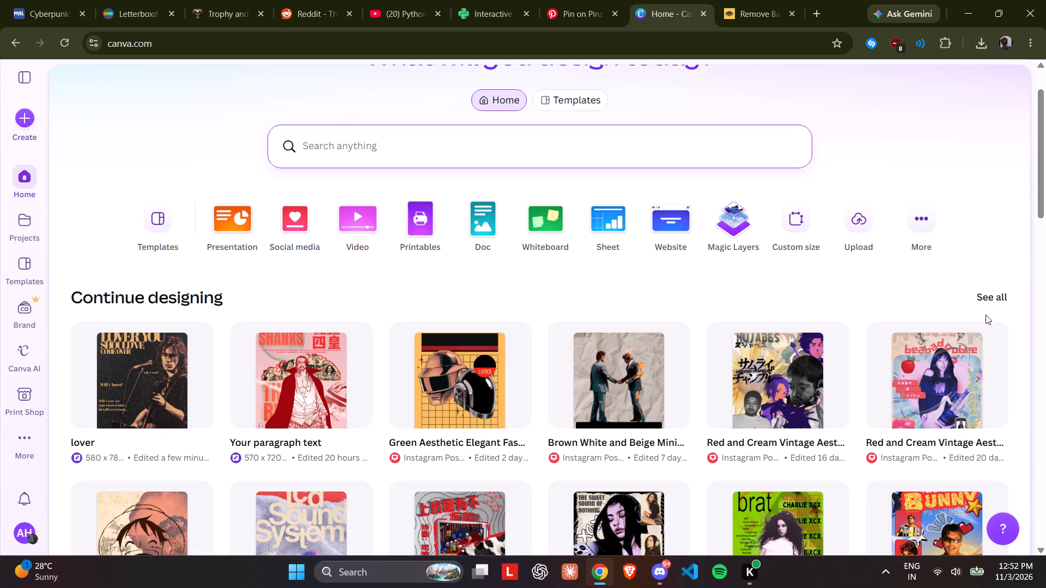
pyautogui.click(810, 406)
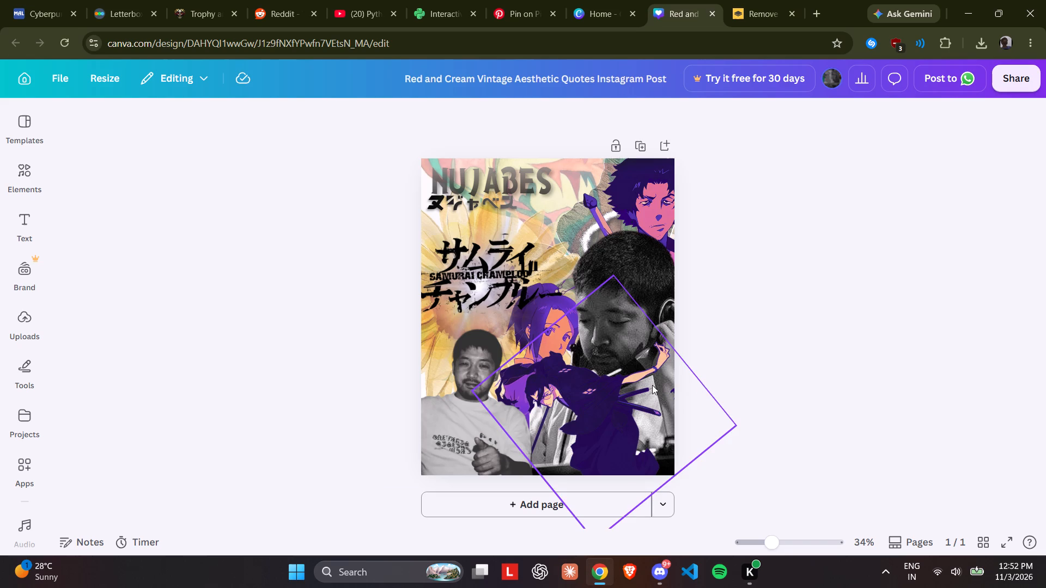
pyautogui.click(714, 14)
# Open the LCD Soundsystem poster with the disco ball from the recent designs.
pyautogui.scroll(-3, 863, 398)
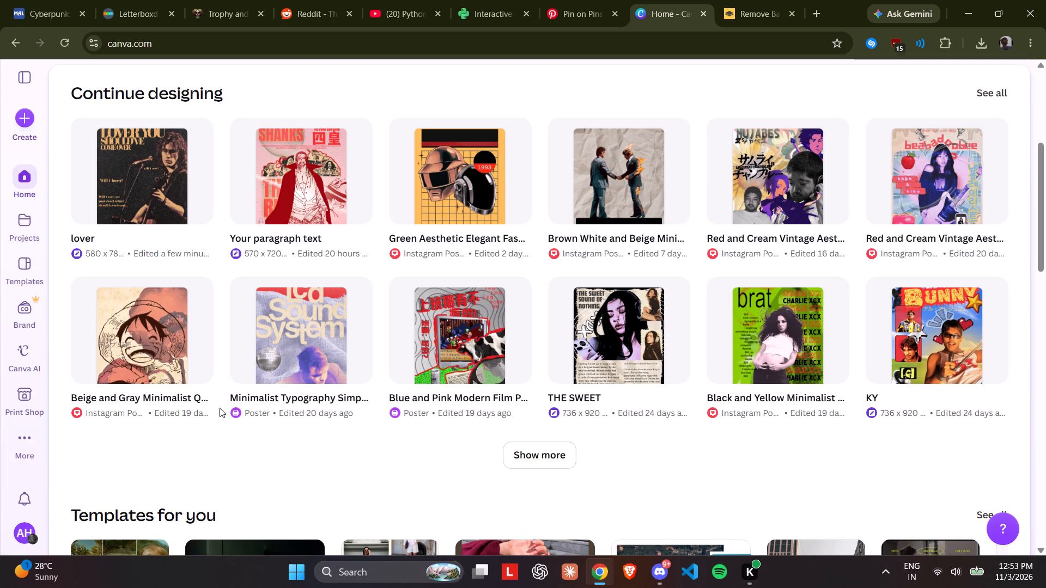
pyautogui.click(266, 288)
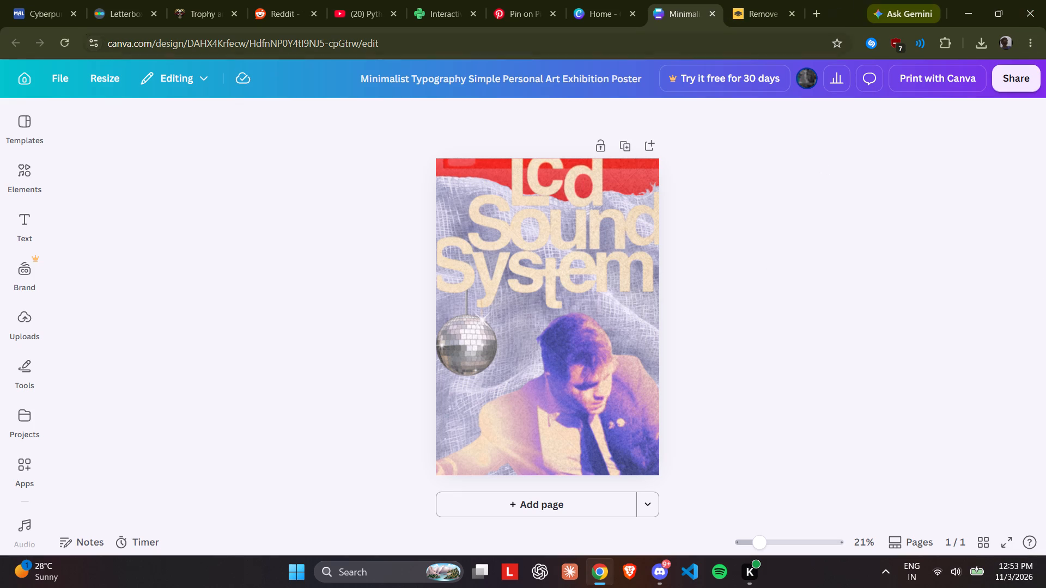
# Go back to the Canva home page and create a new blank website design.
pyautogui.click(637, 0)
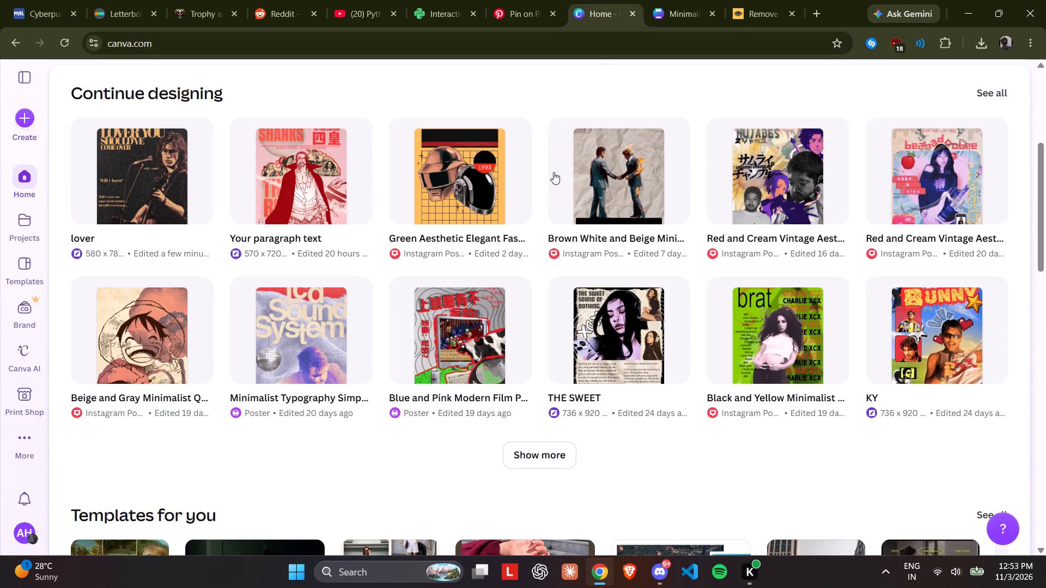
pyautogui.scroll(2, 563, 187)
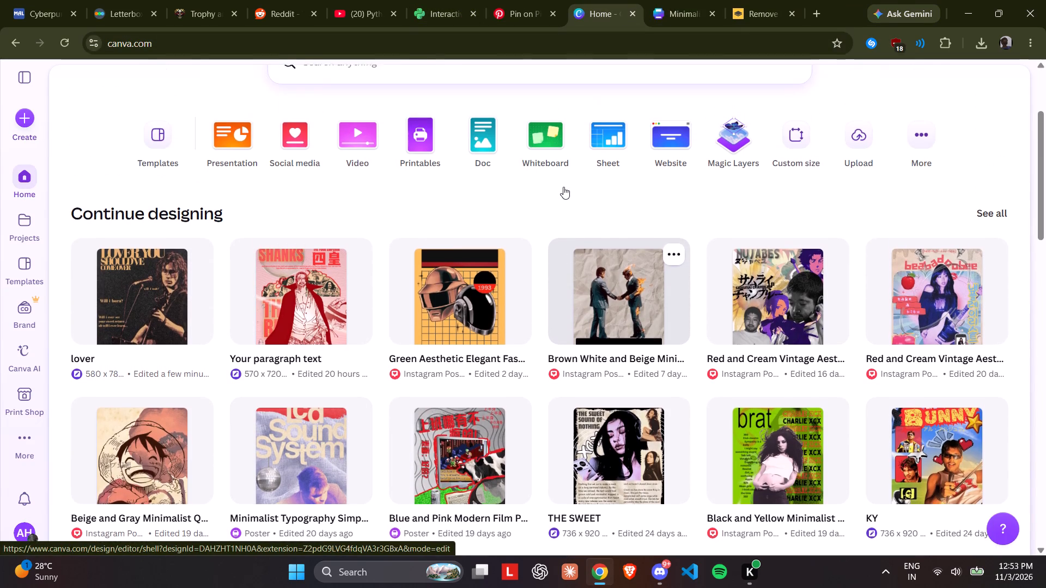
pyautogui.scroll(2, 563, 187)
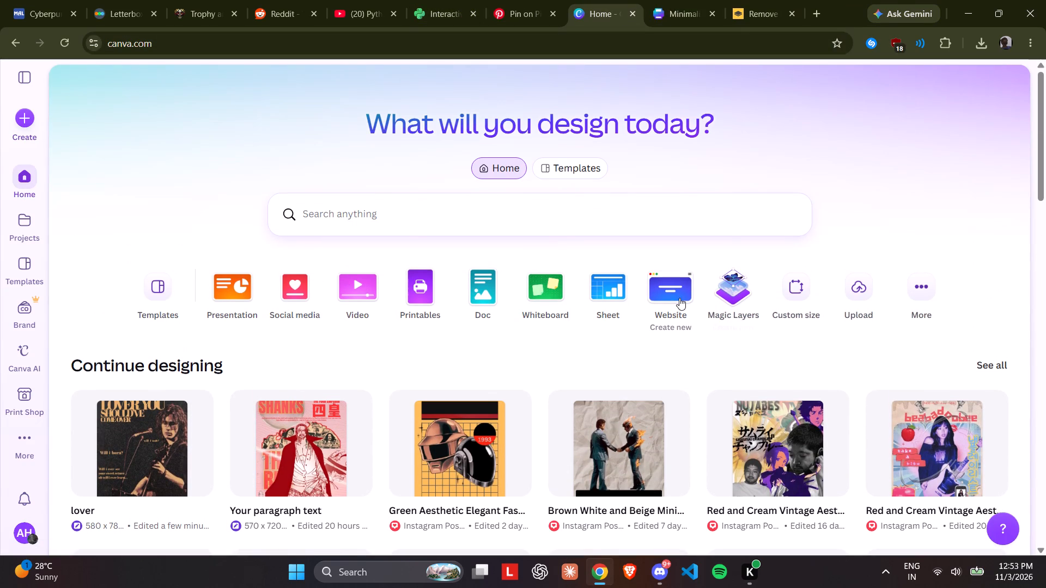
pyautogui.click(679, 298)
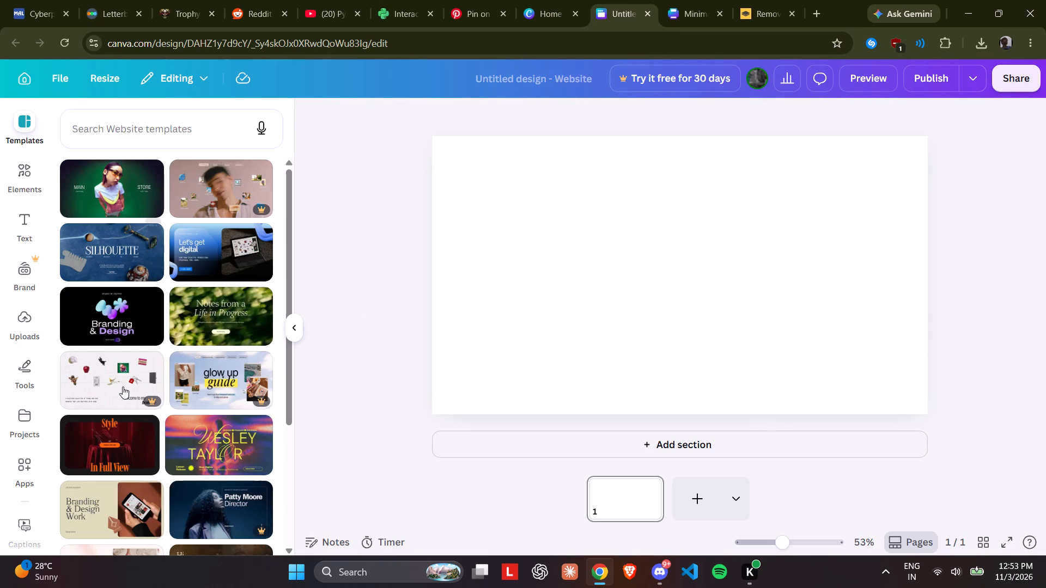
# Apply the "Branding & Design" hero page from the Black Violet Techflux website template to page 1.
pyautogui.click(133, 328)
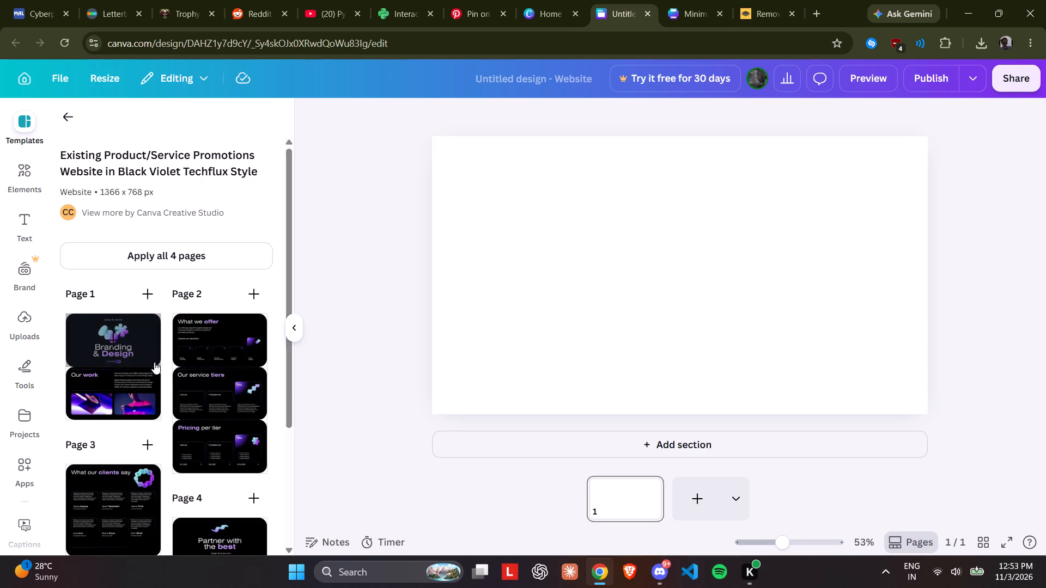
pyautogui.scroll(-2, 154, 362)
pyautogui.scroll(2, 192, 400)
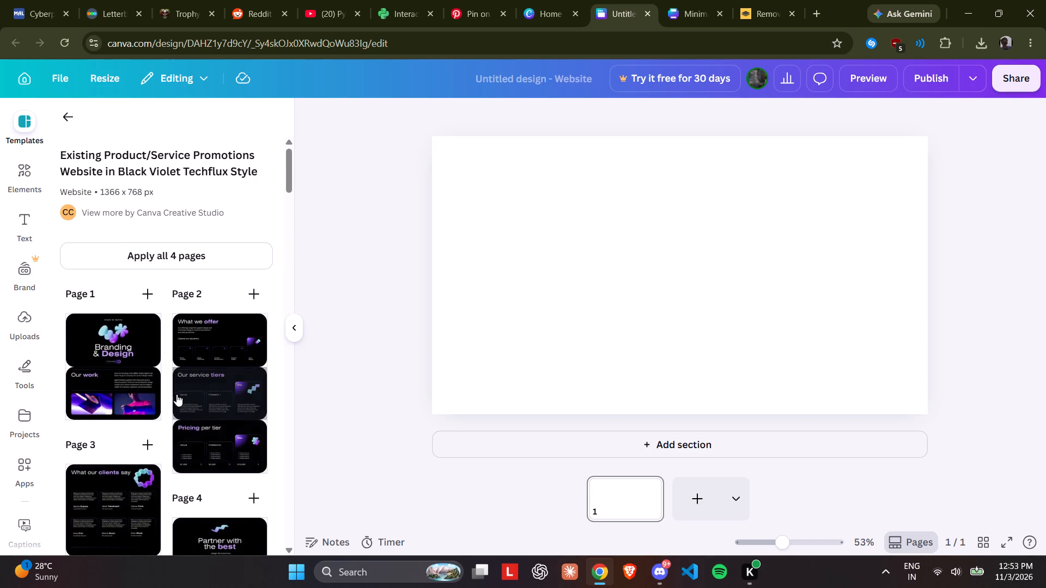
pyautogui.click(102, 339)
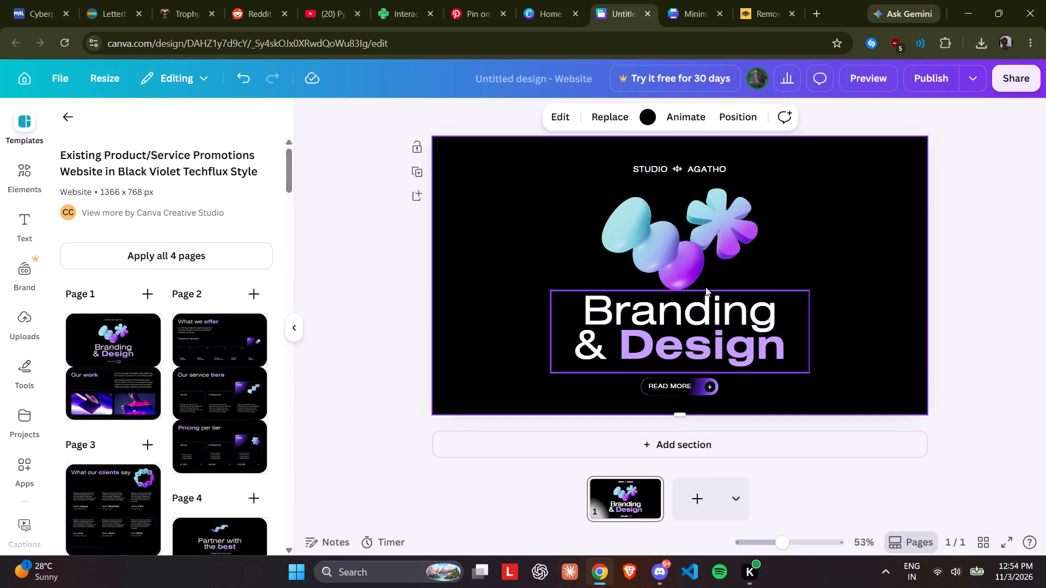
# Add the twisted chrome shape from the recommended elements to page 1 and move it aside, partly off the page's left edge.
pyautogui.click(31, 175)
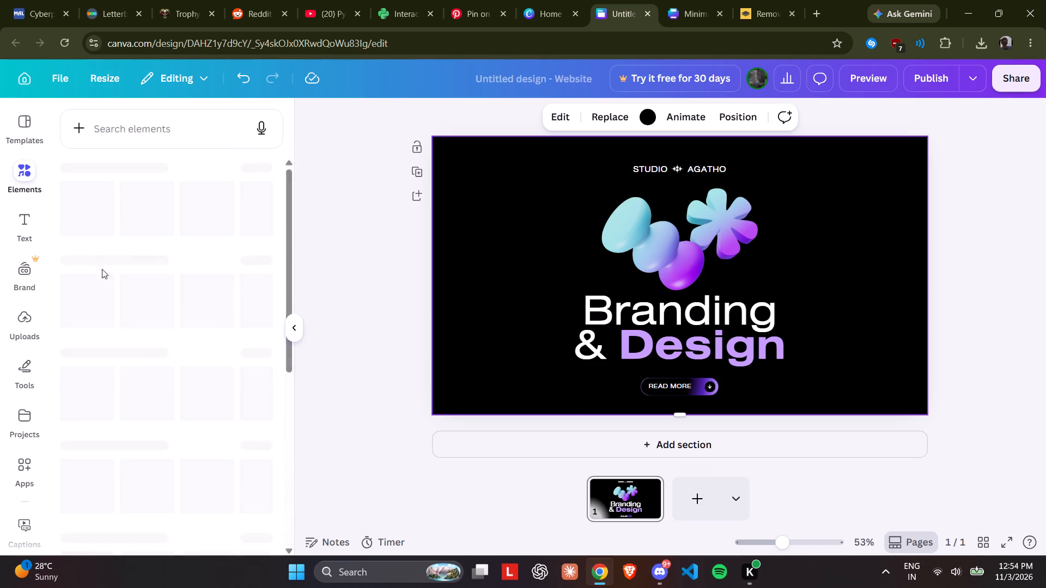
pyautogui.scroll(2, 184, 321)
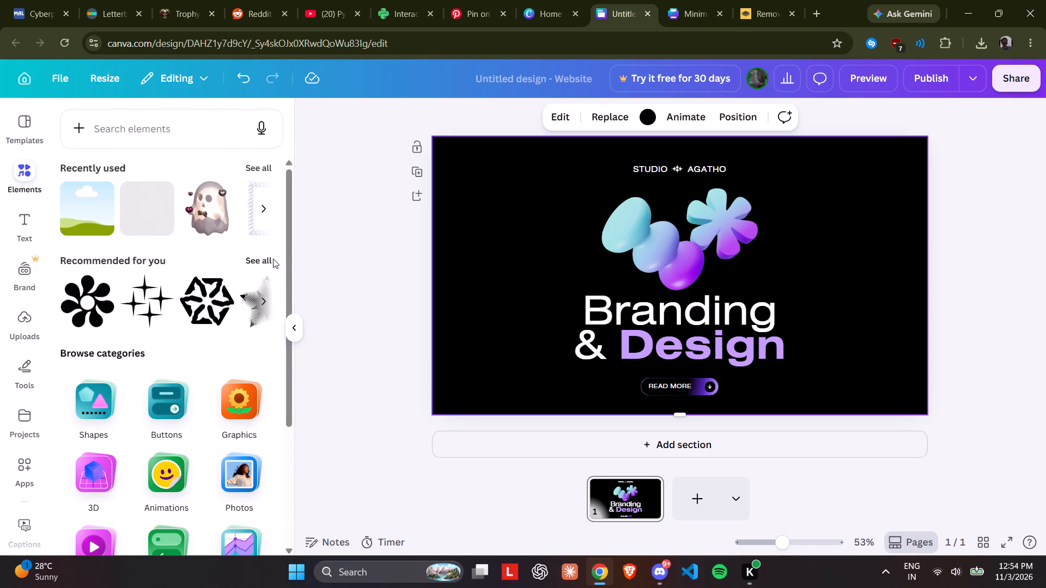
pyautogui.click(251, 259)
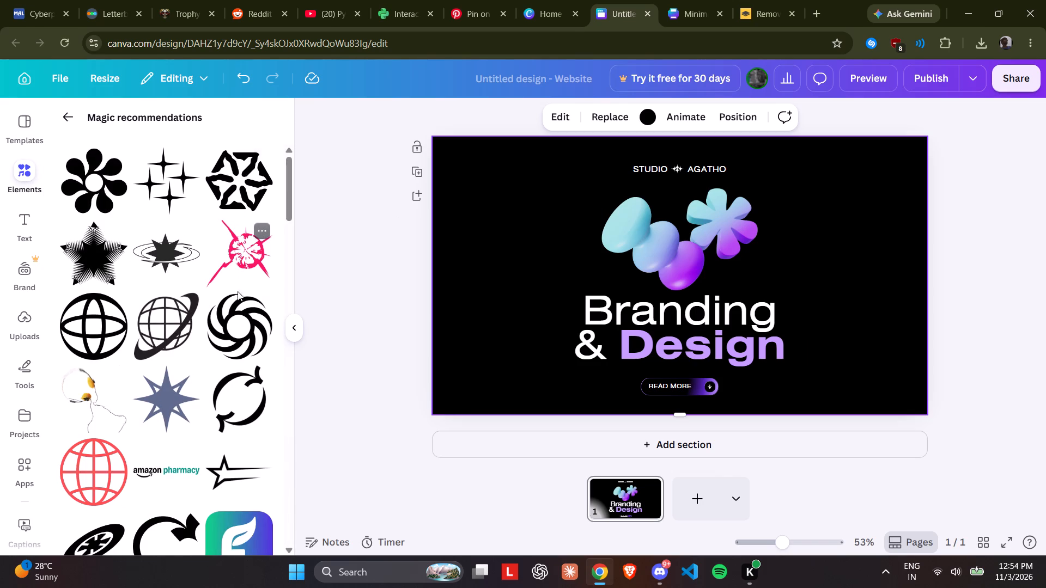
pyautogui.scroll(-5, 210, 348)
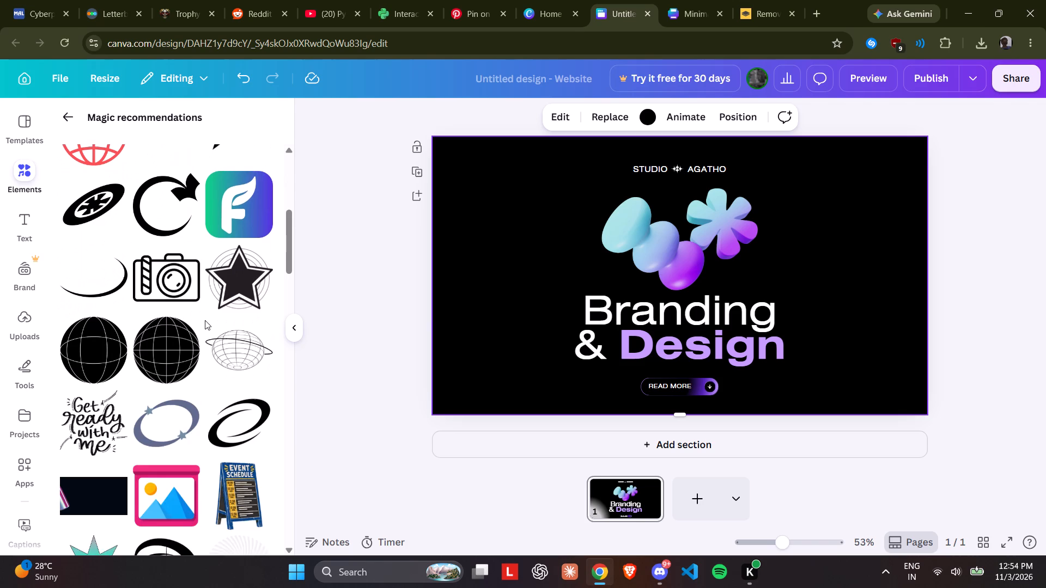
pyautogui.scroll(-4, 205, 320)
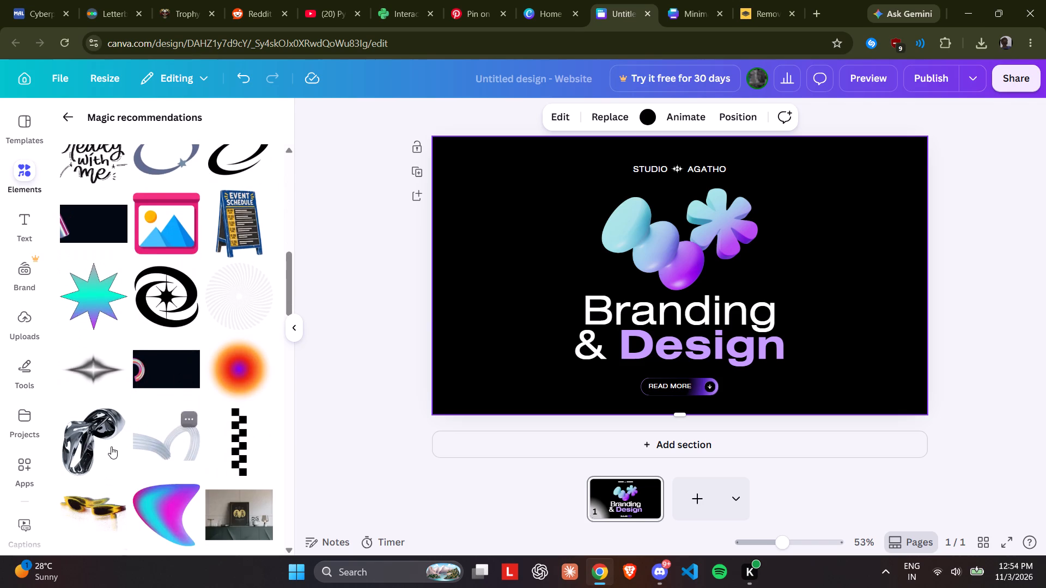
pyautogui.click(97, 449)
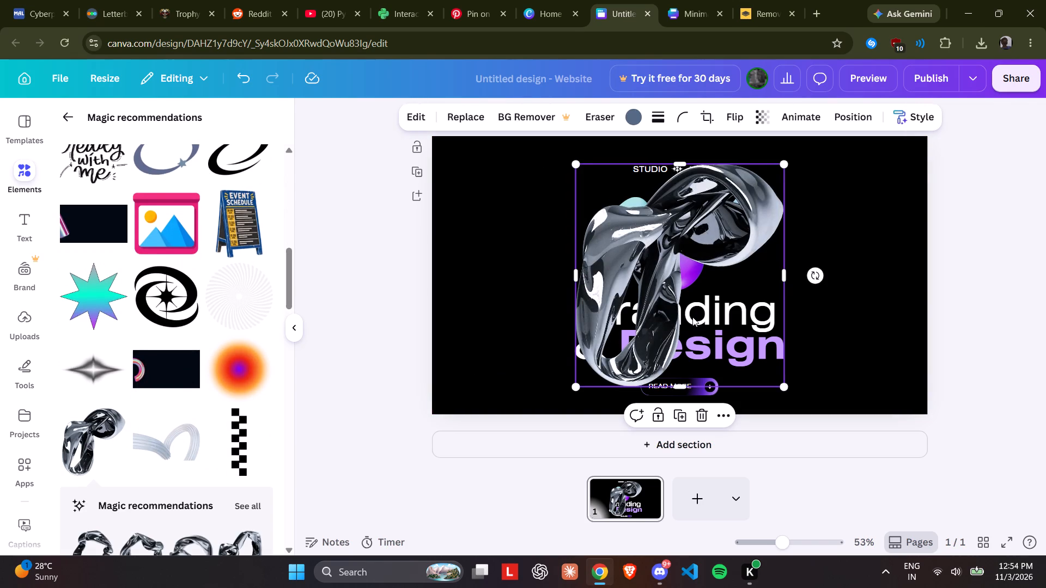
pyautogui.moveTo(620, 321); pyautogui.dragTo(439, 320)
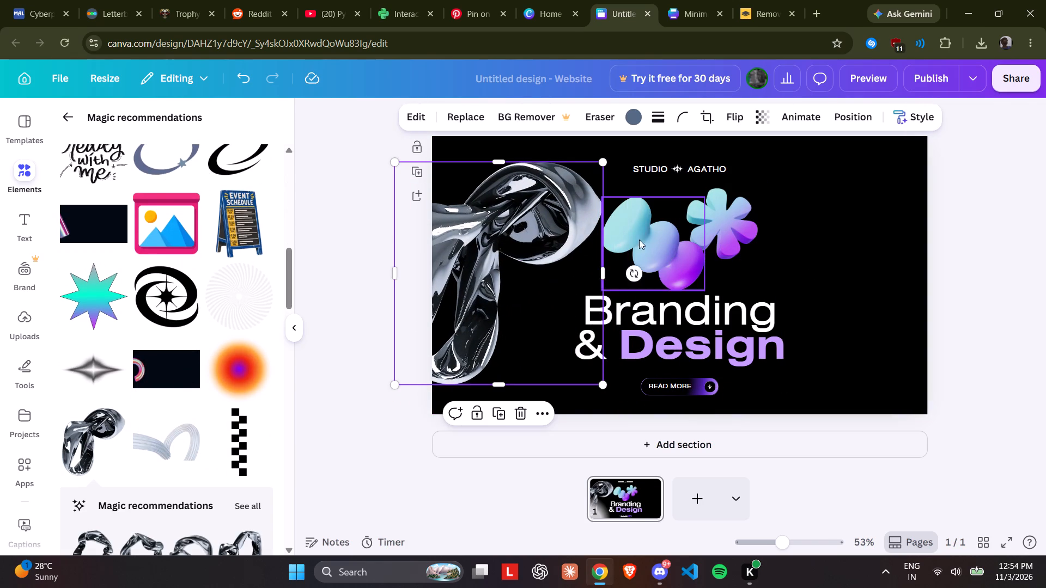
# Move the gradient flower to the page's lower-right corner and the three-egg shape to its upper-right corner, both partly off the page.
pyautogui.moveTo(704, 218); pyautogui.dragTo(891, 382)
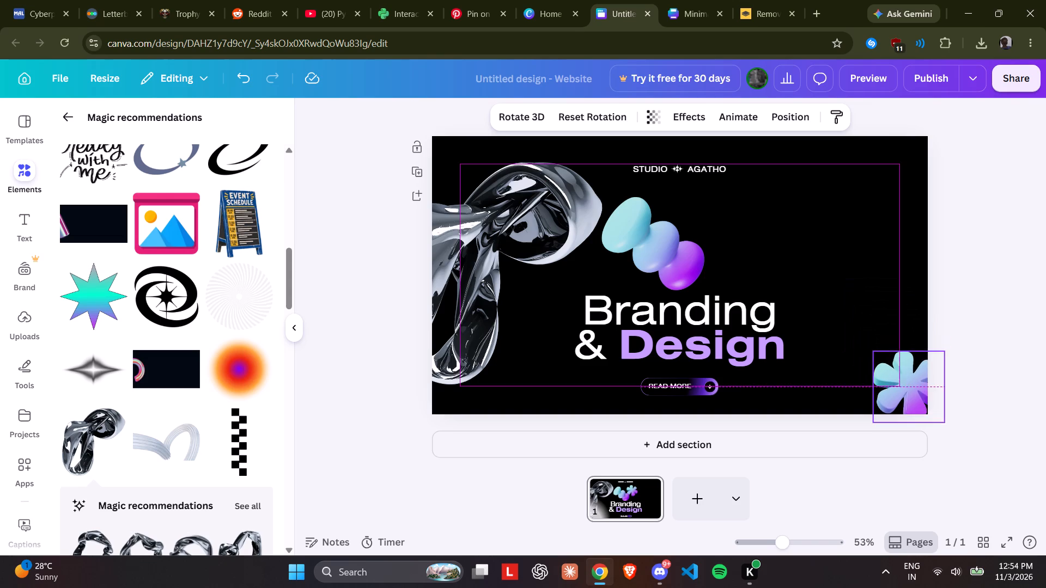
pyautogui.moveTo(891, 382); pyautogui.dragTo(891, 388)
pyautogui.moveTo(652, 262); pyautogui.dragTo(884, 191)
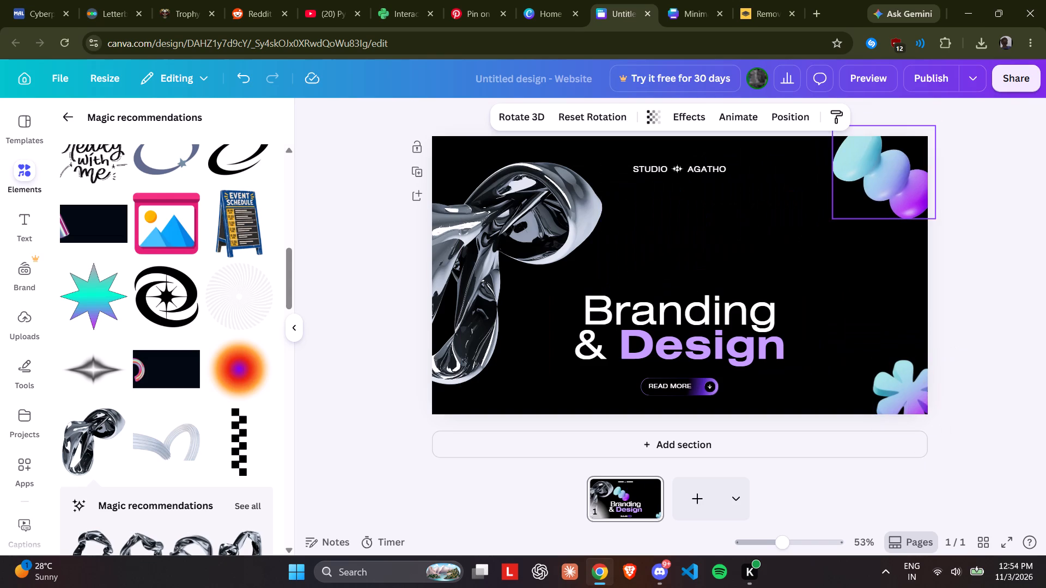
pyautogui.moveTo(884, 191); pyautogui.dragTo(897, 171)
# Move the chrome shape to the centre of the page and send it backward behind the "Branding & Design" heading and other text.
pyautogui.moveTo(561, 228); pyautogui.dragTo(740, 218)
pyautogui.rightClick(734, 217)
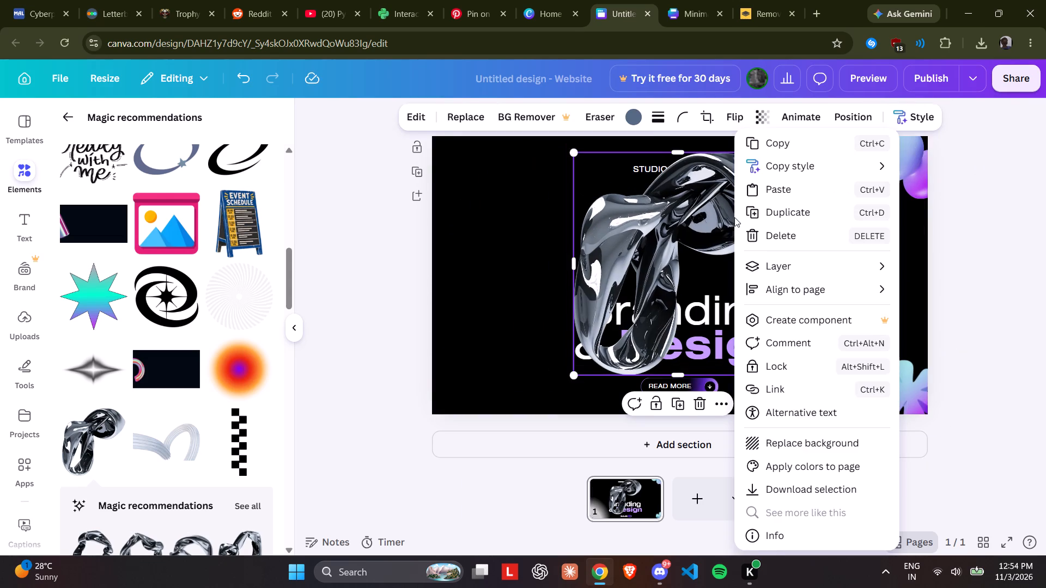
pyautogui.click(634, 316)
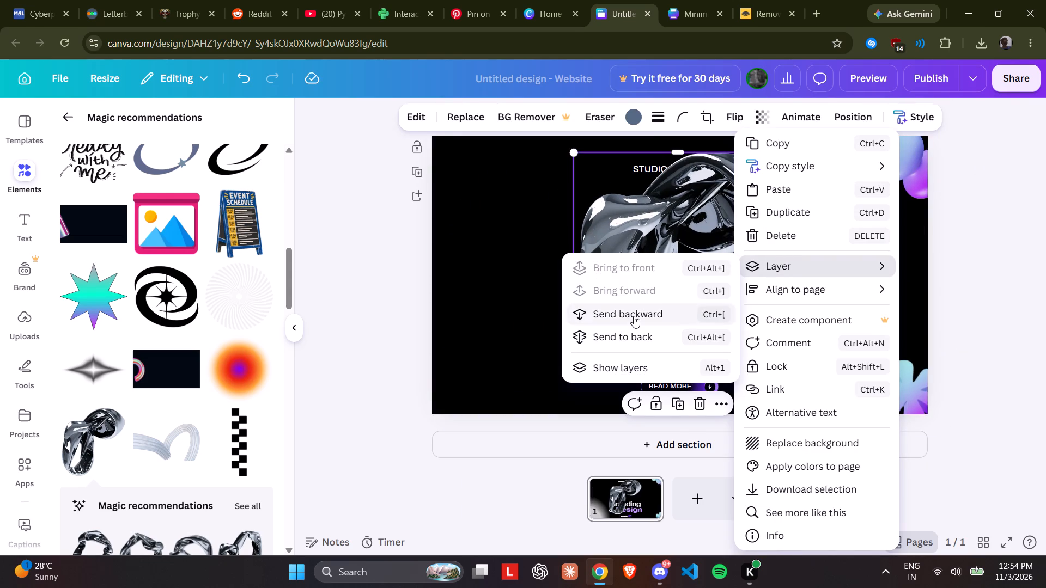
pyautogui.click(634, 316)
pyautogui.click(375, 330)
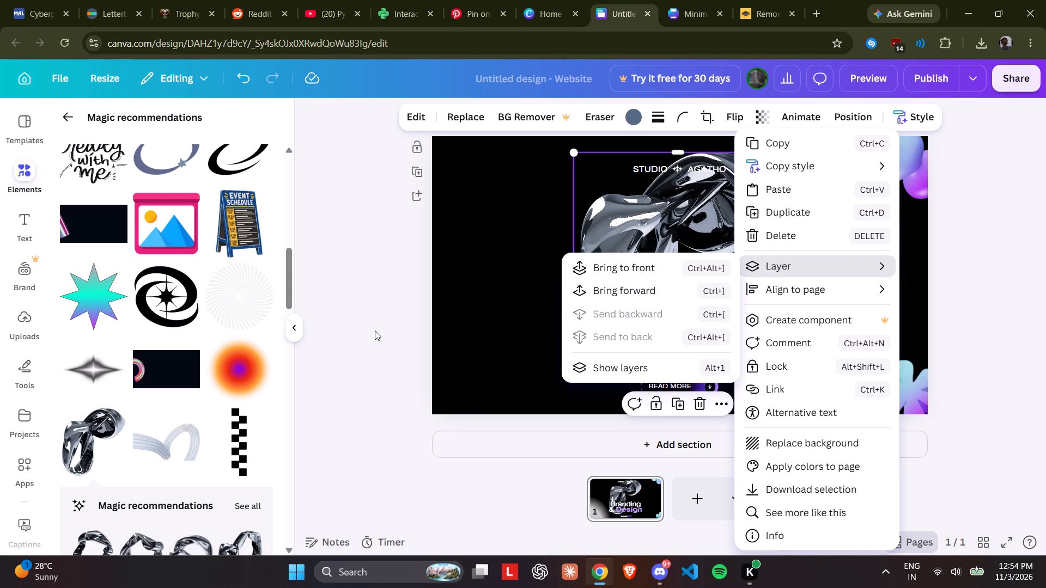
pyautogui.moveTo(714, 223); pyautogui.dragTo(725, 226)
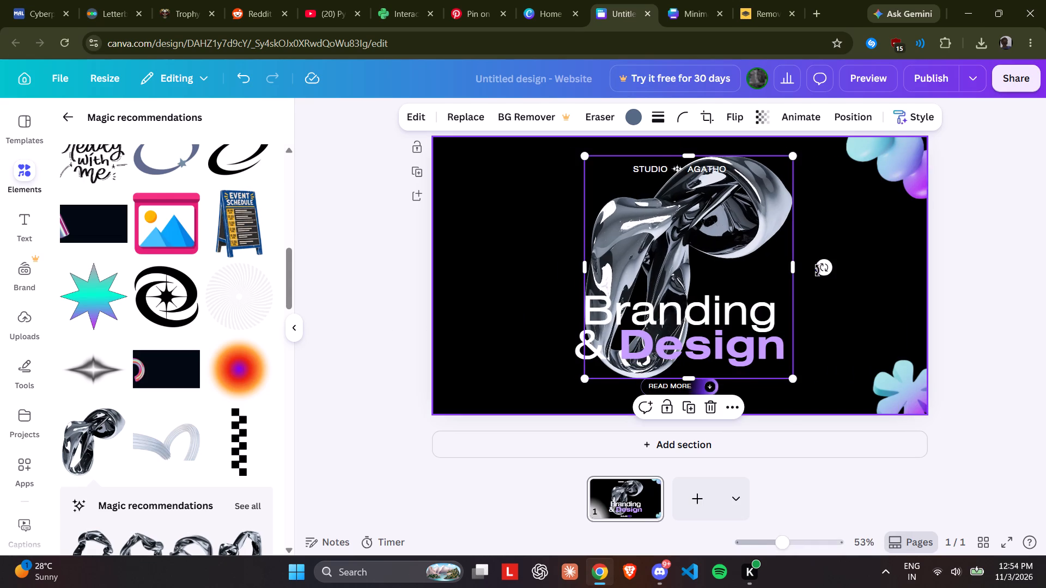
# Rotate the chrome shape slightly clockwise and nudge it up behind the heading.
pyautogui.moveTo(819, 269); pyautogui.dragTo(816, 296)
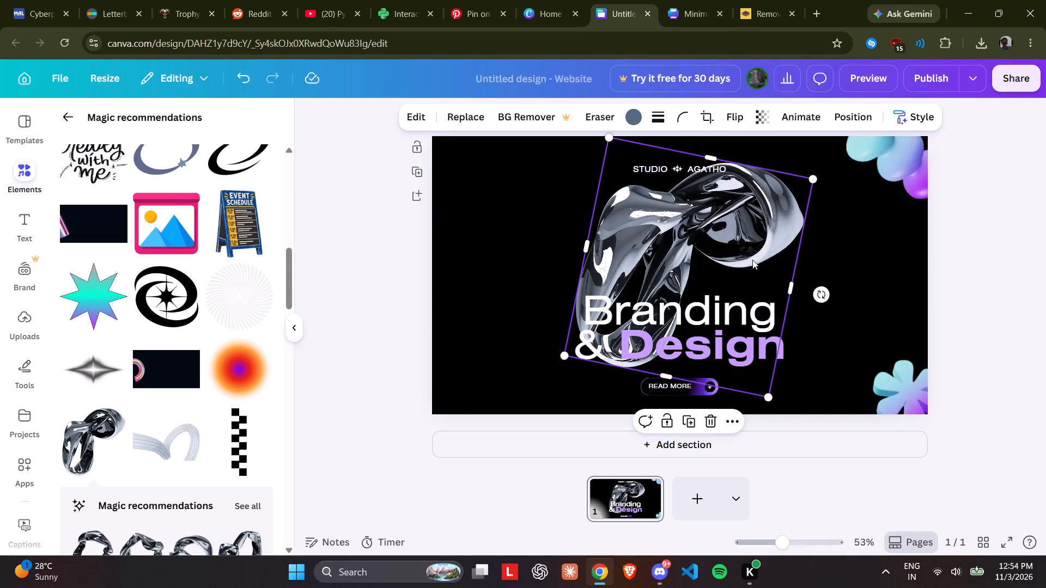
pyautogui.click(746, 255)
pyautogui.moveTo(746, 246); pyautogui.dragTo(753, 237)
# Set the chrome shape's transparency to 84.
pyautogui.click(770, 112)
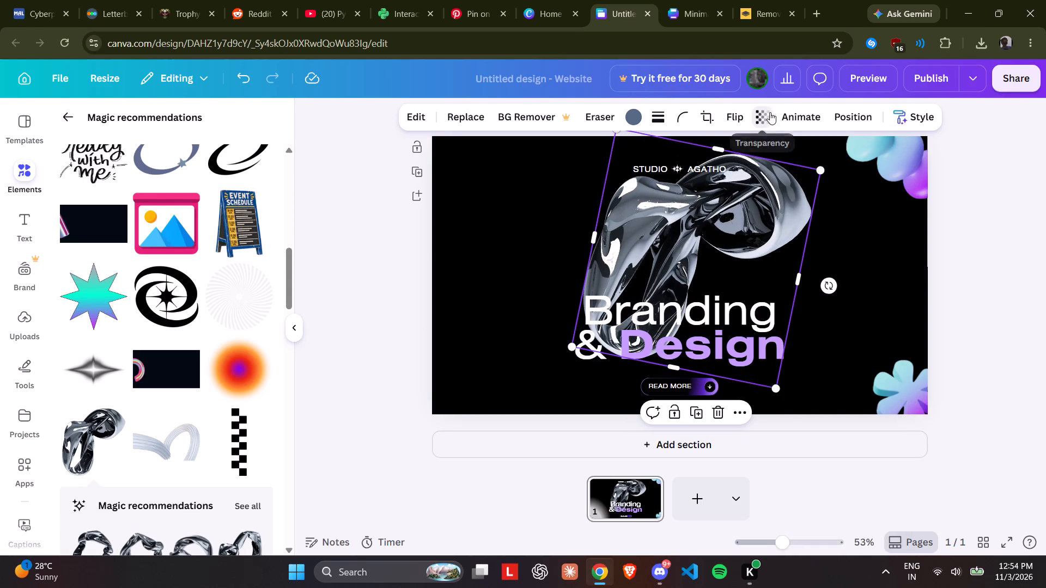
pyautogui.click(788, 176)
pyautogui.click(779, 179)
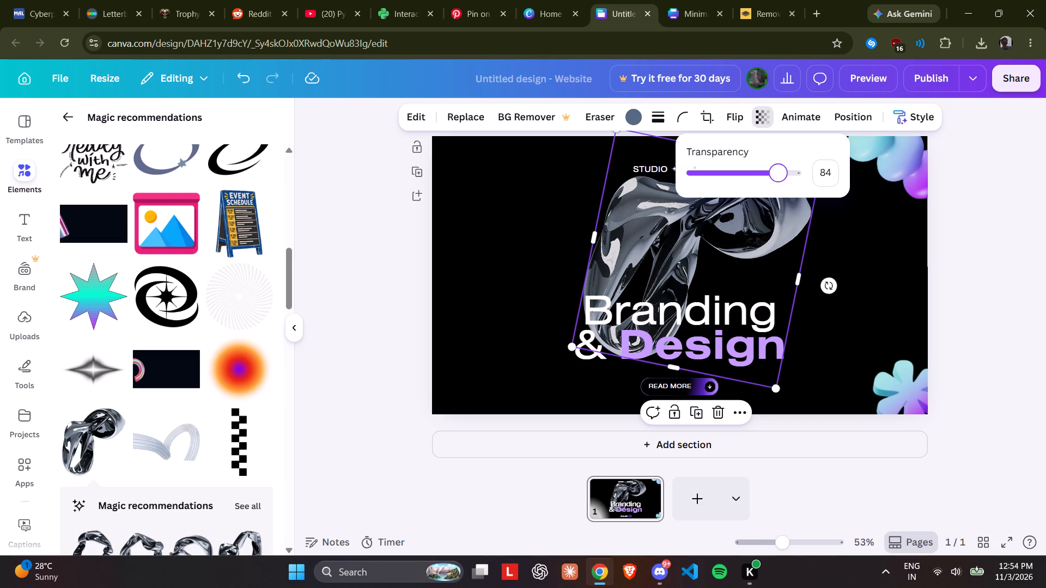
pyautogui.click(948, 215)
pyautogui.click(948, 215)
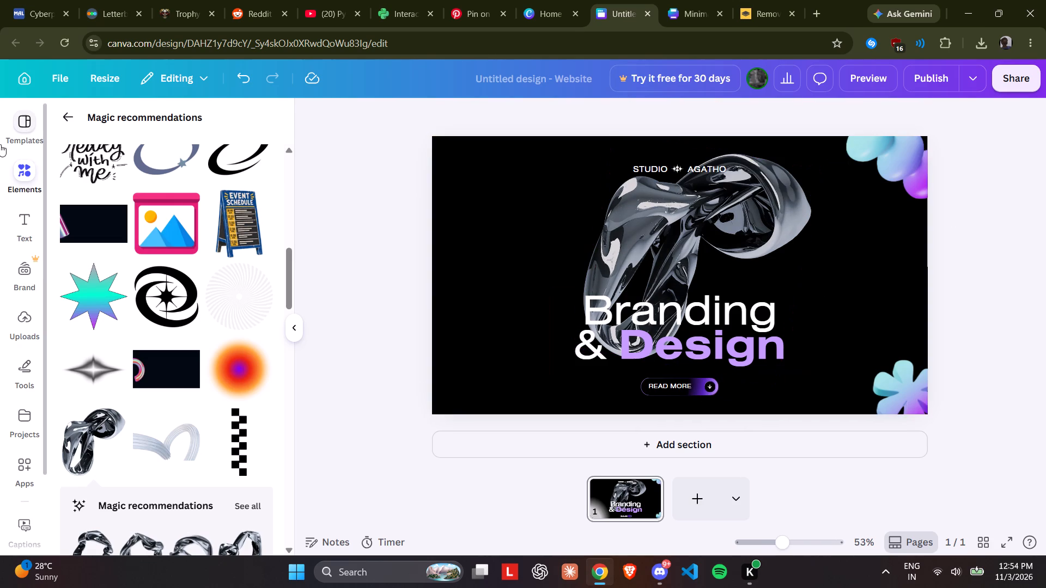
# Add pages 2 and 3 to the website, using the template's "Our work" and "What we offer" layouts.
pyautogui.click(23, 140)
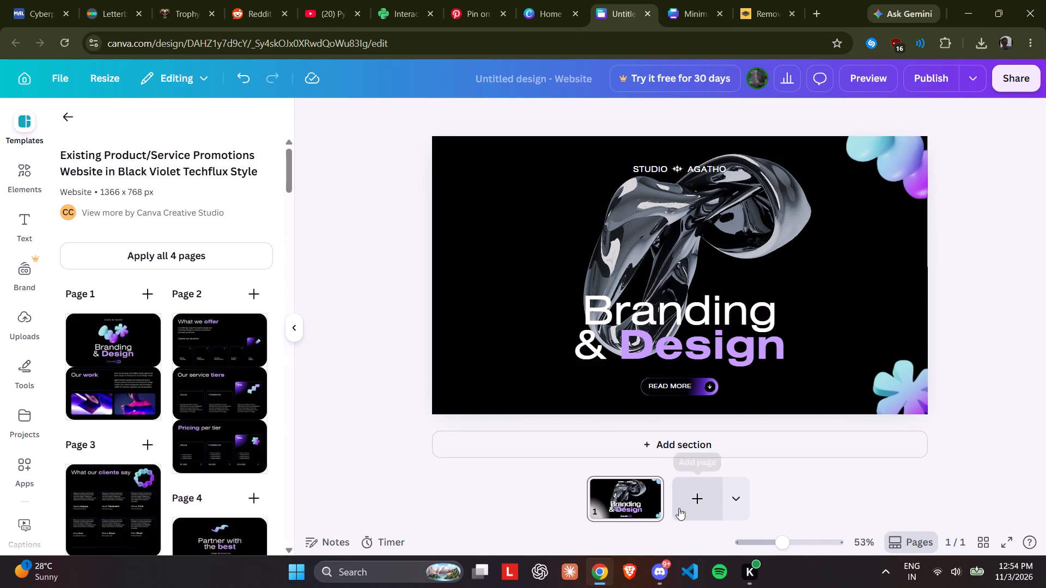
pyautogui.click(679, 508)
pyautogui.click(119, 377)
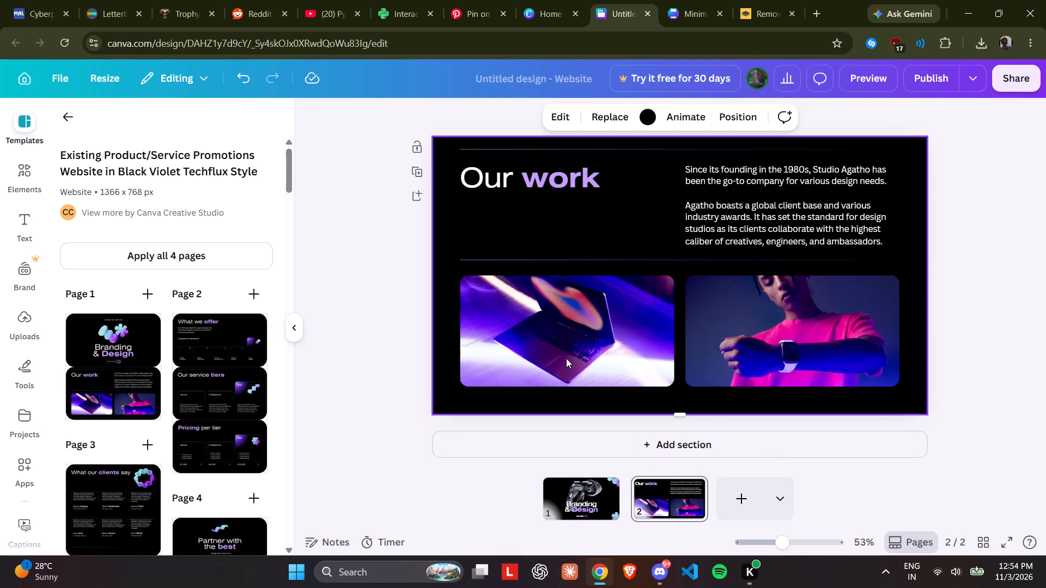
pyautogui.click(736, 511)
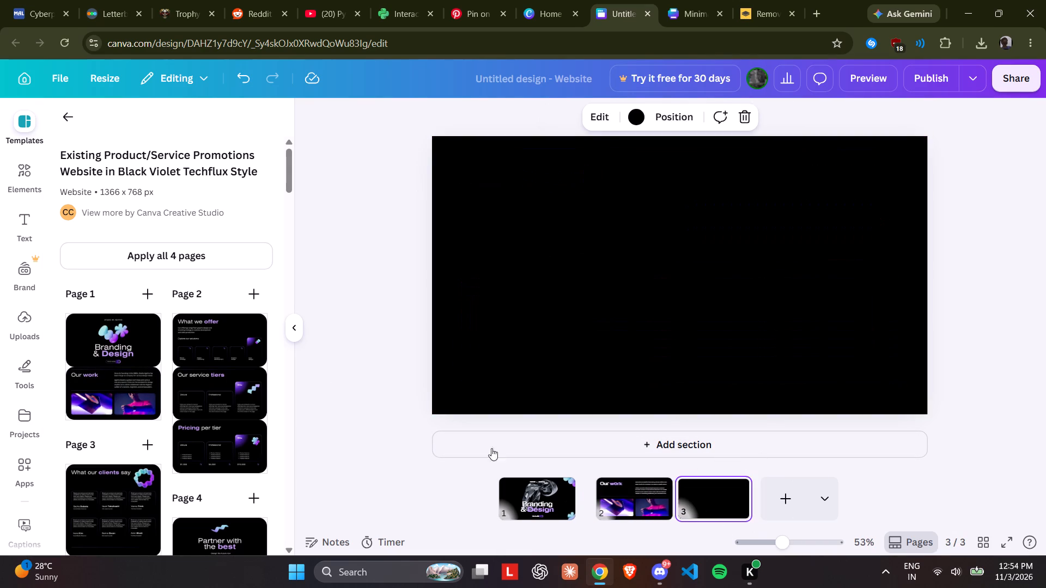
pyautogui.click(197, 338)
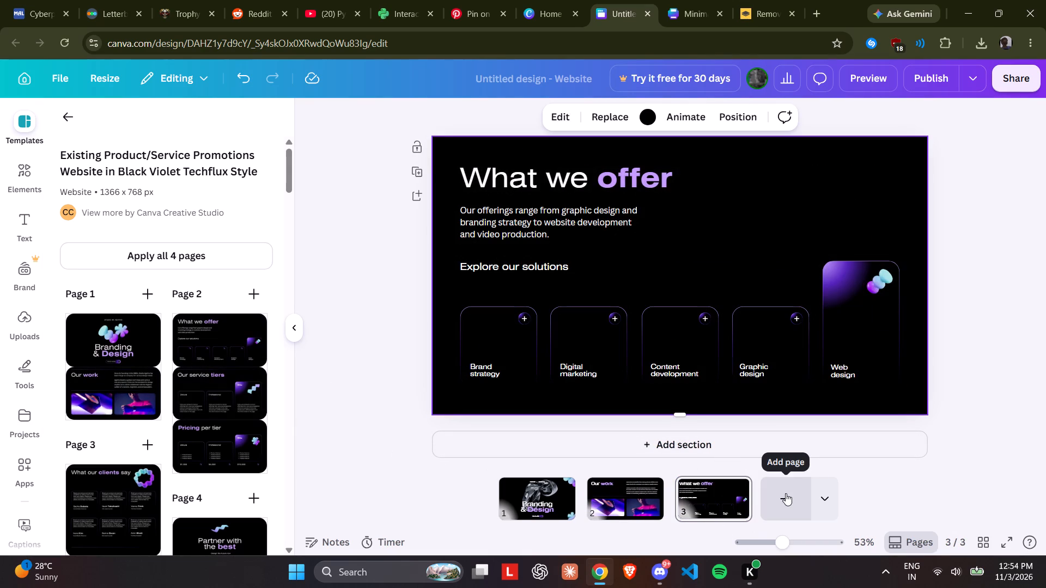
# Add page 4 and apply the template's "Pricing per tier" layout to it.
pyautogui.click(786, 493)
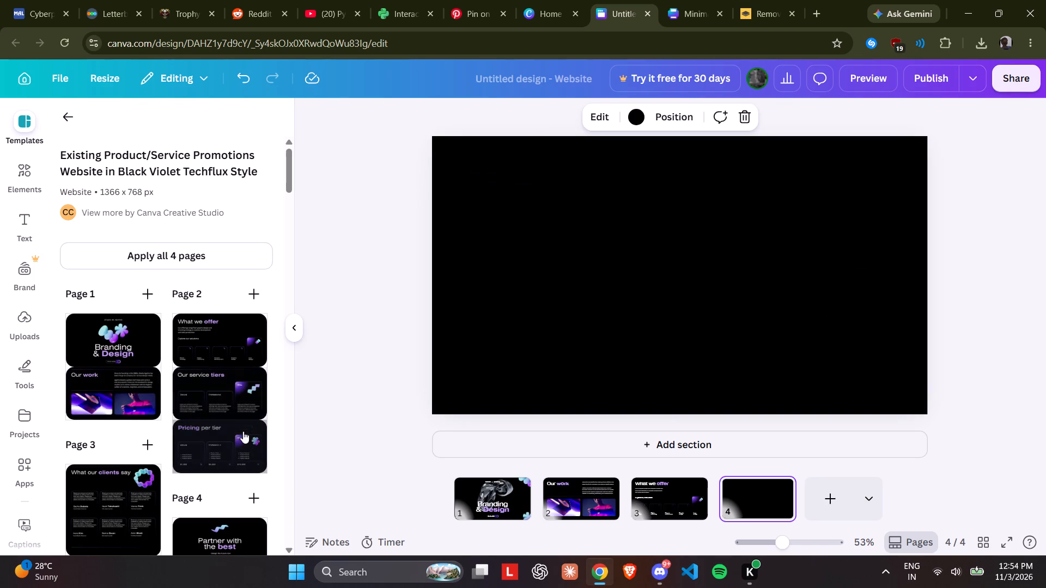
pyautogui.click(677, 506)
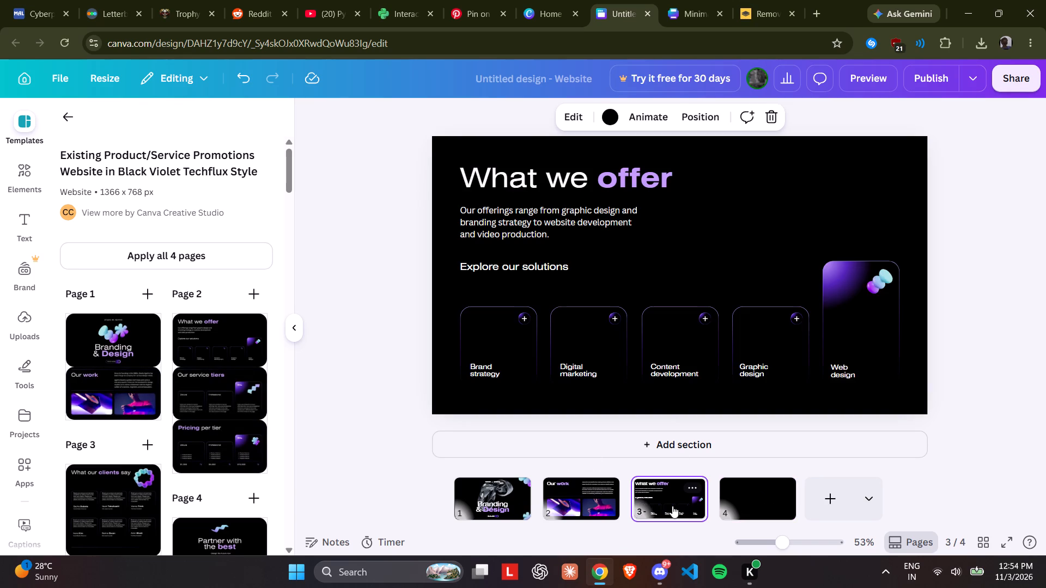
pyautogui.click(741, 504)
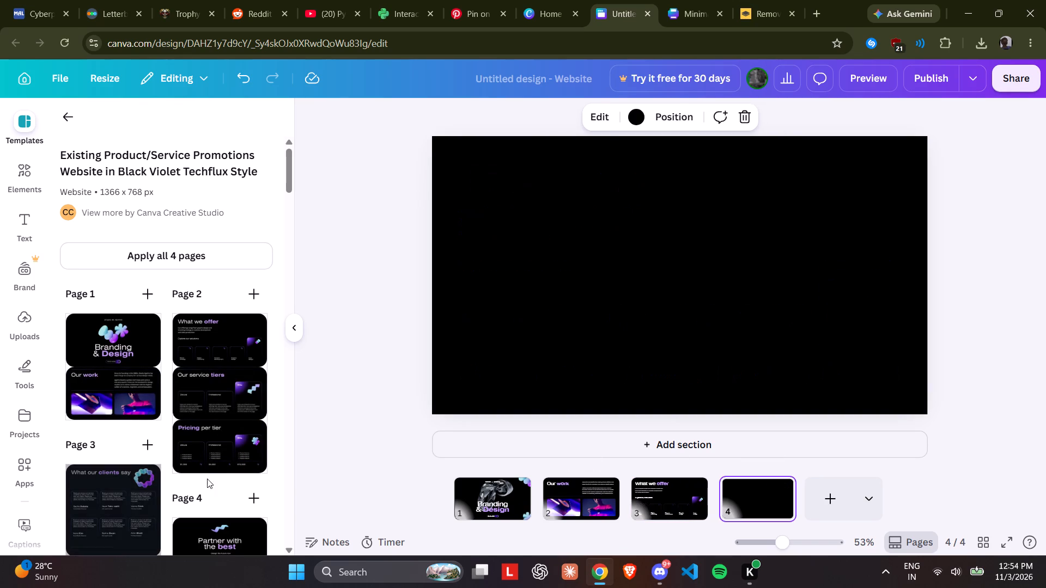
pyautogui.click(207, 462)
# Add pages 5 and 6, using the template's "What our clients say" and "Partner with the best" layouts.
pyautogui.click(817, 493)
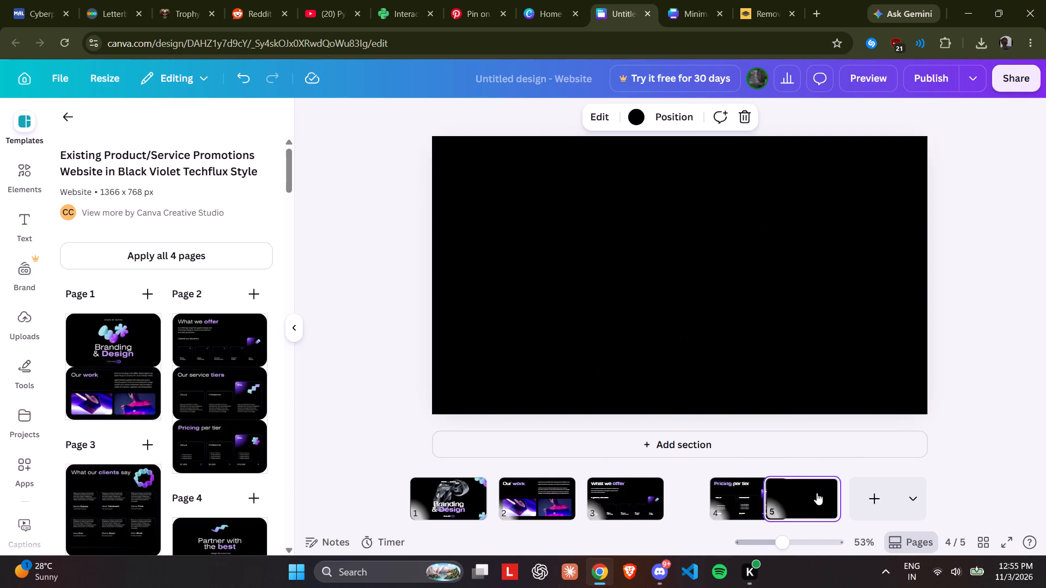
pyautogui.scroll(-2, 139, 453)
pyautogui.click(111, 393)
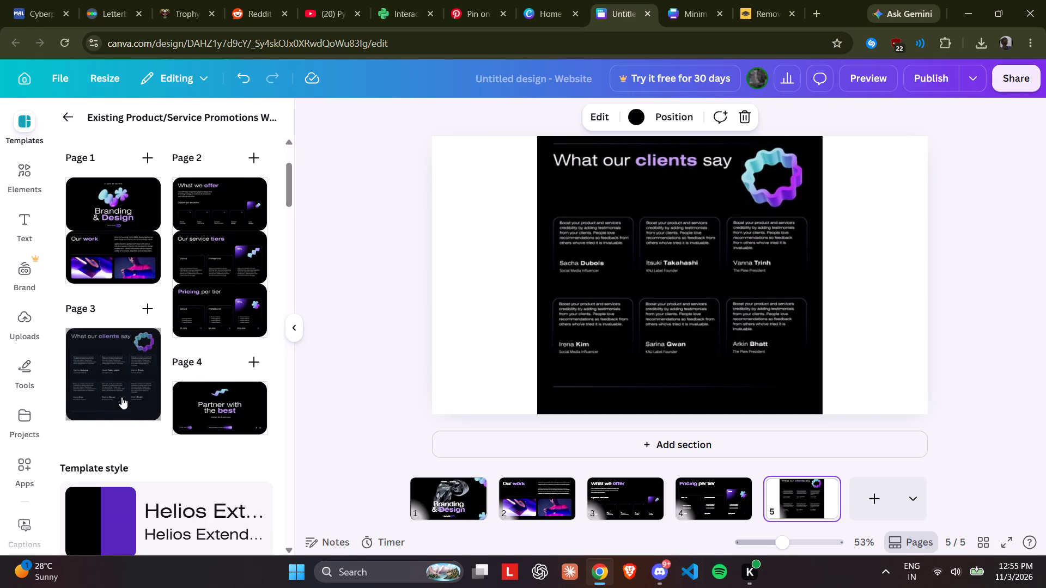
pyautogui.click(866, 492)
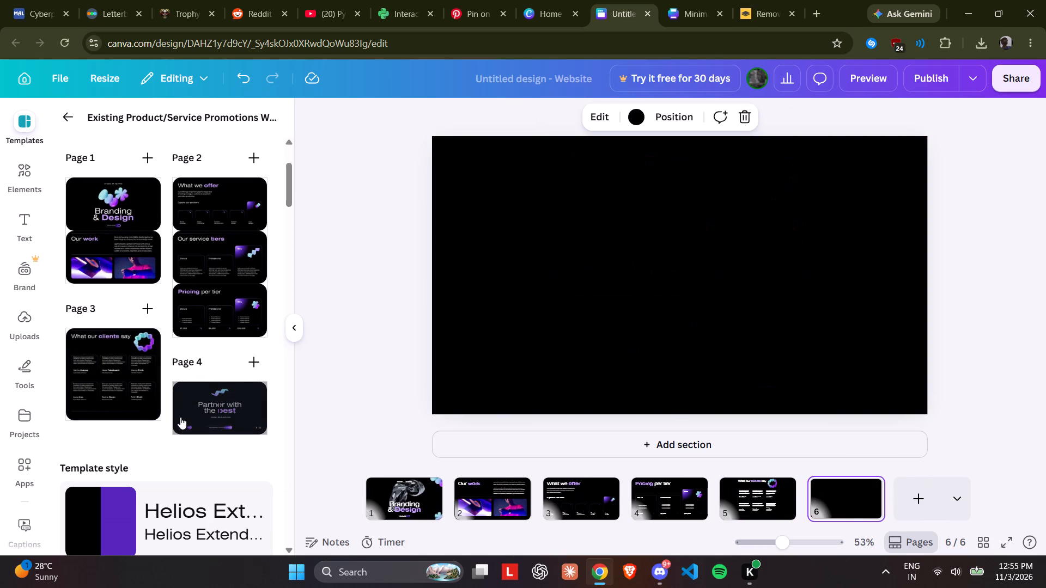
pyautogui.click(180, 417)
# Look through similar website templates and the recommended graphics for something suited to the "Our work" page.
pyautogui.scroll(-5, 180, 417)
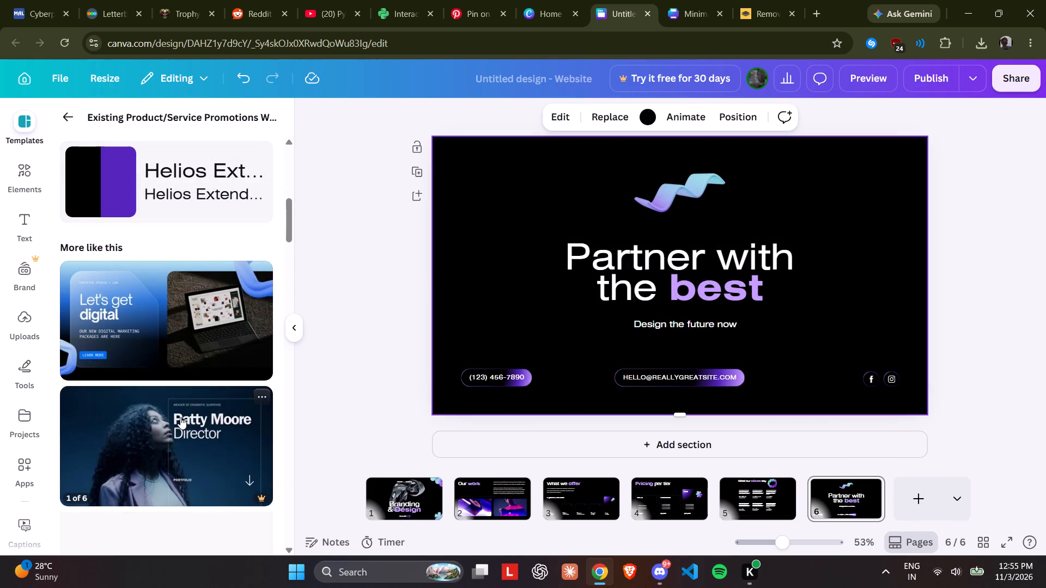
pyautogui.scroll(-3, 147, 425)
pyautogui.click(518, 504)
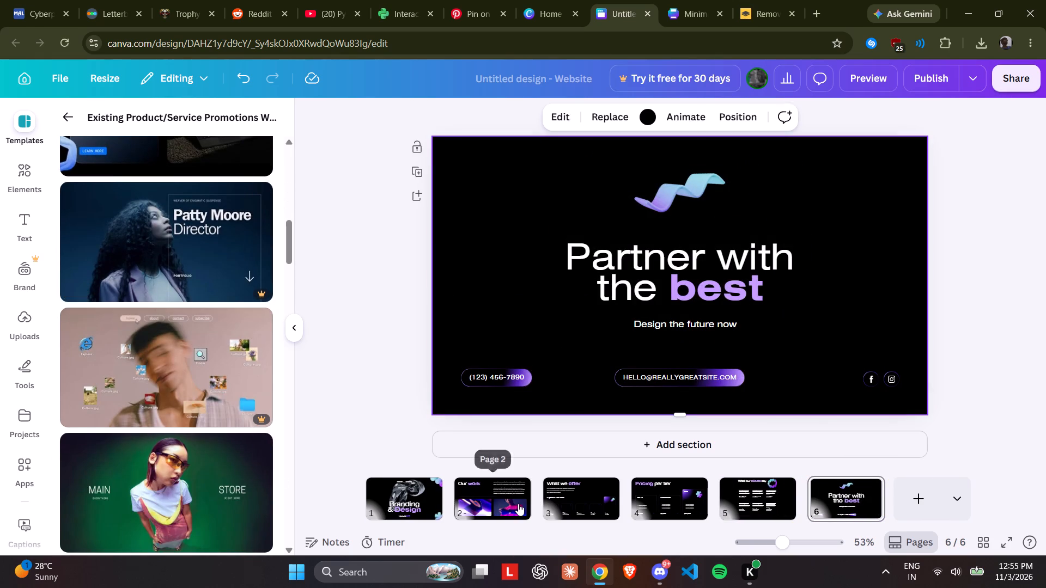
pyautogui.scroll(12, 183, 345)
pyautogui.click(16, 143)
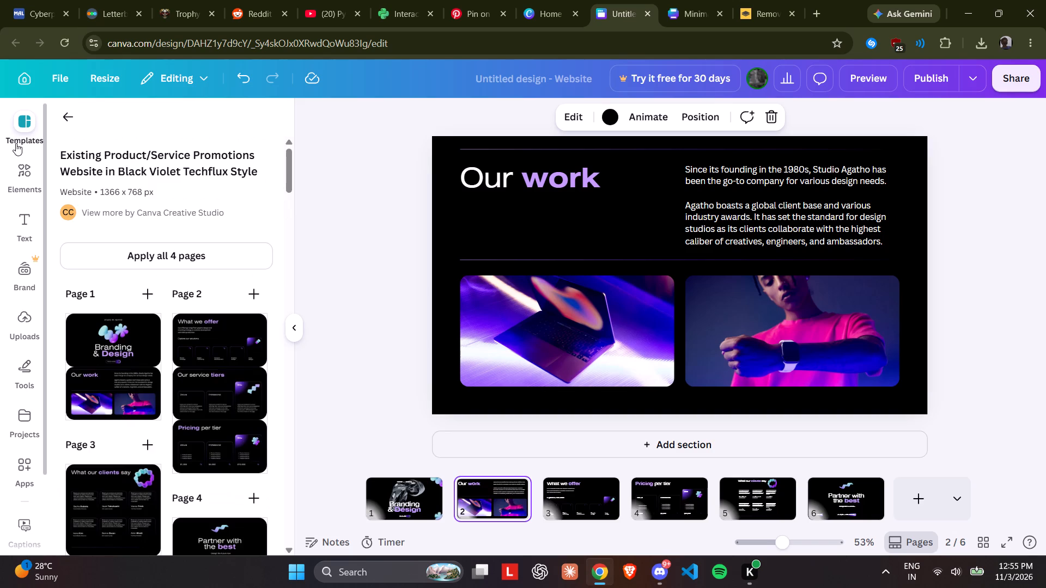
pyautogui.moveTo(31, 168); pyautogui.dragTo(37, 183)
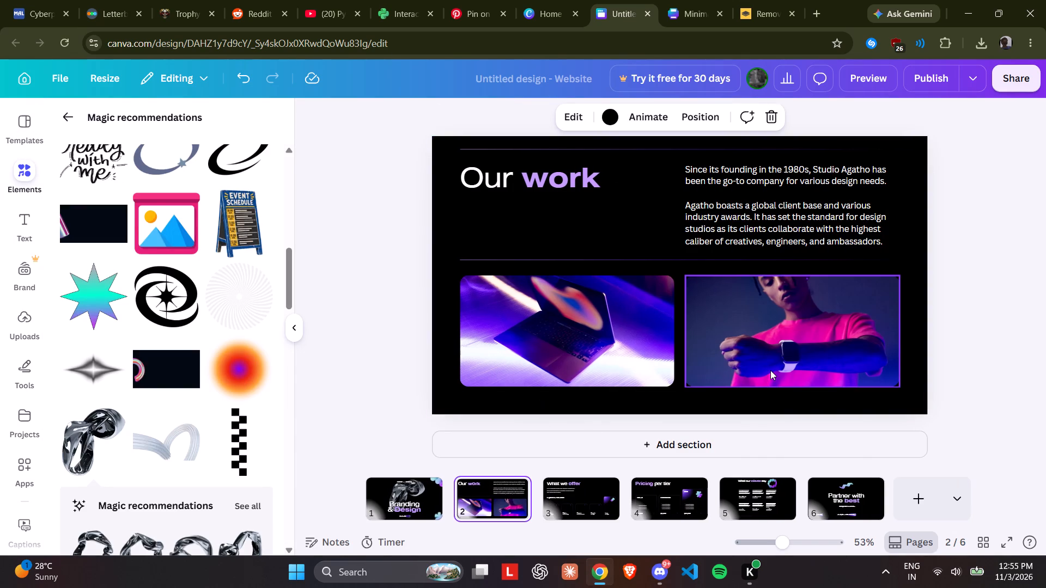
pyautogui.scroll(-3, 98, 307)
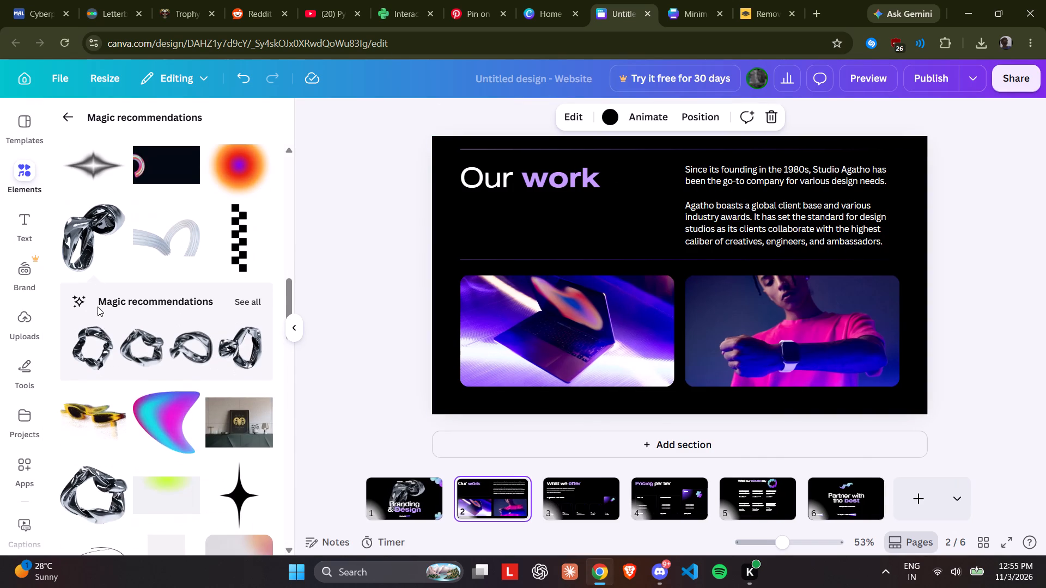
pyautogui.scroll(-1, 98, 307)
pyautogui.scroll(-2, 81, 353)
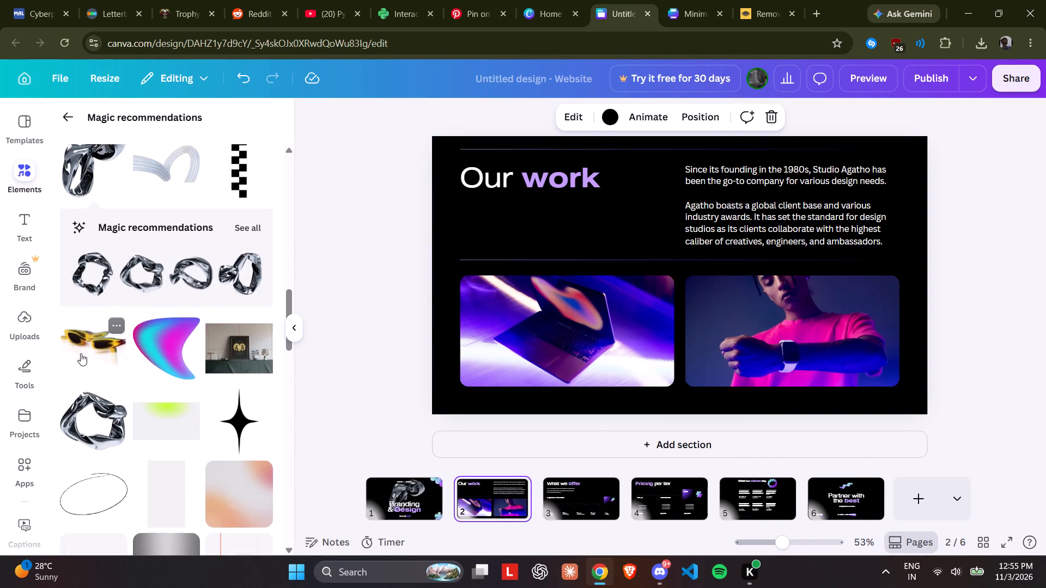
pyautogui.scroll(-2, 134, 334)
pyautogui.scroll(-3, 159, 406)
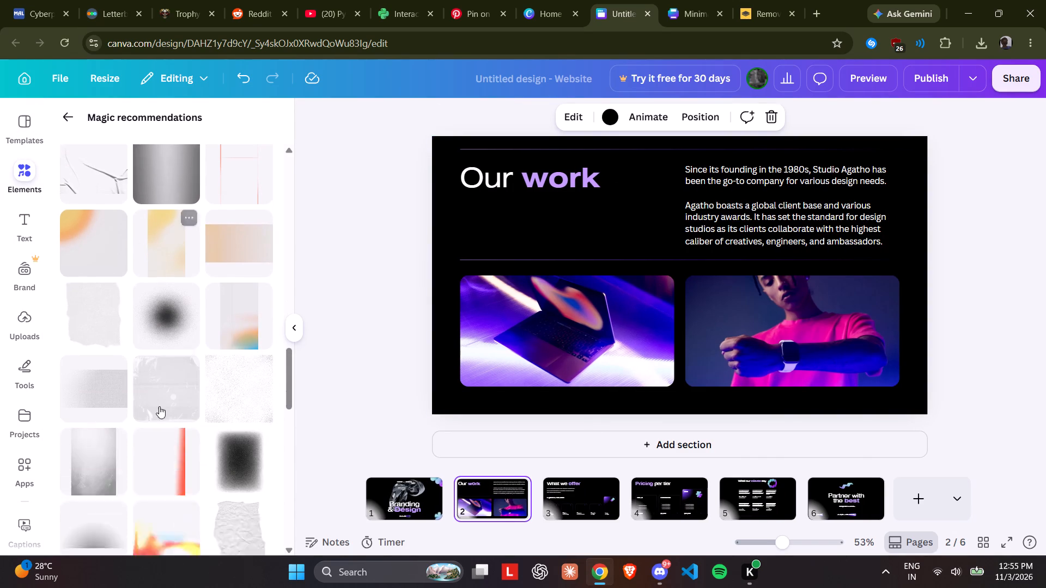
pyautogui.scroll(-1, 159, 406)
pyautogui.scroll(-3, 236, 386)
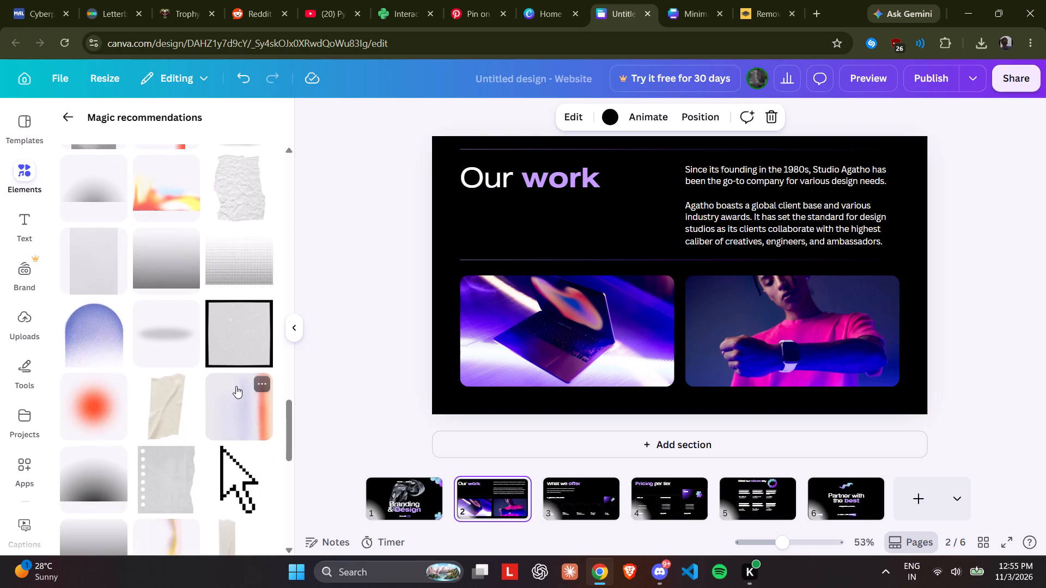
pyautogui.scroll(-5, 236, 386)
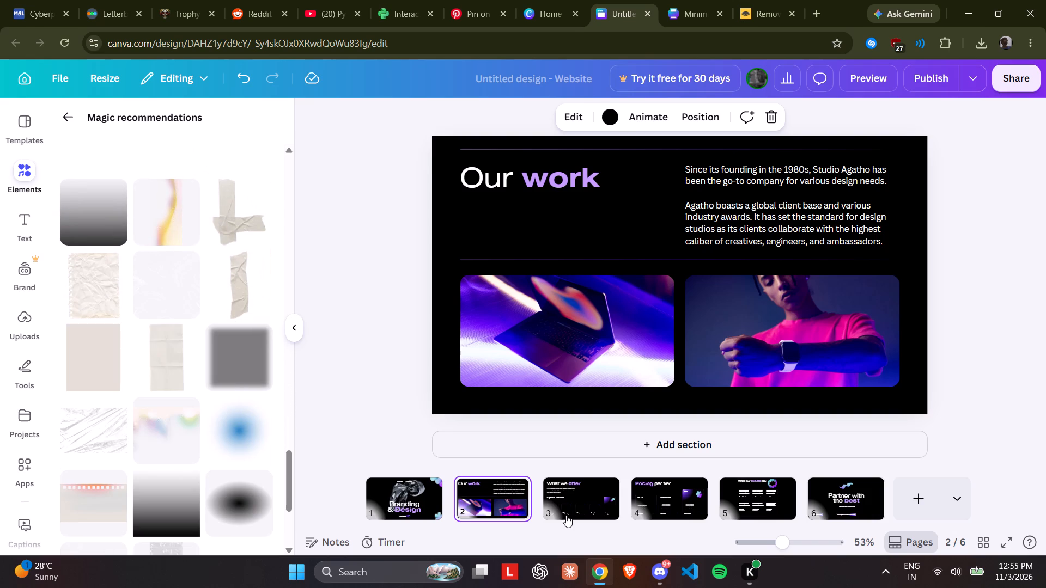
# Add the crumpled chrome disc to the "What we offer" page, shrink it and fit it above the "Brand strategy" label inside its card.
pyautogui.click(566, 515)
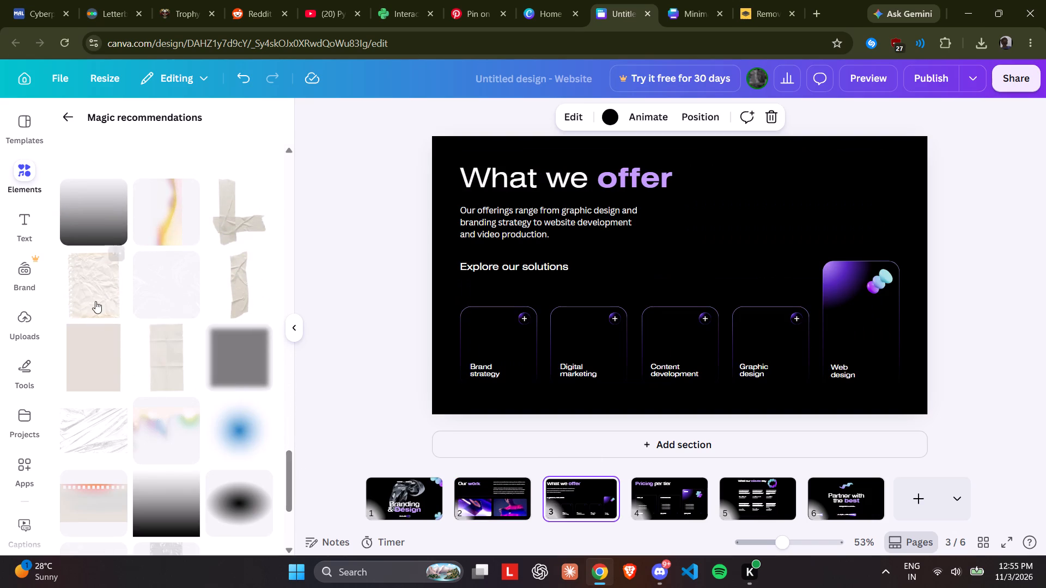
pyautogui.scroll(20, 95, 301)
pyautogui.scroll(7, 95, 301)
pyautogui.scroll(-9, 95, 301)
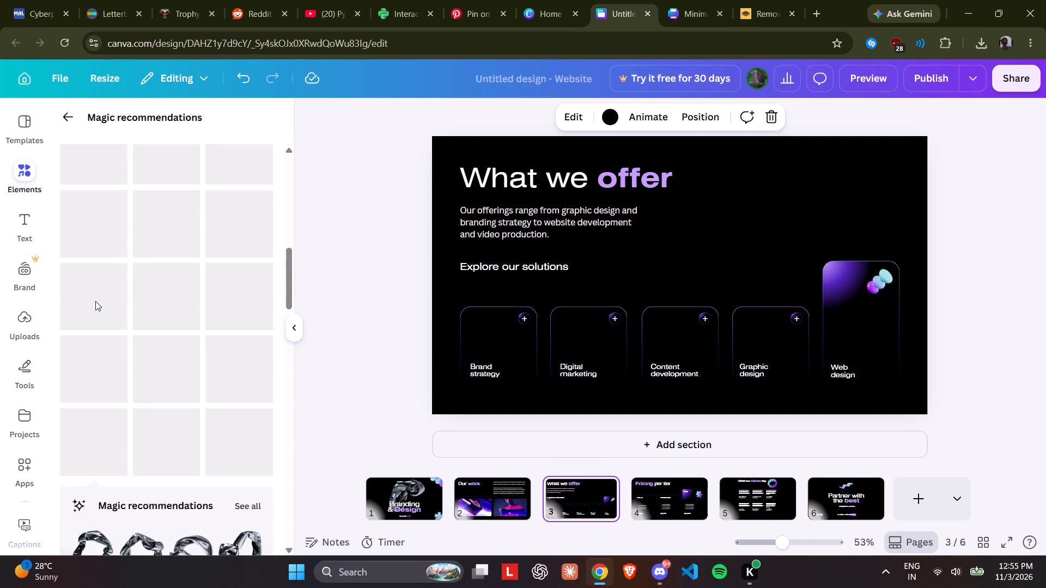
pyautogui.scroll(-3, 95, 301)
pyautogui.click(250, 165)
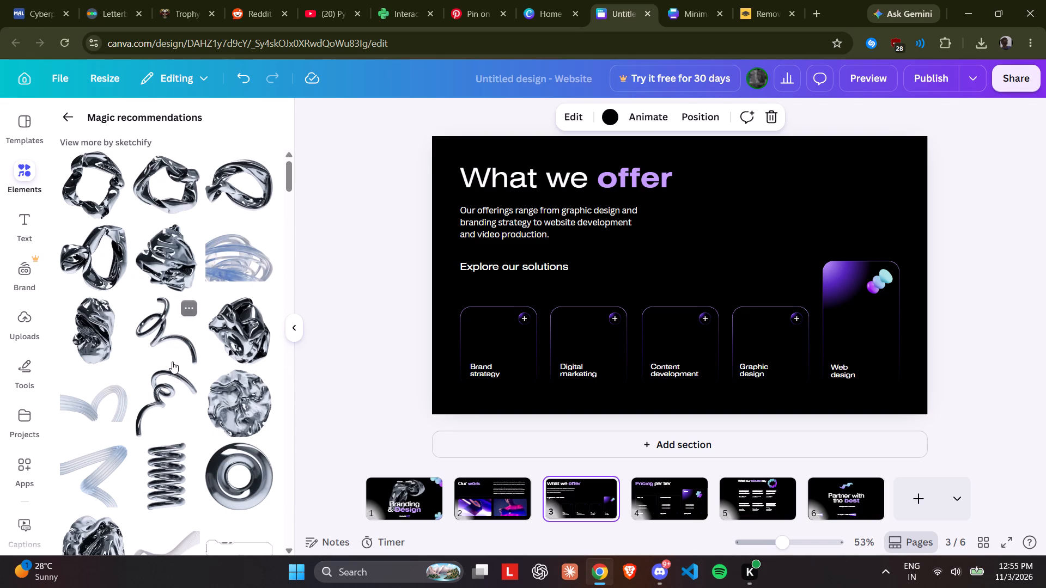
pyautogui.click(245, 403)
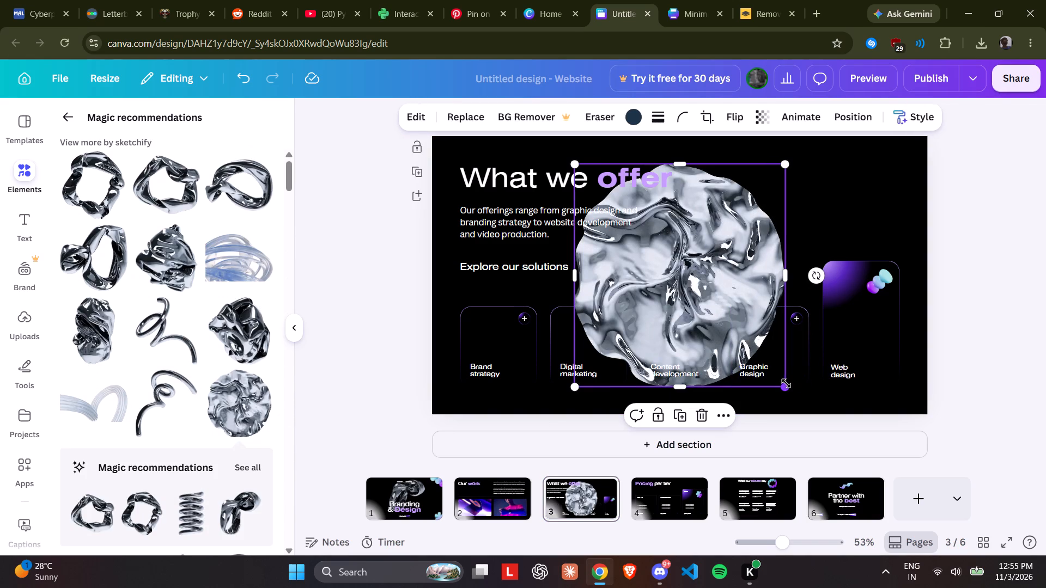
pyautogui.moveTo(786, 383); pyautogui.dragTo(676, 261)
pyautogui.moveTo(642, 246); pyautogui.dragTo(562, 326)
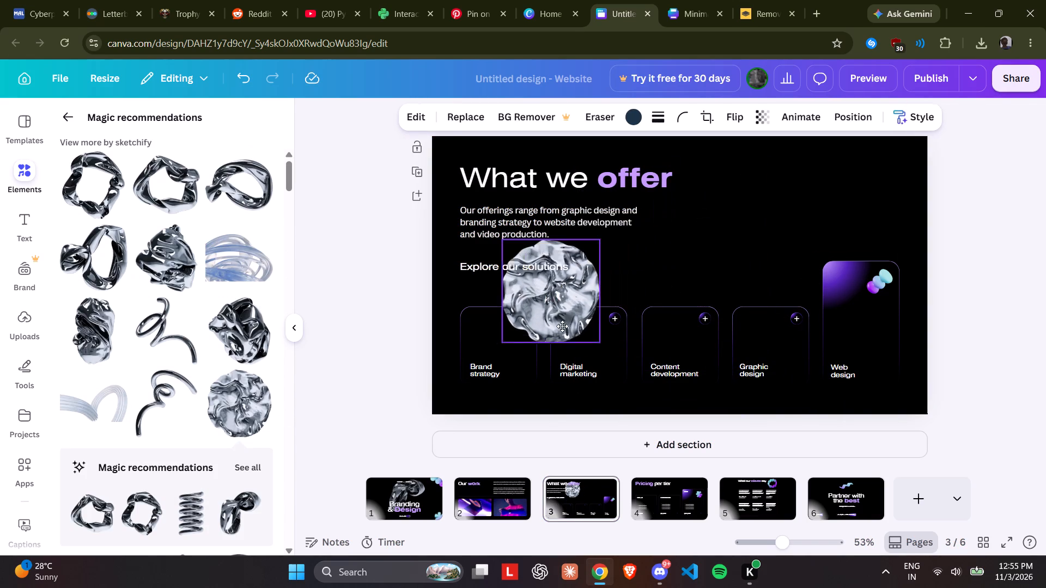
pyautogui.moveTo(562, 326); pyautogui.dragTo(509, 368)
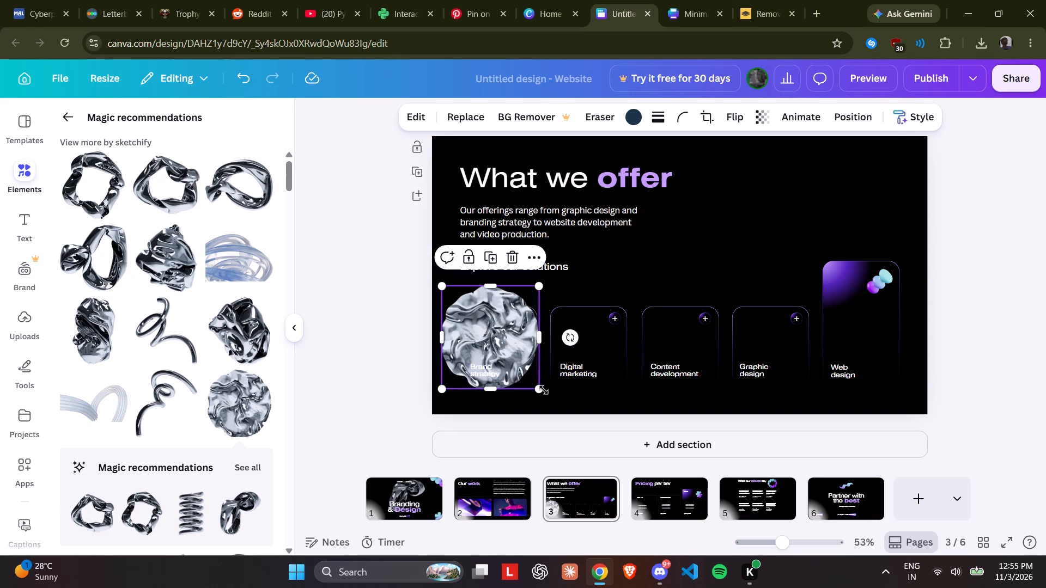
pyautogui.moveTo(543, 390); pyautogui.dragTo(490, 329)
pyautogui.moveTo(457, 310); pyautogui.dragTo(483, 328)
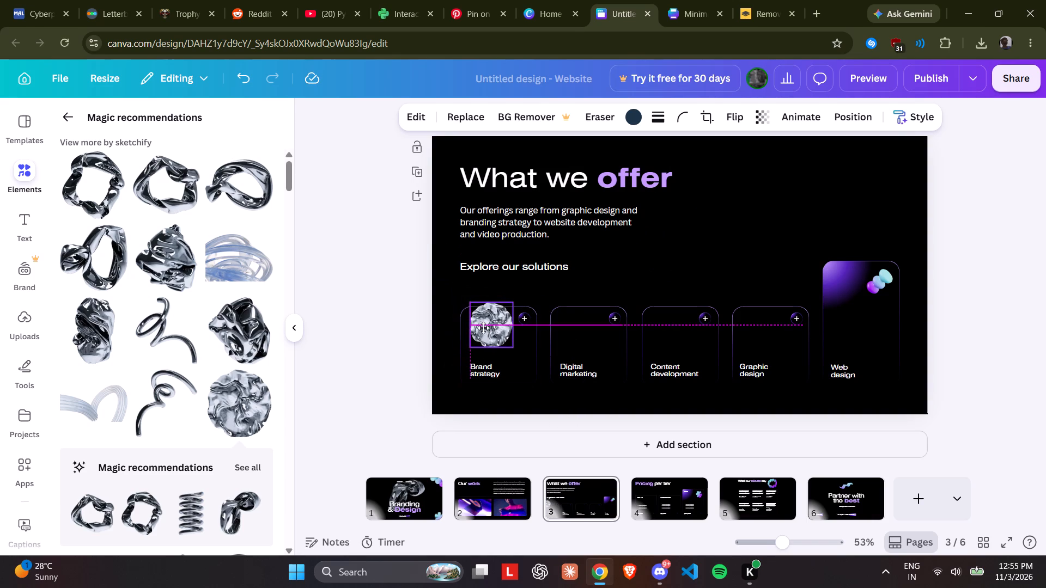
pyautogui.moveTo(483, 328); pyautogui.dragTo(483, 336)
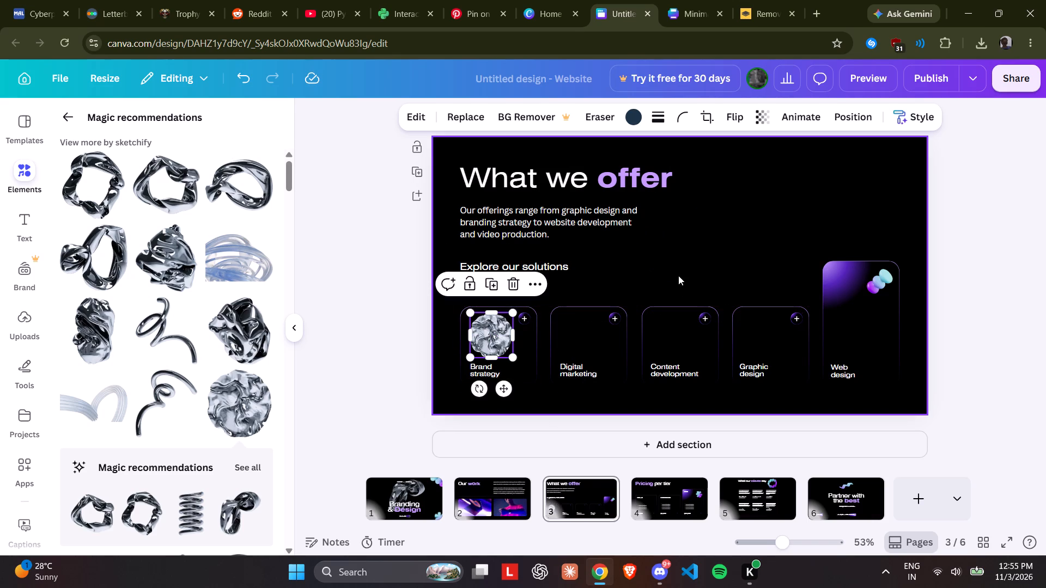
pyautogui.click(678, 273)
# Shift the "Digital marketing" card outline slightly closer to the "Brand strategy" card.
pyautogui.click(586, 328)
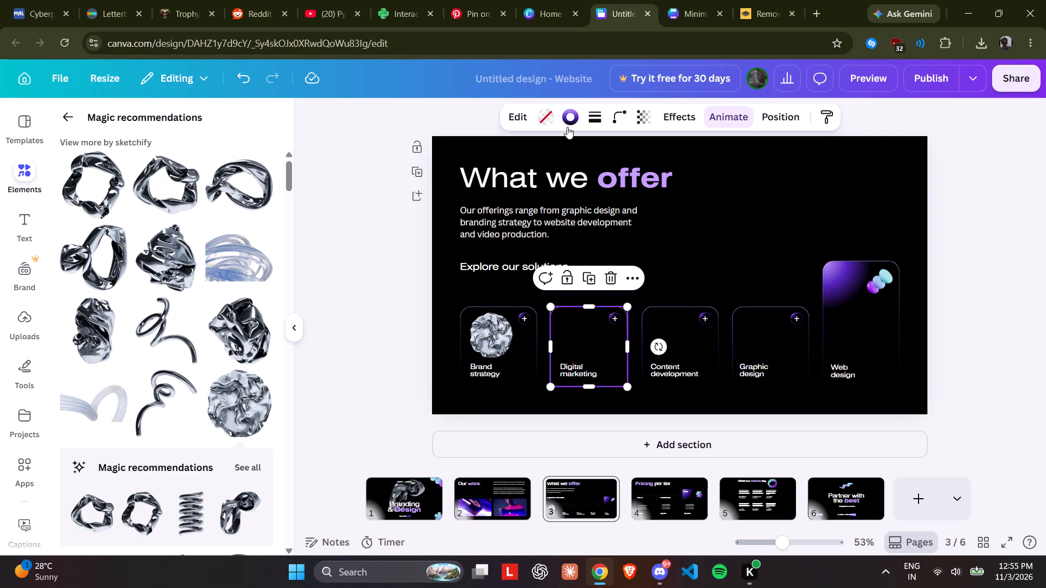
pyautogui.click(567, 127)
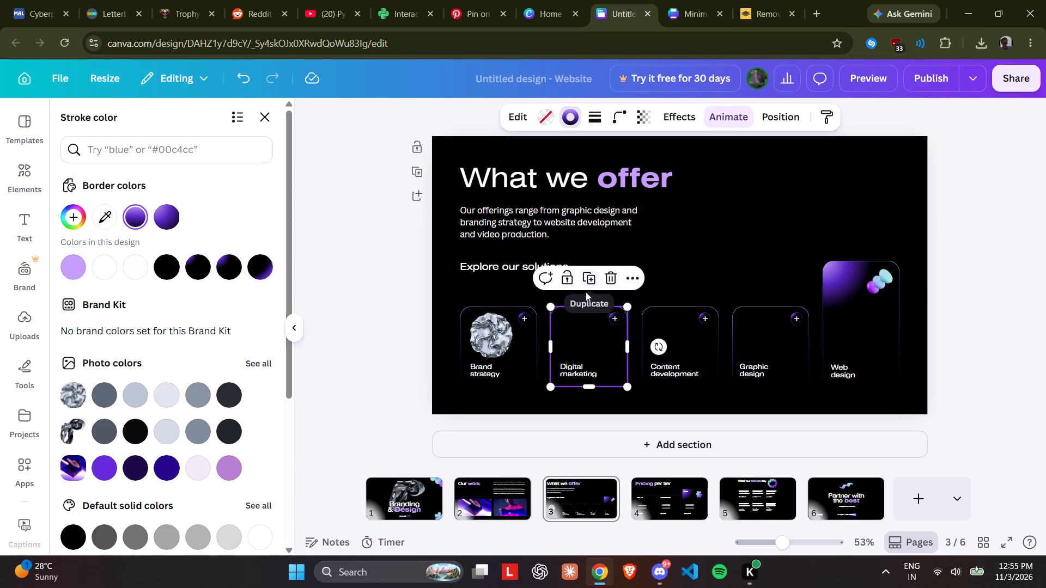
pyautogui.moveTo(590, 330); pyautogui.dragTo(627, 266)
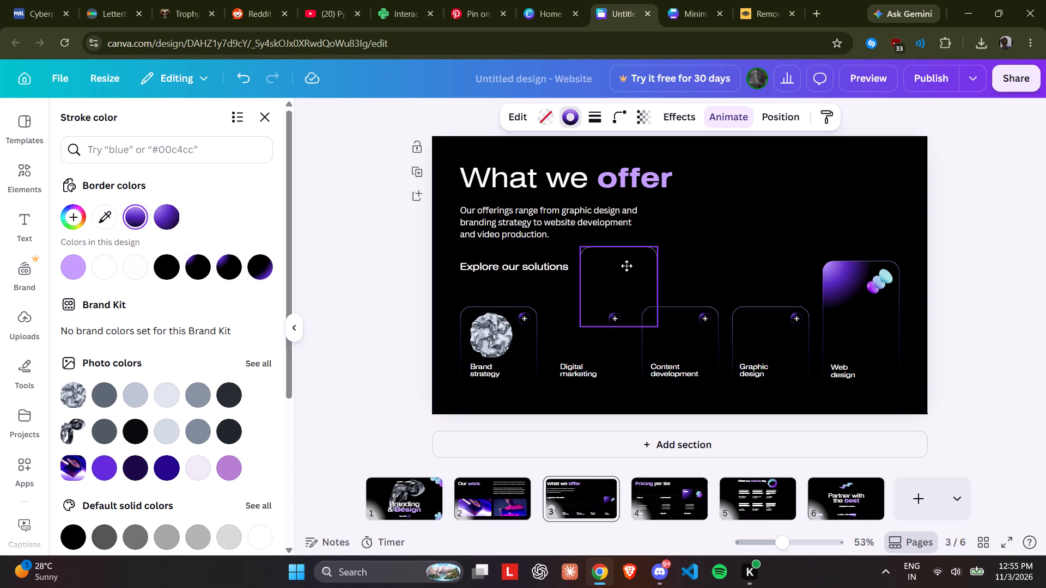
pyautogui.moveTo(627, 266); pyautogui.dragTo(583, 321)
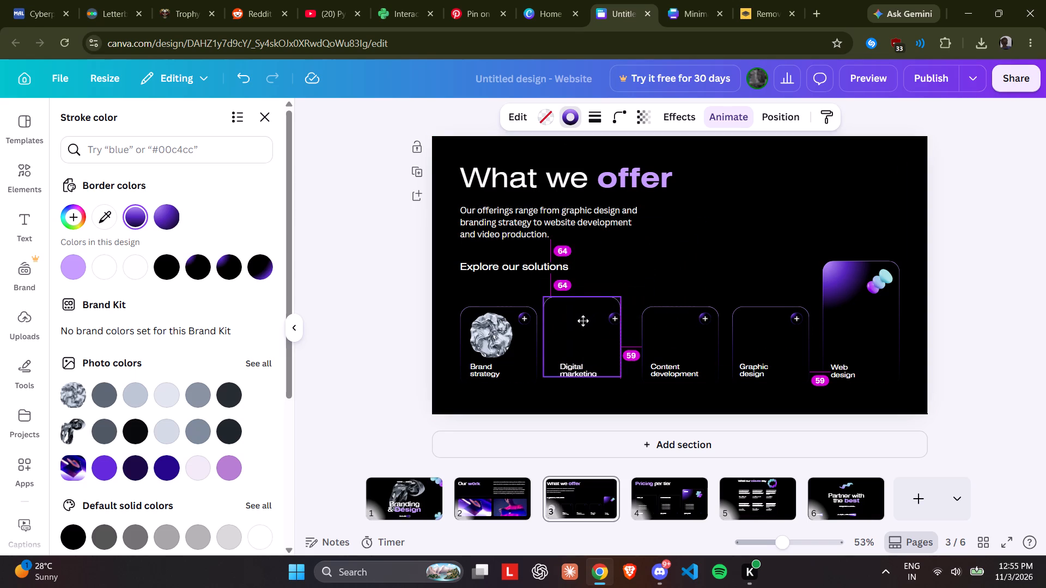
pyautogui.moveTo(583, 321); pyautogui.dragTo(585, 329)
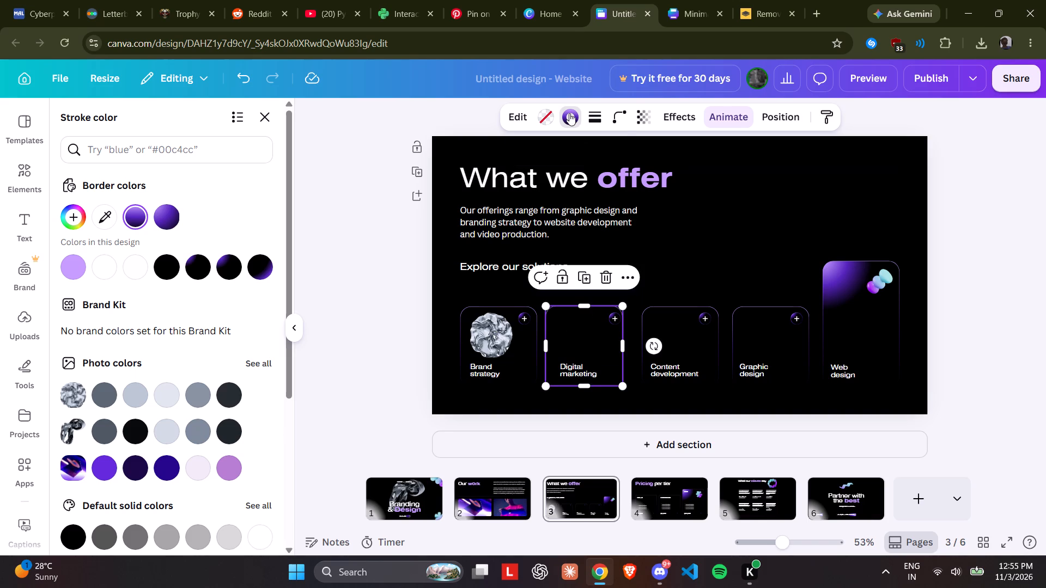
# Look through the stroke colours available for the "Digital marketing" card outline.
pyautogui.click(569, 113)
pyautogui.click(560, 115)
pyautogui.scroll(-5, 183, 373)
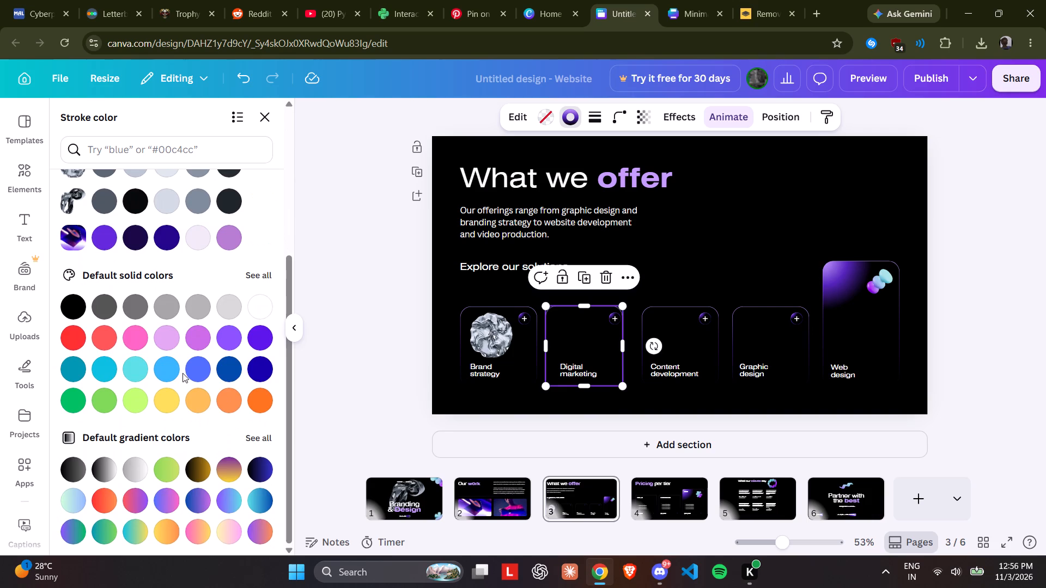
pyautogui.scroll(2, 183, 373)
pyautogui.click(346, 315)
pyautogui.click(346, 315)
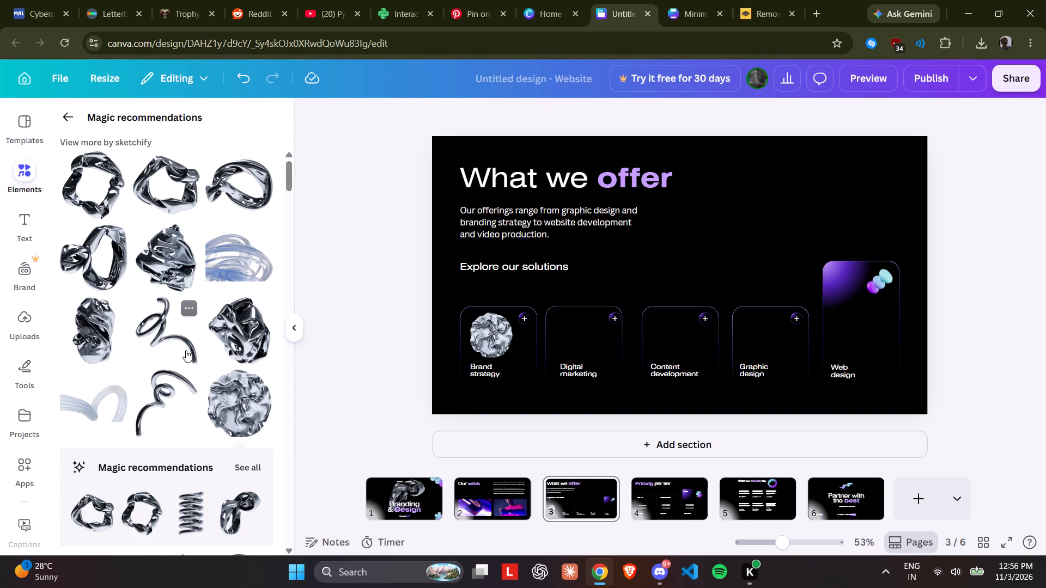
# Add the green-and-purple metallic gear, shrink it to the "Web design" card's width and place it above the card's label.
pyautogui.scroll(-6, 178, 348)
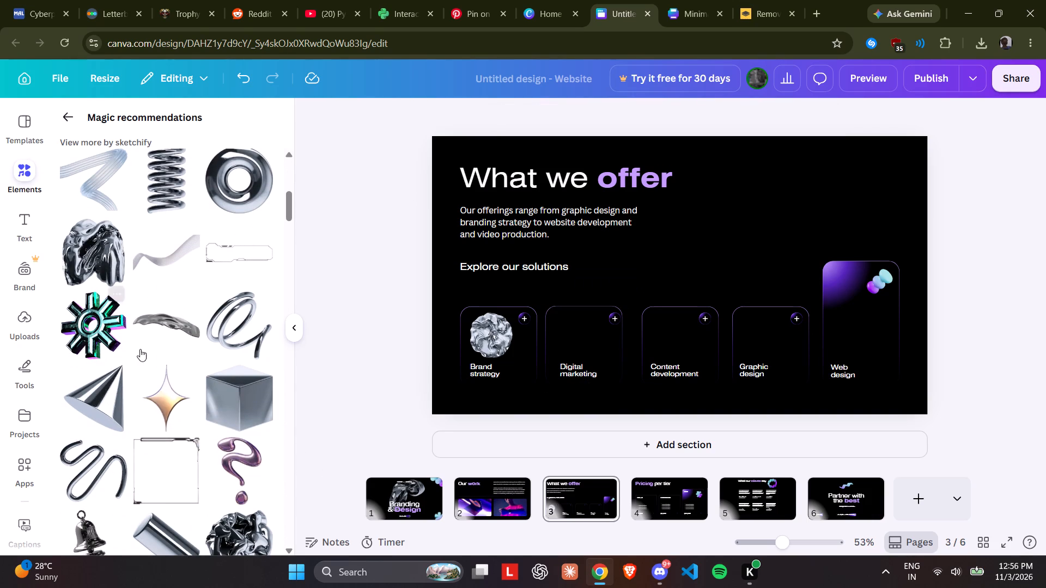
pyautogui.click(95, 328)
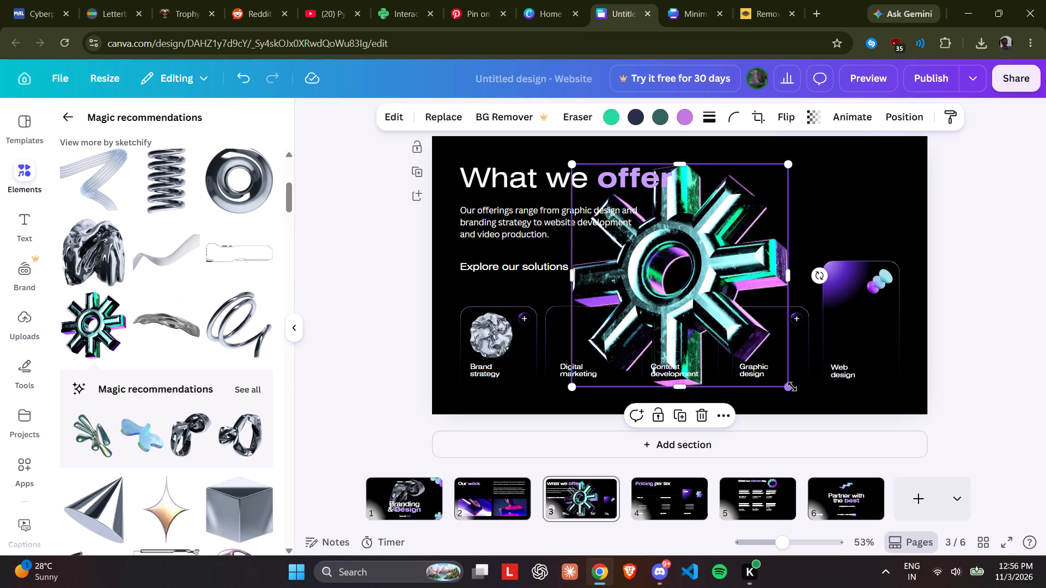
pyautogui.moveTo(792, 387); pyautogui.dragTo(647, 269)
pyautogui.moveTo(640, 235); pyautogui.dragTo(880, 353)
pyautogui.moveTo(896, 372); pyautogui.dragTo(883, 355)
pyautogui.moveTo(864, 324); pyautogui.dragTo(876, 340)
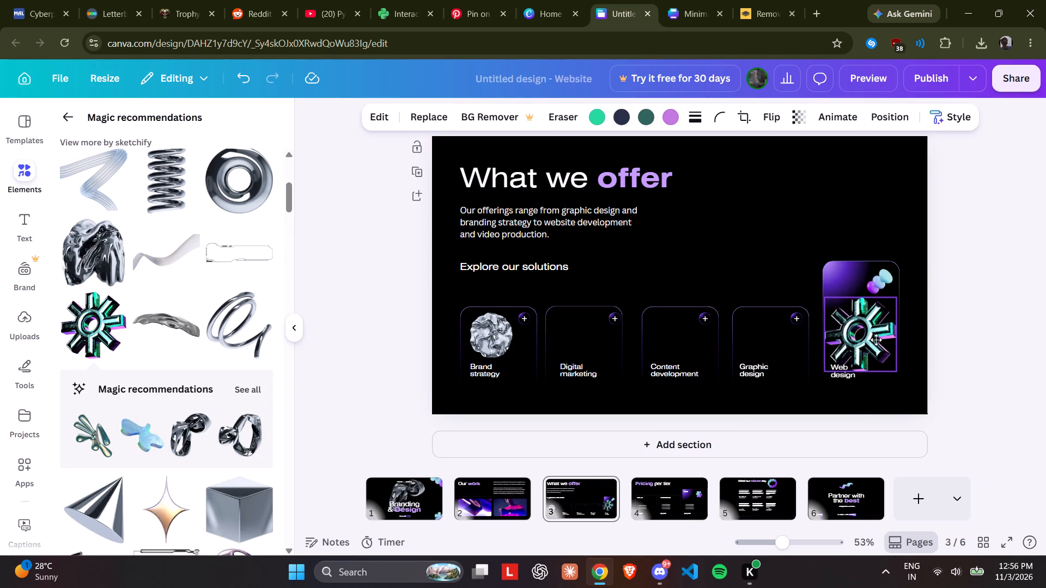
pyautogui.moveTo(876, 340); pyautogui.dragTo(875, 347)
pyautogui.click(950, 266)
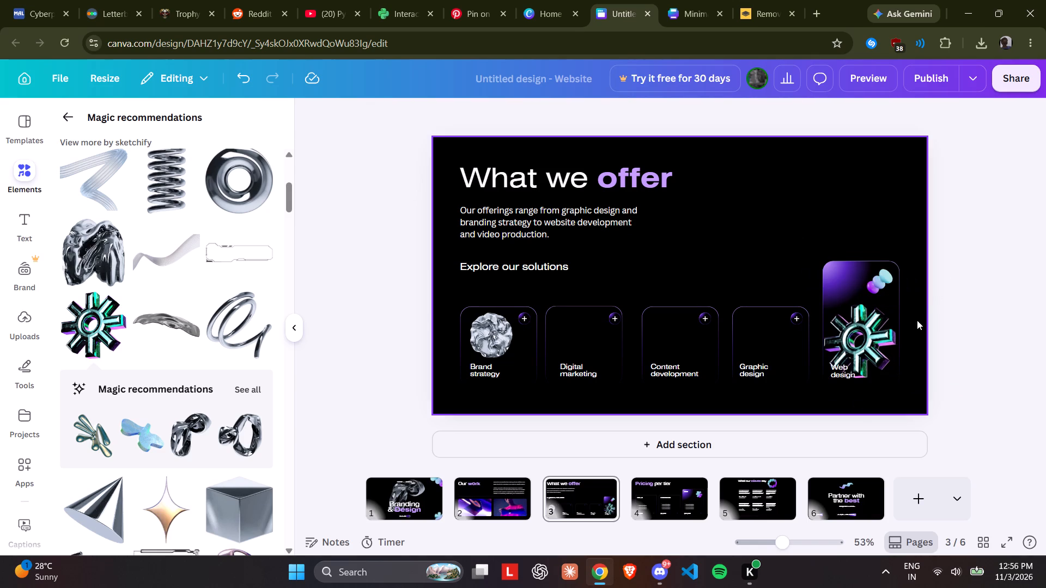
pyautogui.moveTo(884, 344); pyautogui.dragTo(889, 328)
pyautogui.click(982, 248)
# Move the small 3D shape onto the "Web design" card's upper-right corner and nudge the gear slightly upward beneath it.
pyautogui.moveTo(877, 280); pyautogui.dragTo(879, 270)
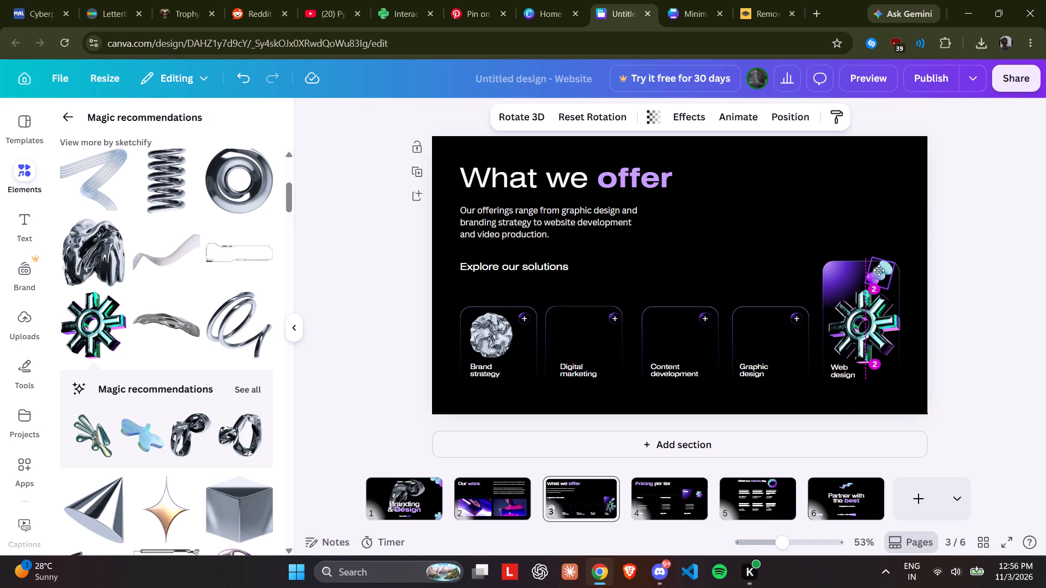
pyautogui.moveTo(879, 270); pyautogui.dragTo(890, 267)
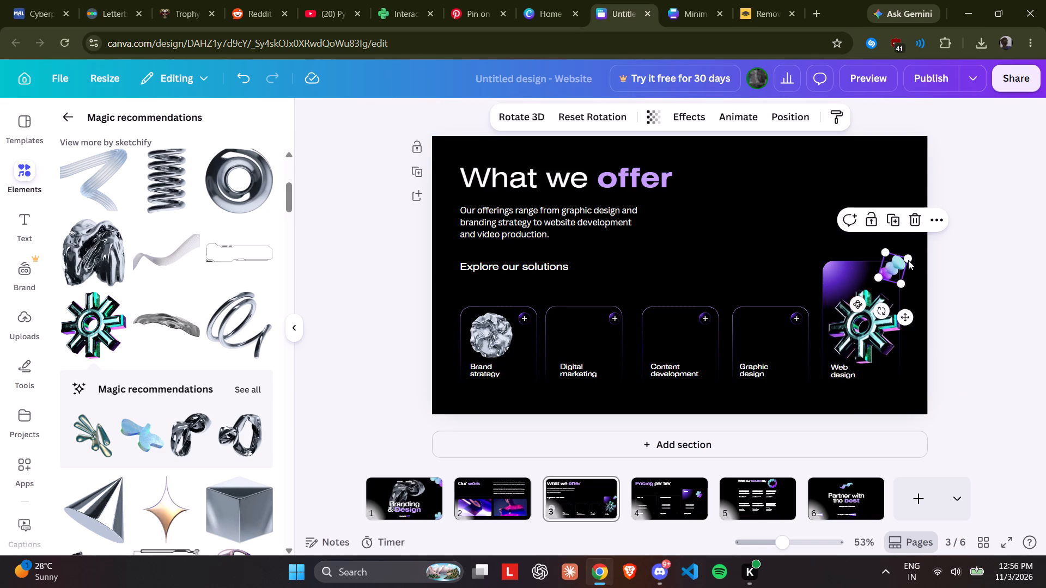
pyautogui.click(972, 229)
pyautogui.moveTo(865, 339); pyautogui.dragTo(863, 333)
pyautogui.click(938, 248)
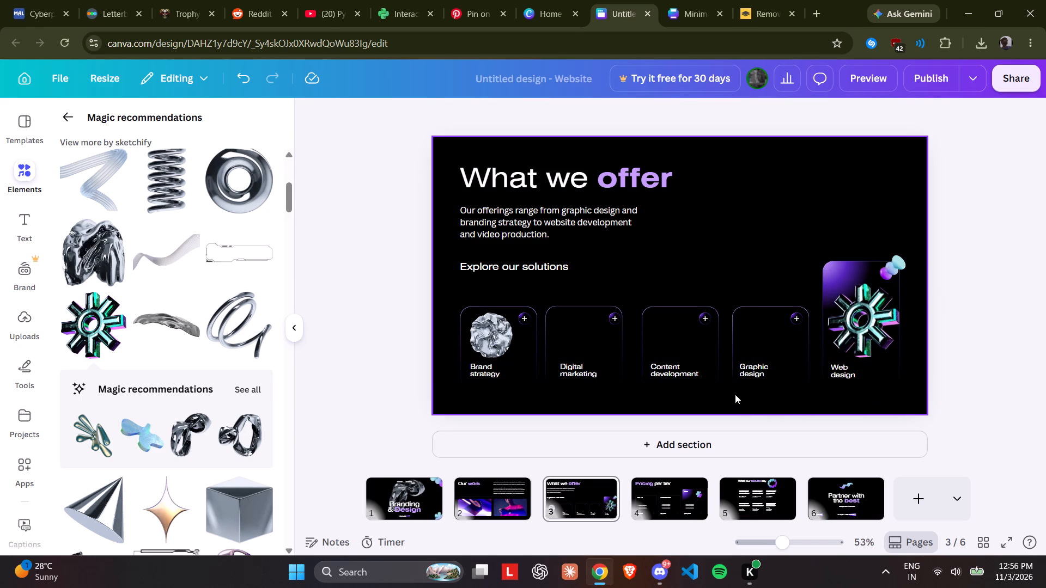
# Add the pink metallic question mark, shrink it to about half size and place it just after the "What we offer" heading.
pyautogui.scroll(-4, 211, 357)
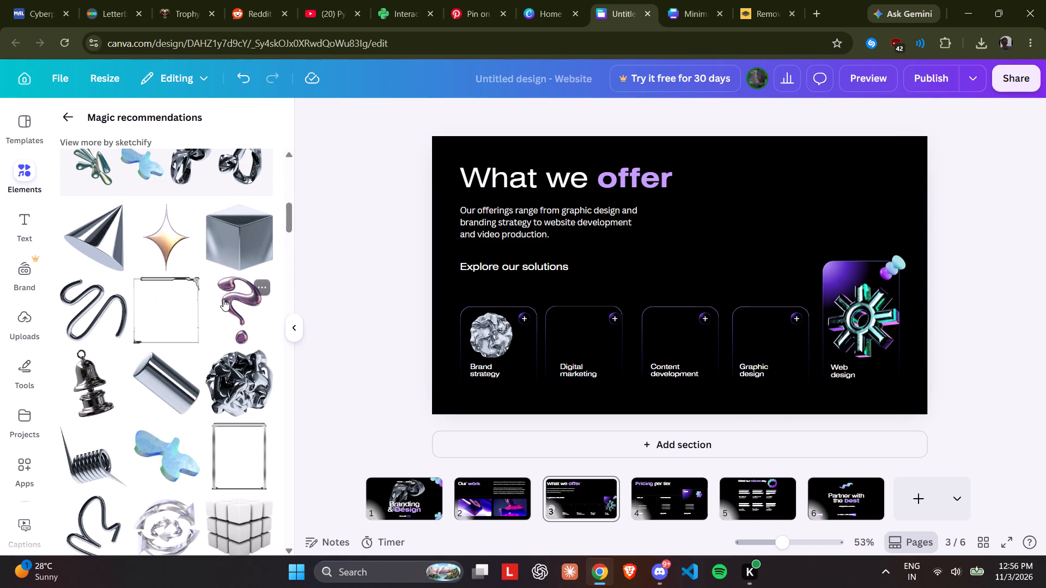
pyautogui.click(237, 307)
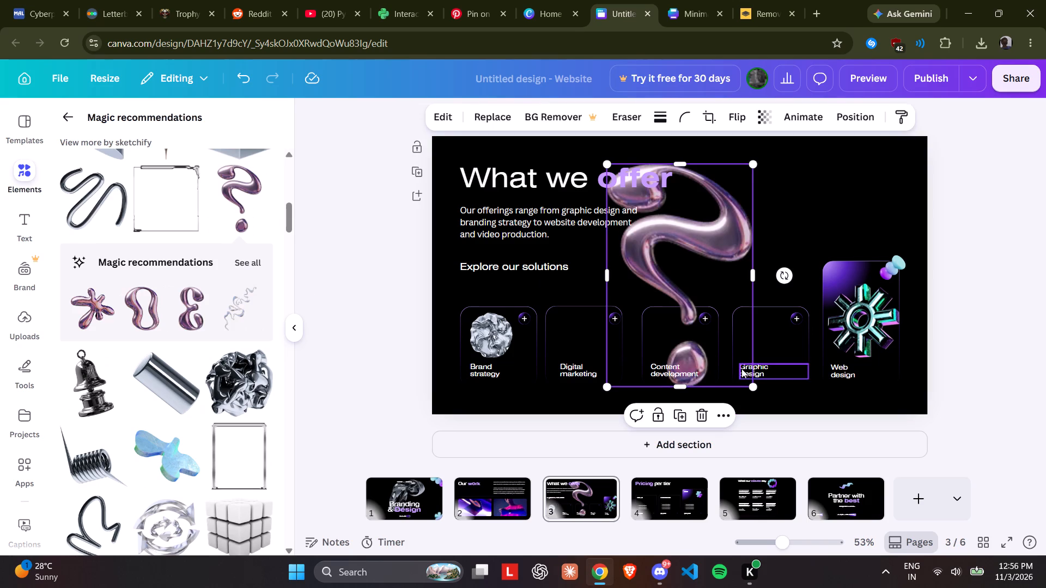
pyautogui.moveTo(755, 385); pyautogui.dragTo(679, 277)
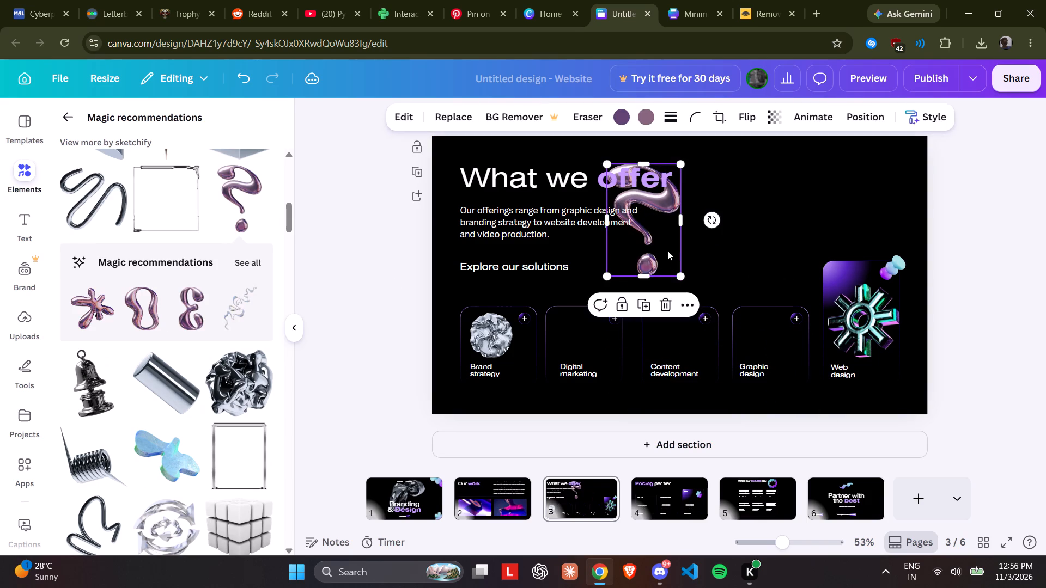
pyautogui.moveTo(662, 238); pyautogui.dragTo(716, 229)
pyautogui.moveTo(713, 230); pyautogui.dragTo(721, 220)
pyautogui.click(983, 209)
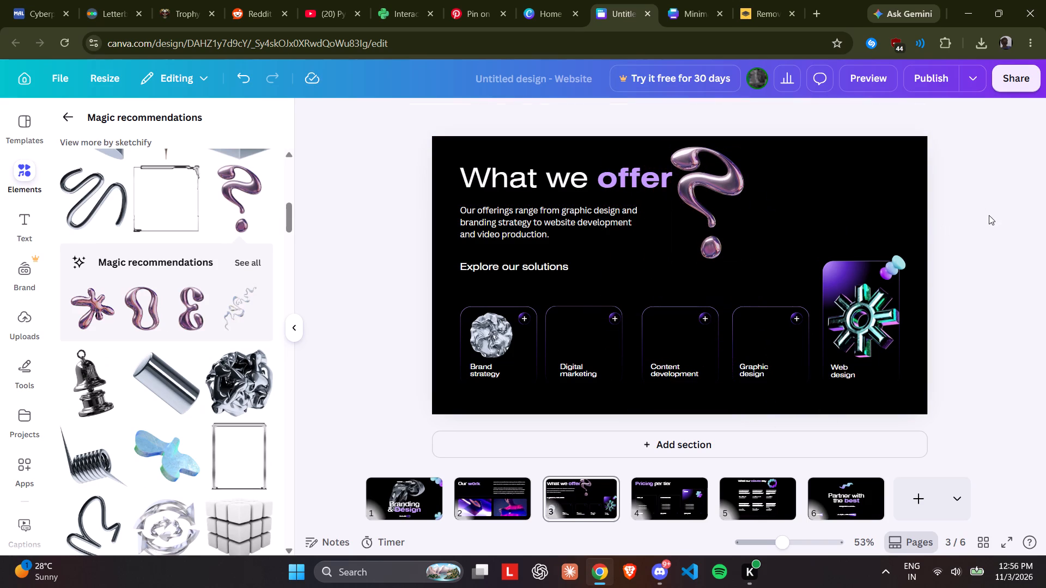
pyautogui.moveTo(698, 212); pyautogui.dragTo(692, 213)
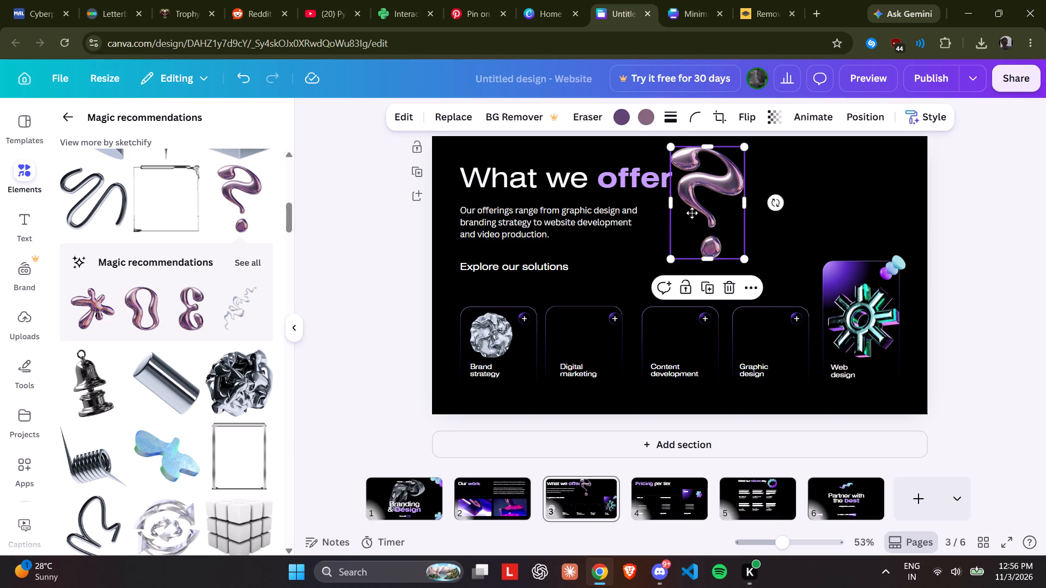
pyautogui.moveTo(692, 213); pyautogui.dragTo(682, 215)
pyautogui.moveTo(682, 215); pyautogui.dragTo(691, 215)
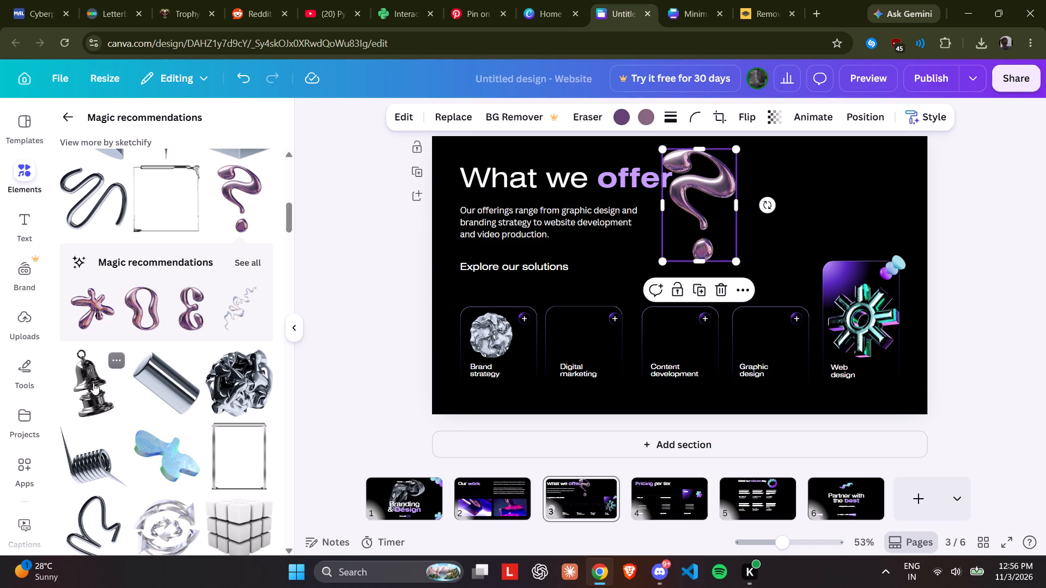
# Add the grey-green 3D zigzag bolt, shrink it to about half size and place it over the "Digital marketing" card.
pyautogui.scroll(-1, 93, 383)
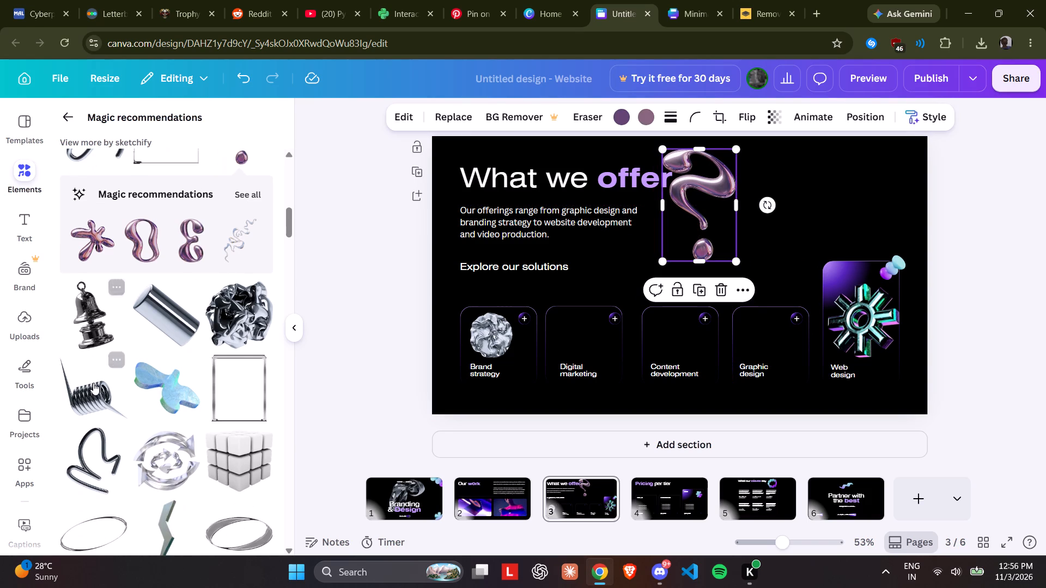
pyautogui.scroll(-1, 93, 383)
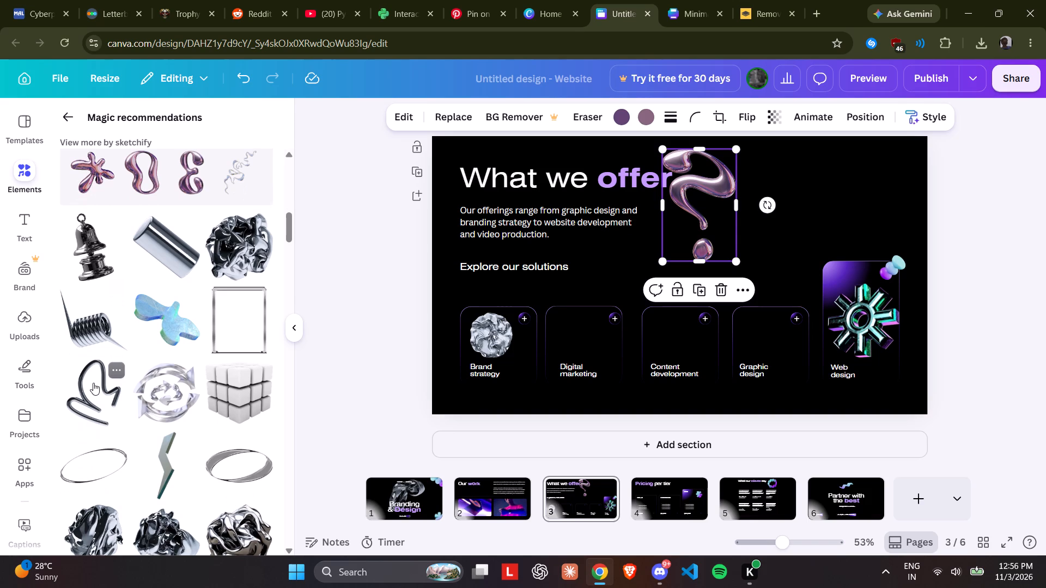
pyautogui.scroll(-1, 93, 383)
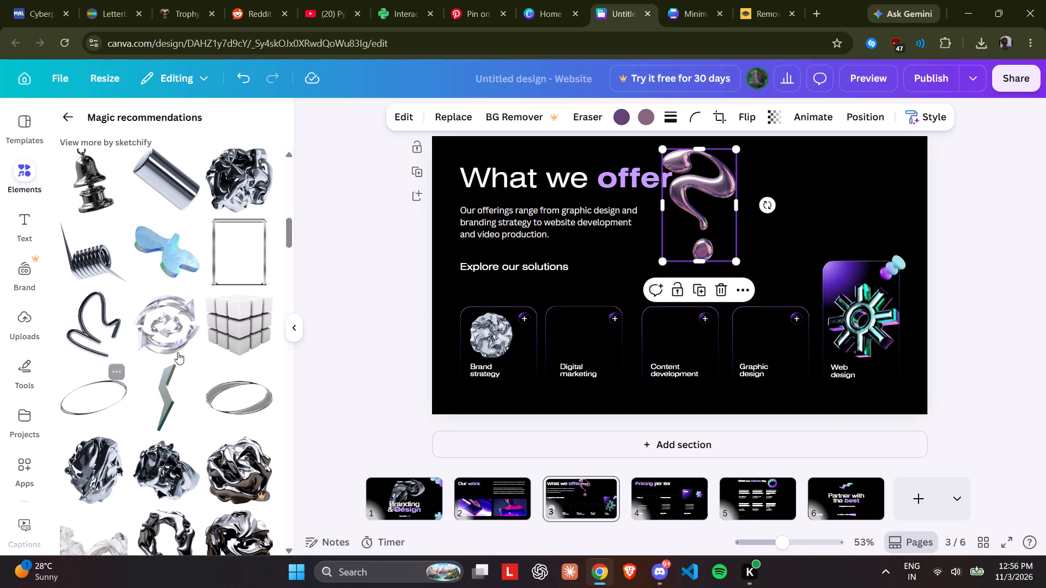
pyautogui.click(174, 390)
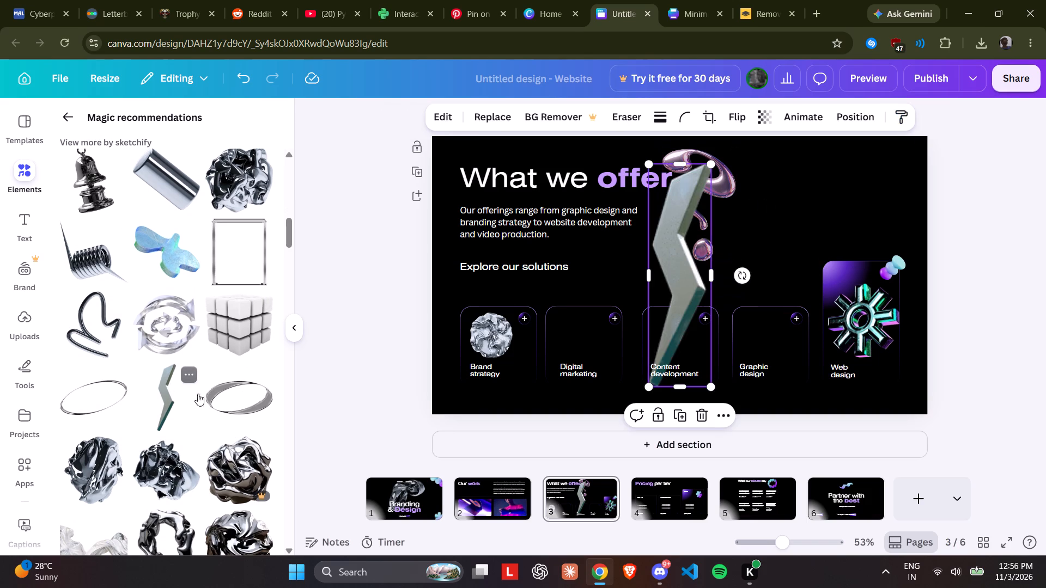
pyautogui.moveTo(715, 389); pyautogui.dragTo(663, 291)
pyautogui.moveTo(656, 238); pyautogui.dragTo(579, 314)
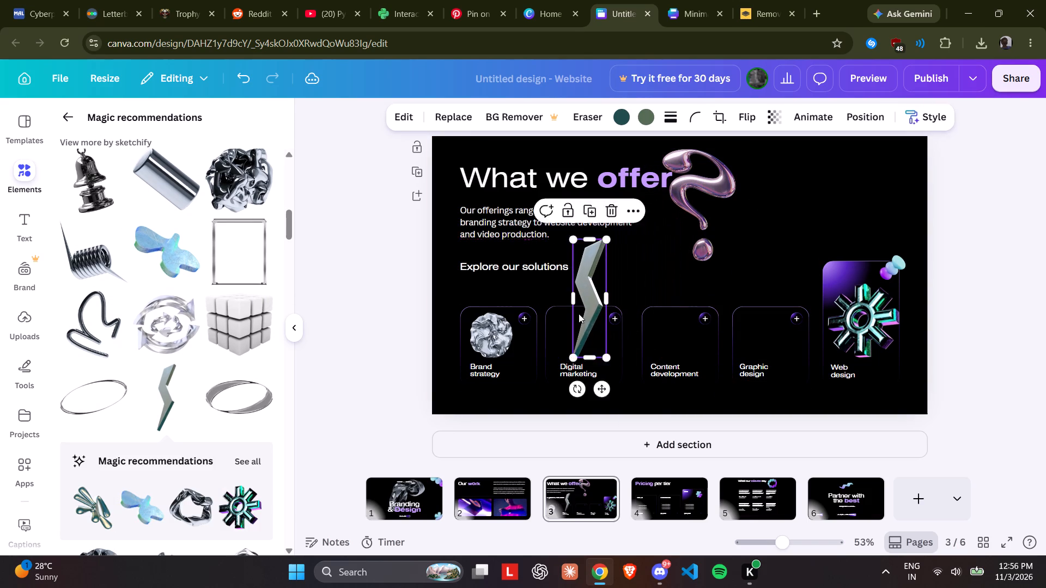
# Rotate the zigzag bolt about 12° clockwise and position it so its tip ends just above the "Digital marketing" label.
pyautogui.moveTo(582, 390); pyautogui.dragTo(561, 394)
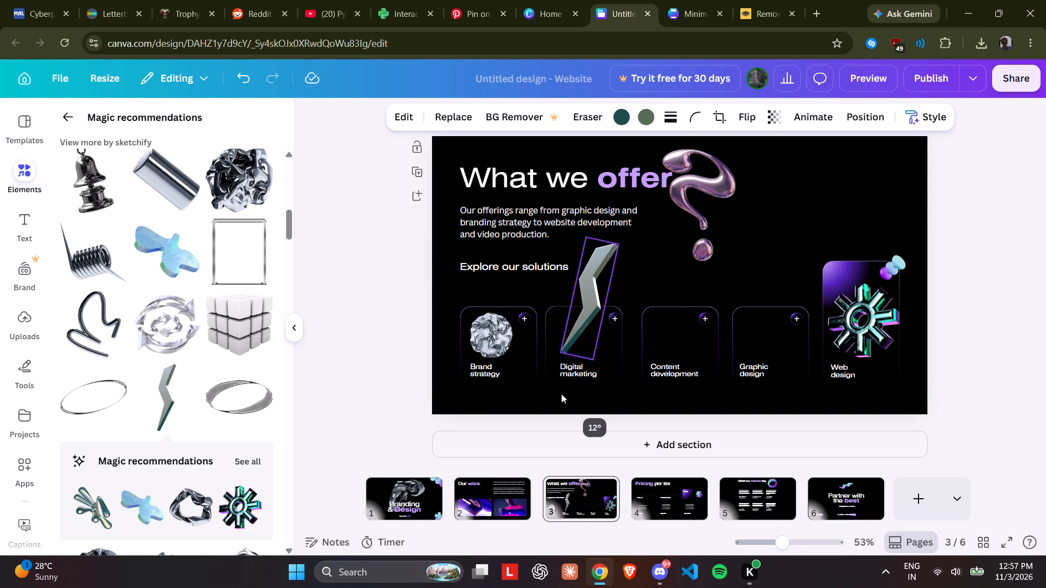
pyautogui.moveTo(561, 394); pyautogui.dragTo(561, 394)
pyautogui.click(609, 273)
pyautogui.moveTo(600, 273); pyautogui.dragTo(611, 292)
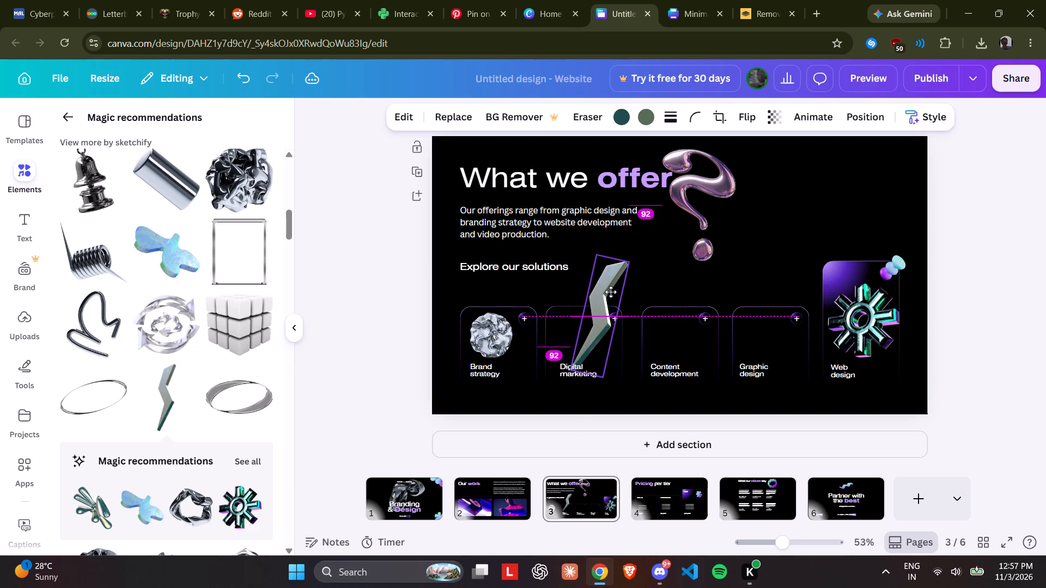
pyautogui.moveTo(611, 292); pyautogui.dragTo(602, 286)
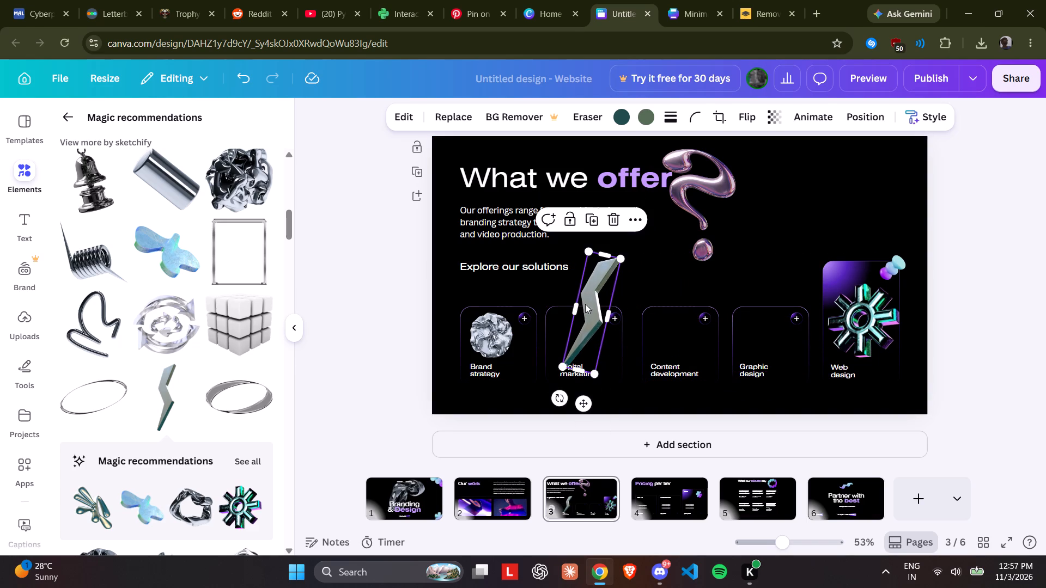
pyautogui.click(349, 352)
pyautogui.click(349, 352)
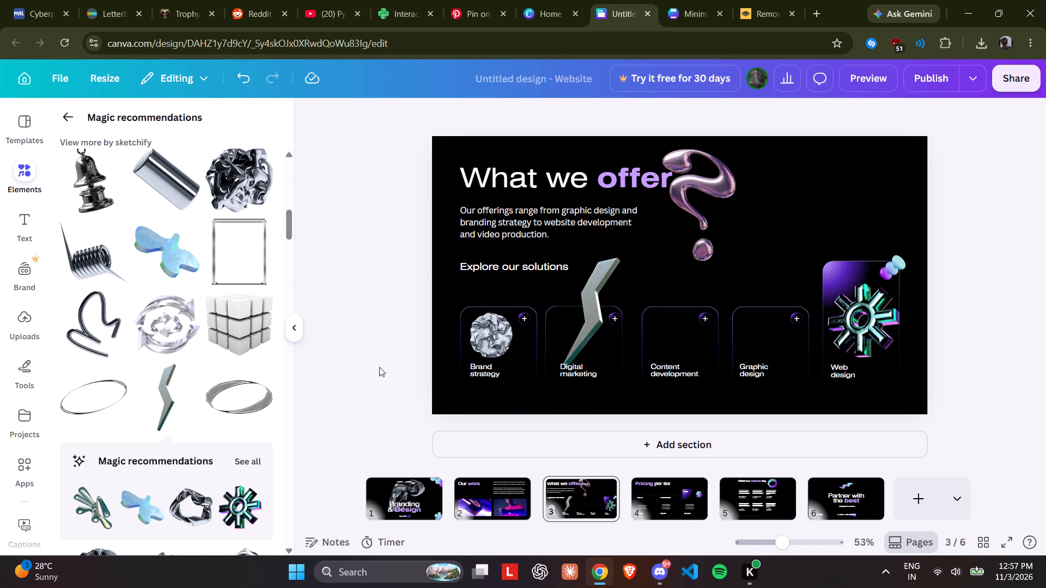
pyautogui.moveTo(597, 327); pyautogui.dragTo(599, 320)
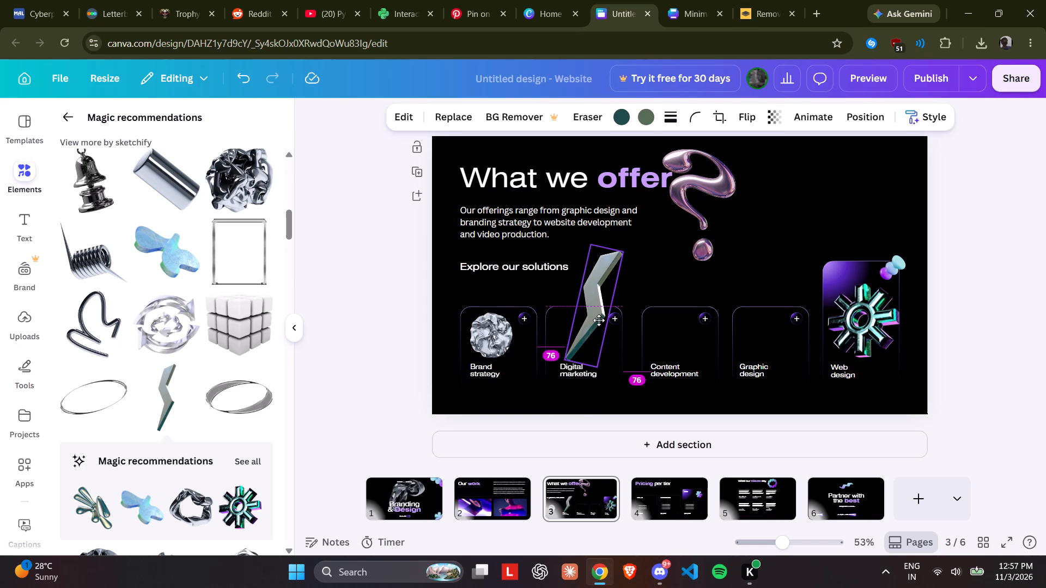
pyautogui.moveTo(599, 320); pyautogui.dragTo(599, 320)
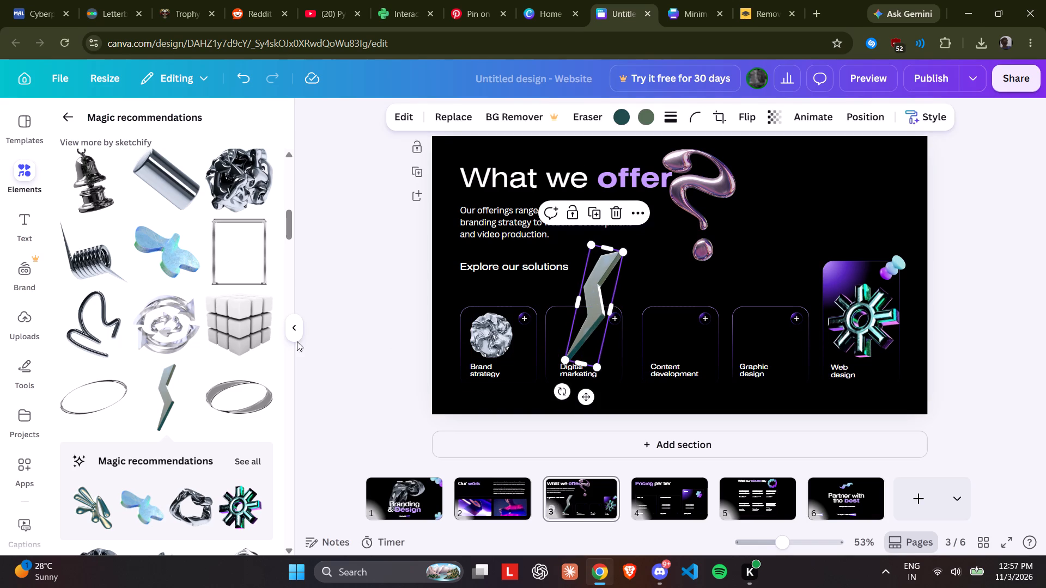
# Add the silver circular-arrows graphic, shrink it to fit inside the "Content development" card and place it above the label.
pyautogui.click(181, 329)
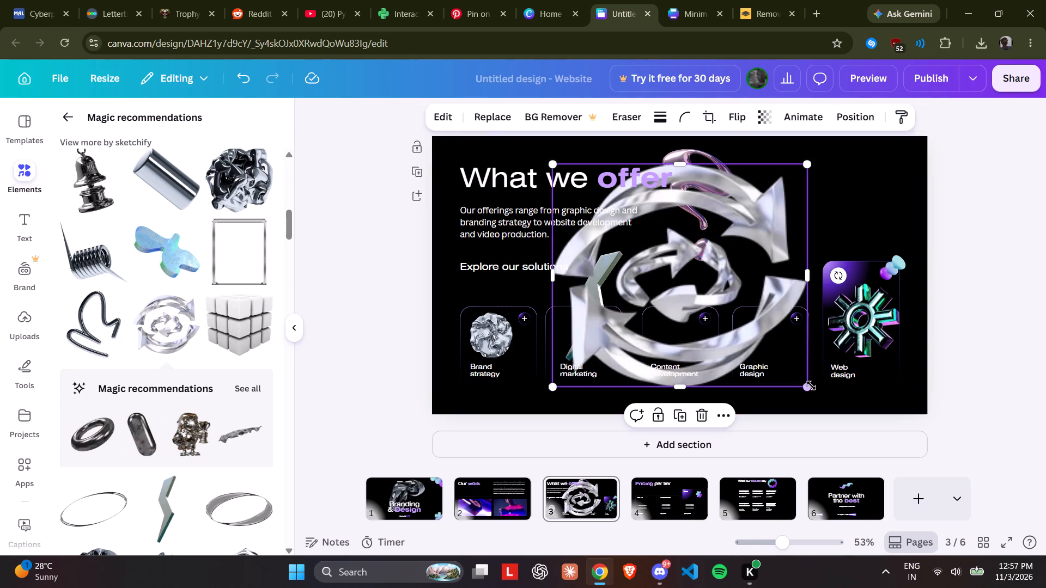
pyautogui.moveTo(800, 383); pyautogui.dragTo(779, 384)
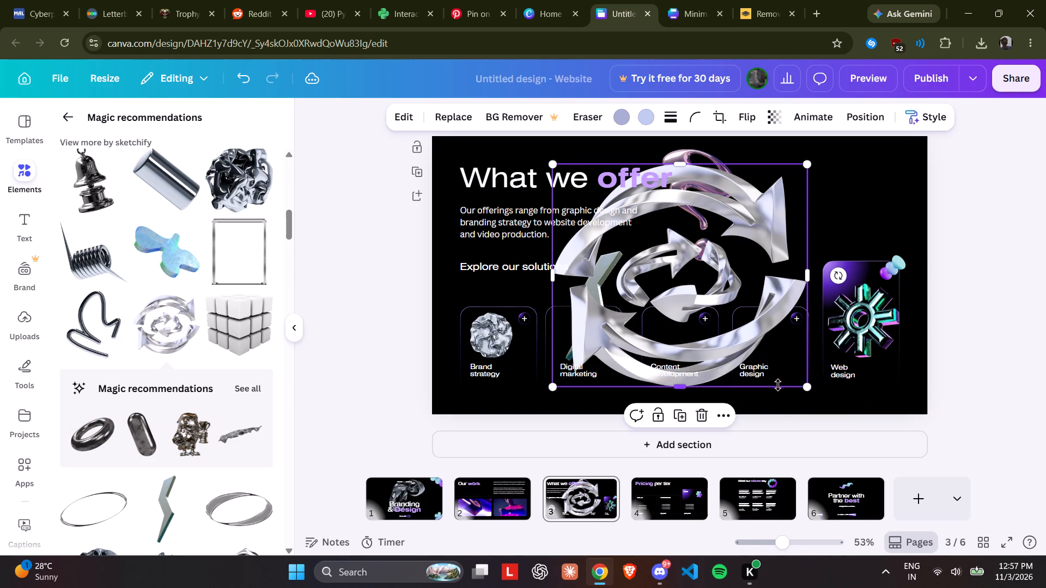
pyautogui.moveTo(805, 389); pyautogui.dragTo(642, 267)
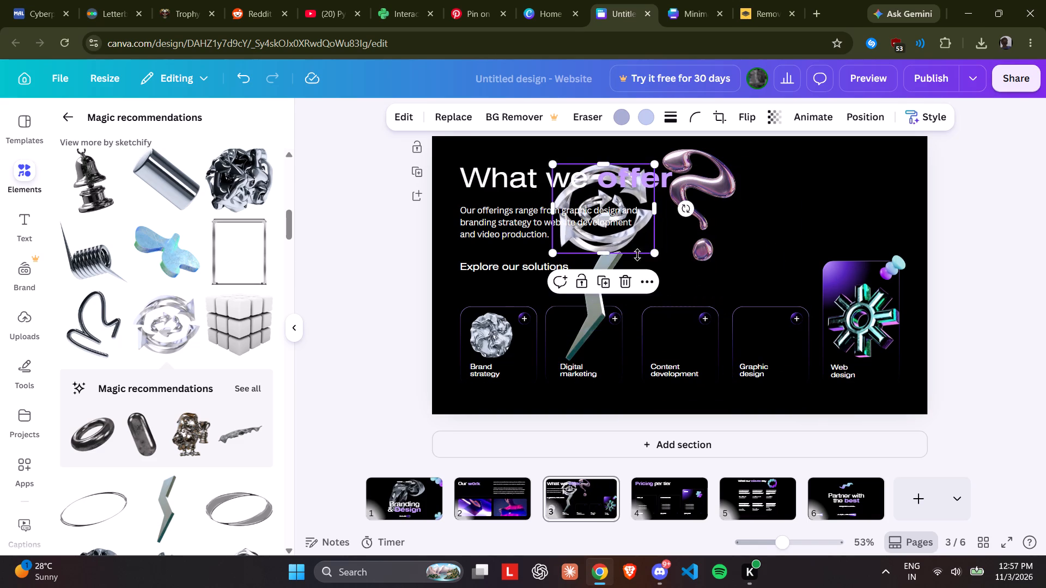
pyautogui.moveTo(630, 234); pyautogui.dragTo(709, 342)
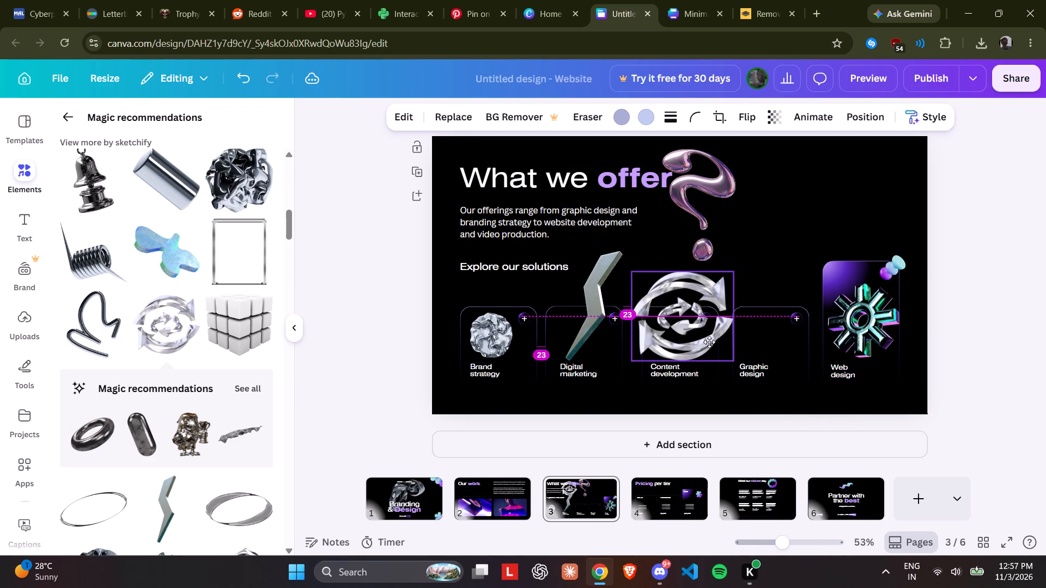
pyautogui.moveTo(709, 342); pyautogui.dragTo(709, 341)
pyautogui.moveTo(730, 360); pyautogui.dragTo(687, 324)
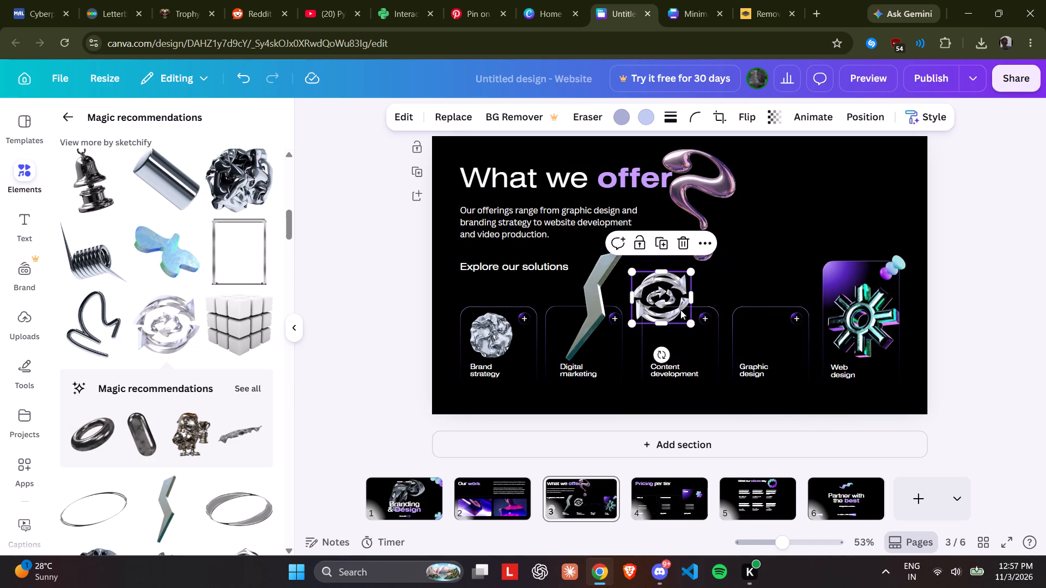
pyautogui.moveTo(675, 302); pyautogui.dragTo(689, 347)
pyautogui.click(689, 347)
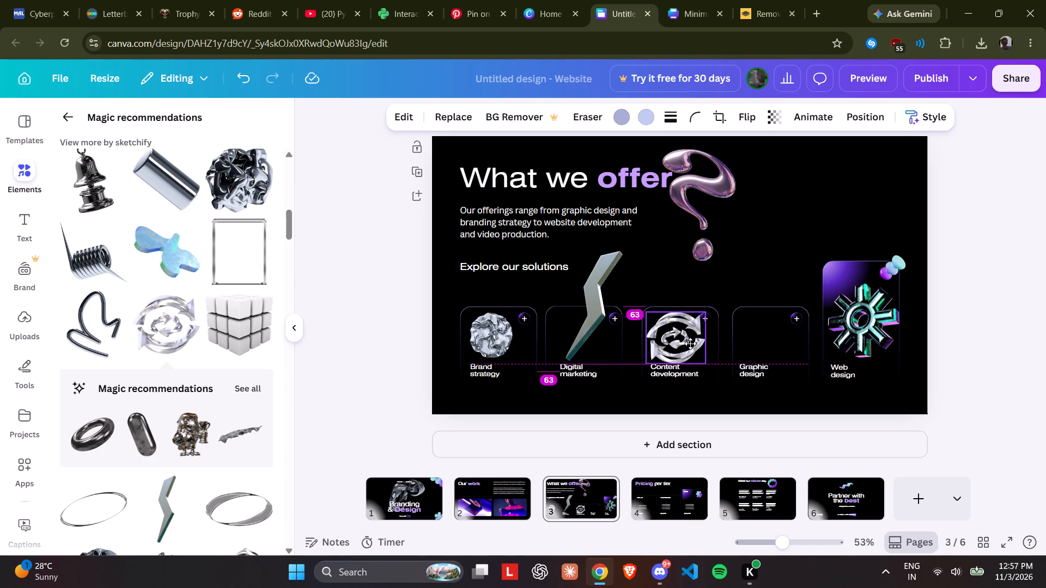
pyautogui.click(359, 346)
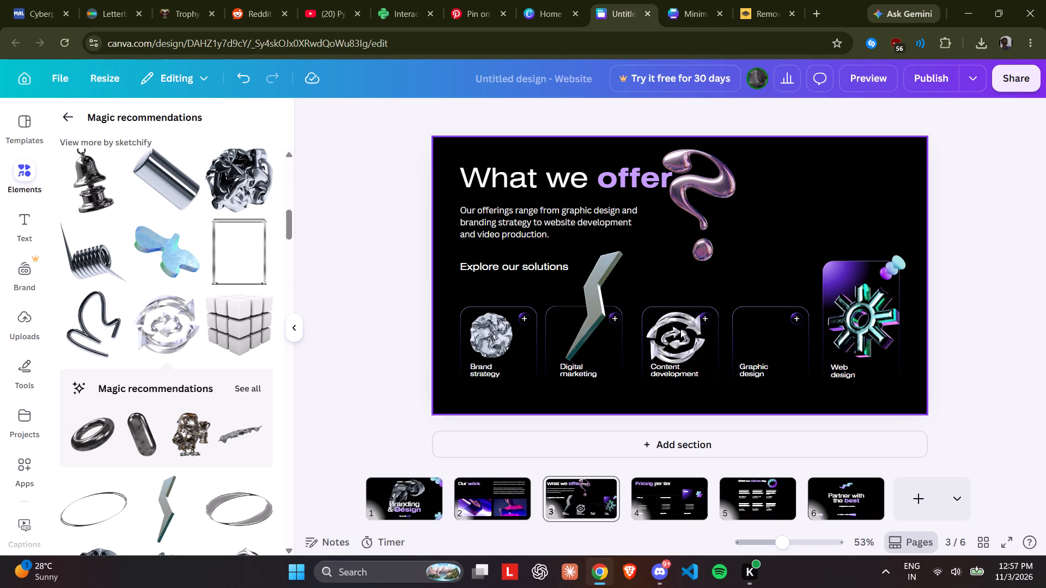
pyautogui.click(678, 330)
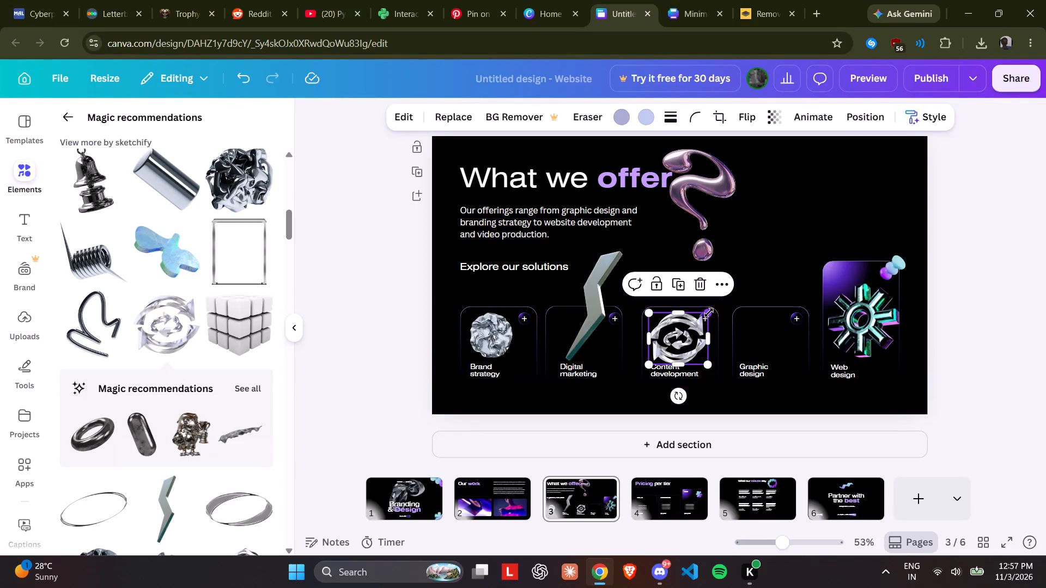
pyautogui.moveTo(709, 313); pyautogui.dragTo(704, 319)
pyautogui.click(691, 339)
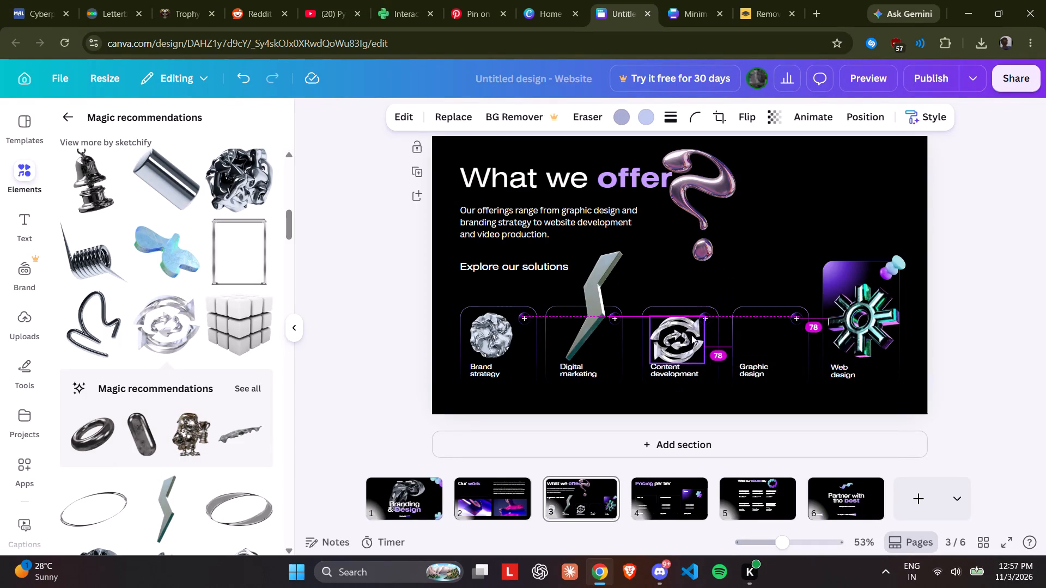
pyautogui.click(361, 338)
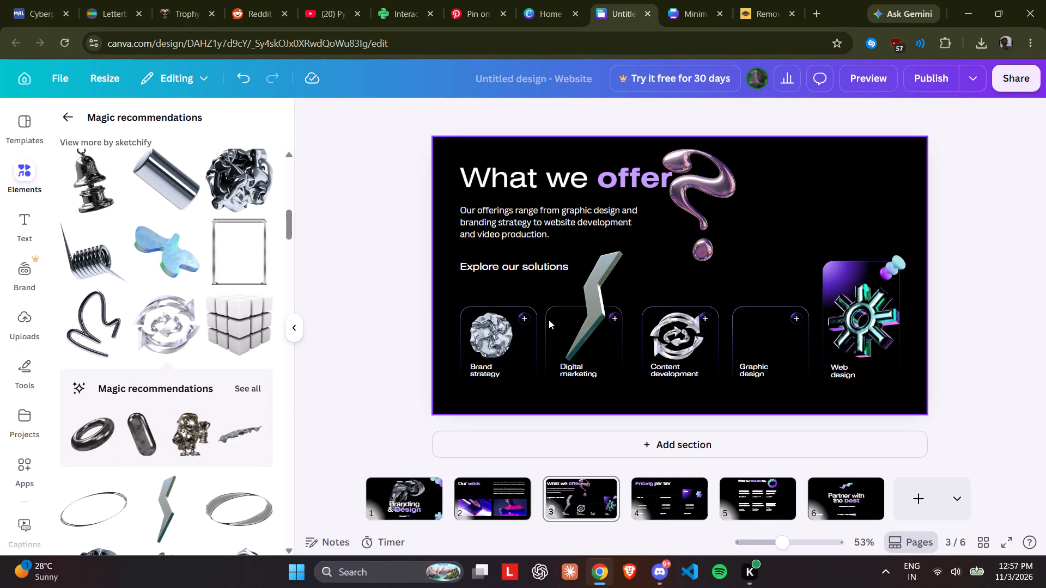
# Delete the plus signs and their round badges from the "Brand strategy" and "Digital marketing" cards.
pyautogui.click(521, 316)
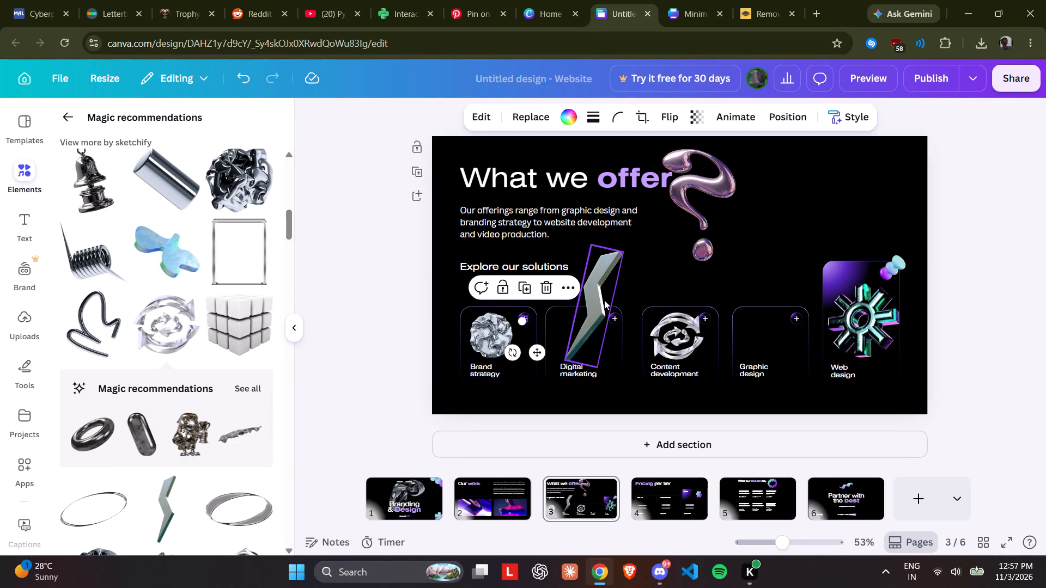
pyautogui.press('Delete')
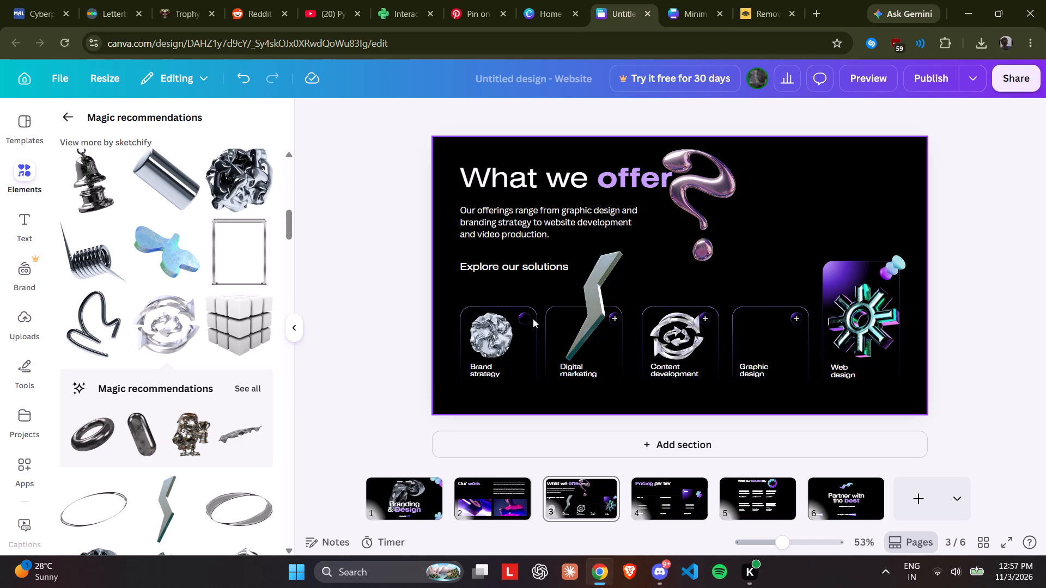
pyautogui.click(528, 318)
pyautogui.press('Delete')
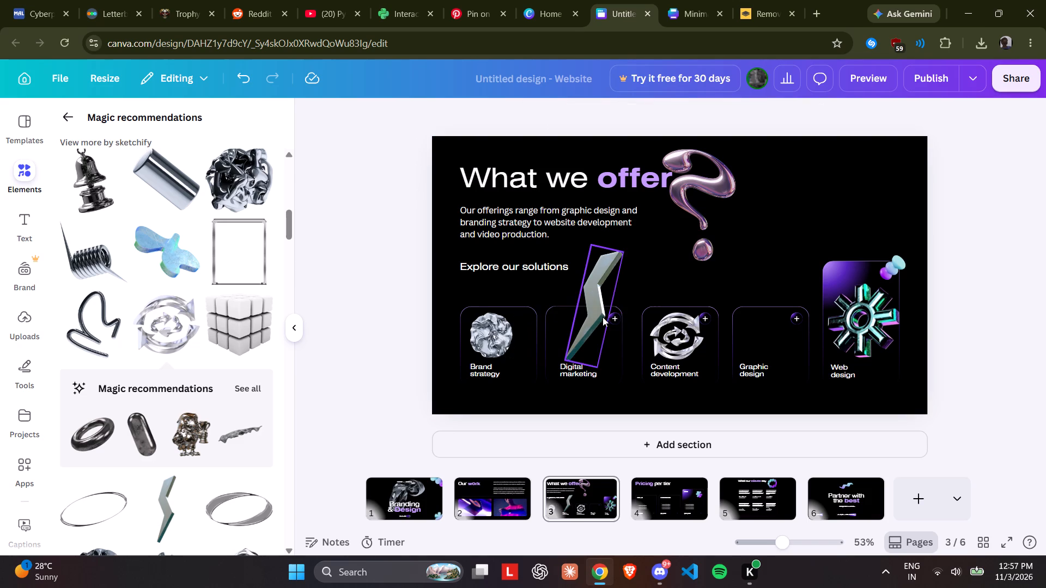
pyautogui.click(610, 316)
pyautogui.press('Delete')
pyautogui.click(621, 317)
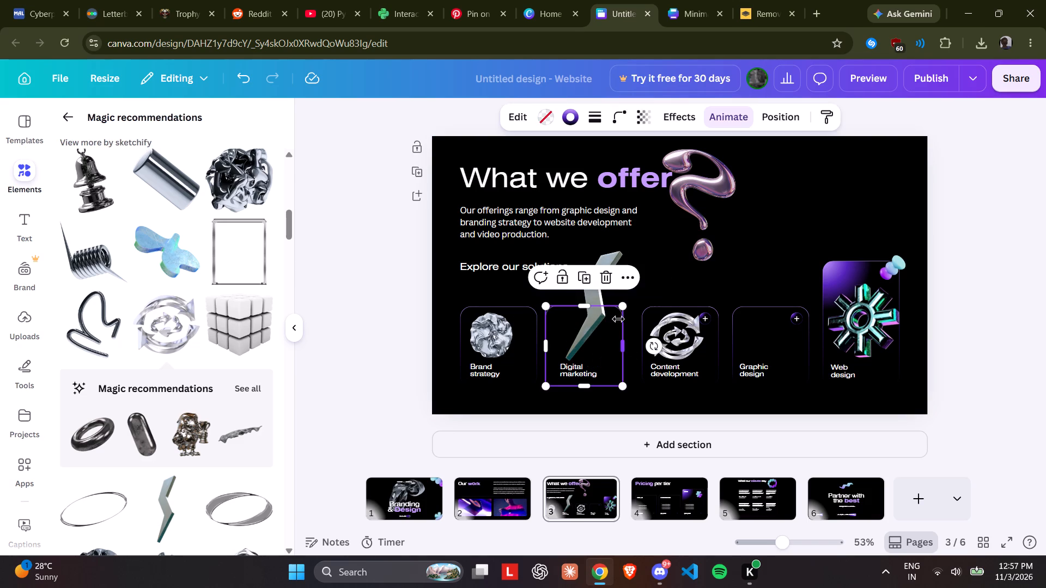
pyautogui.click(614, 321)
pyautogui.press('Delete')
# Delete the plus signs and their round badges from the "Content development" and "Graphic design" cards.
pyautogui.click(707, 320)
pyautogui.press('Delete')
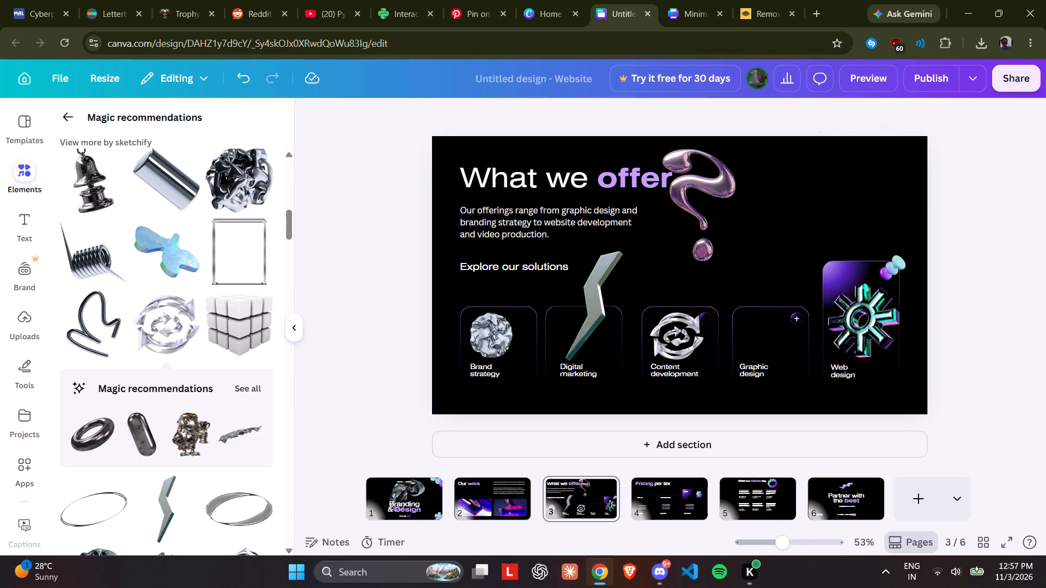
pyautogui.click(706, 315)
pyautogui.press('Delete')
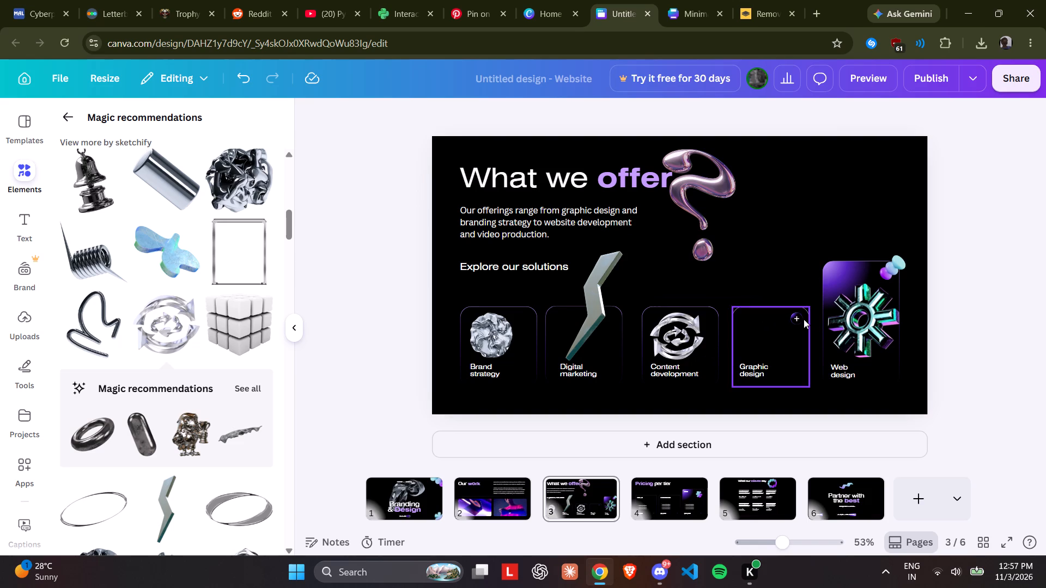
pyautogui.click(797, 318)
pyautogui.press('Delete')
pyautogui.click(793, 316)
pyautogui.press('Delete')
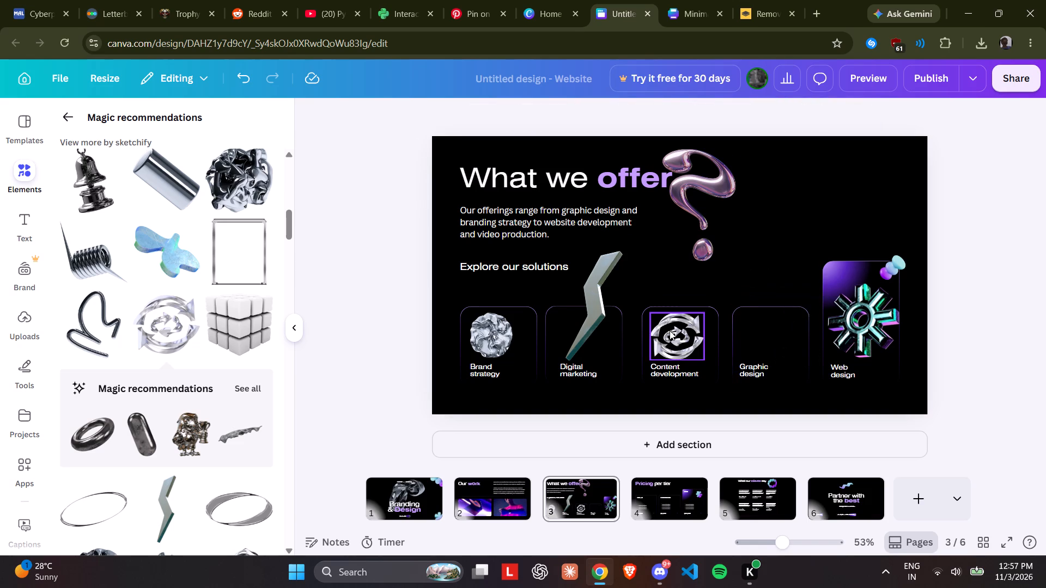
# Nudge the silver circular-arrows graphic slightly to the right so it sits centred inside the "Content development" card.
pyautogui.moveTo(670, 330); pyautogui.dragTo(678, 332)
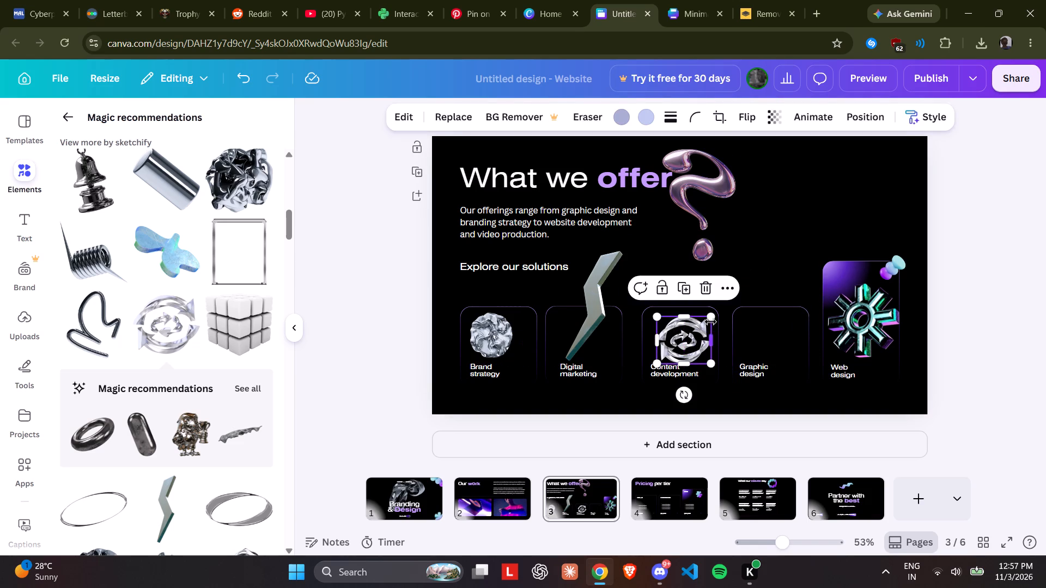
pyautogui.click(704, 329)
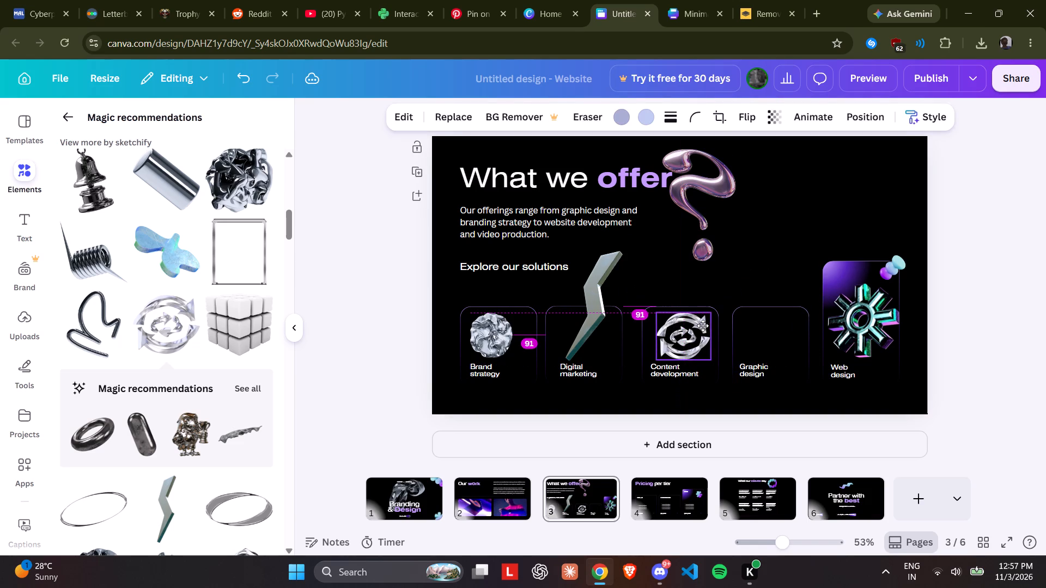
pyautogui.click(415, 323)
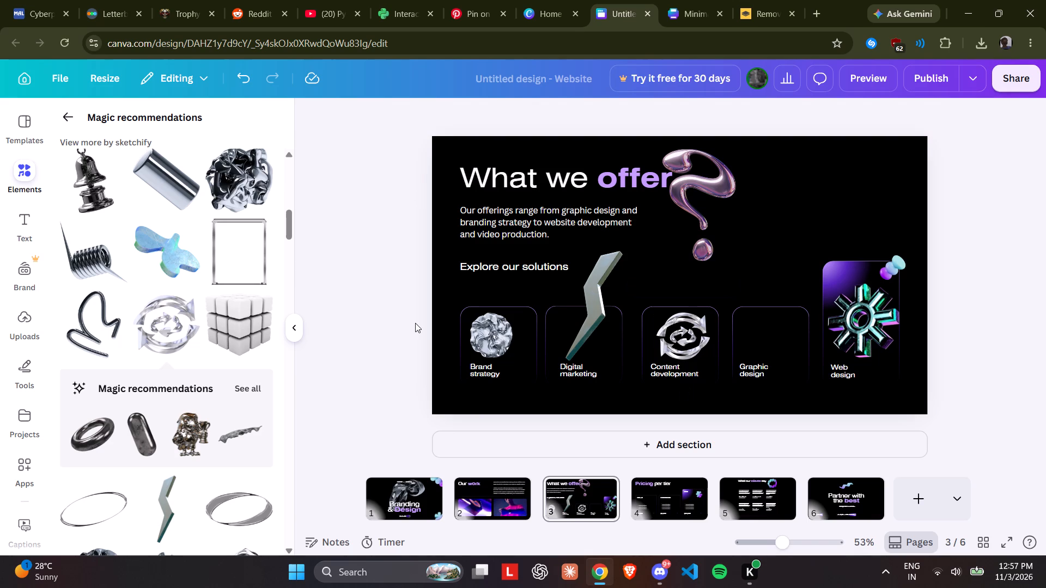
# Add the glossy silver five-pointed star, shrink it to fit the "Graphic design" card and place it just above the label.
pyautogui.scroll(-2, 143, 384)
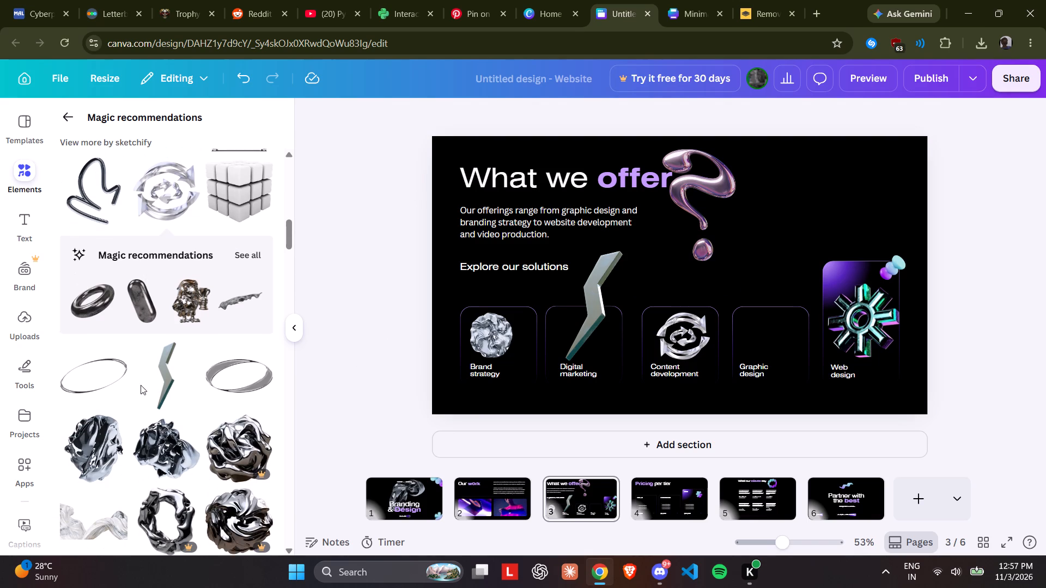
pyautogui.scroll(-8, 177, 385)
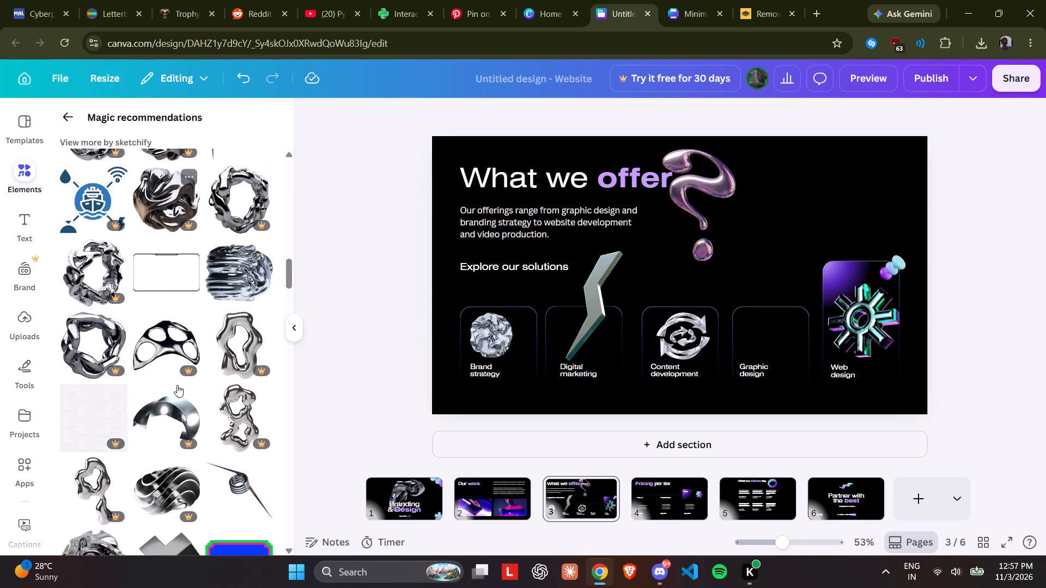
pyautogui.scroll(-10, 177, 385)
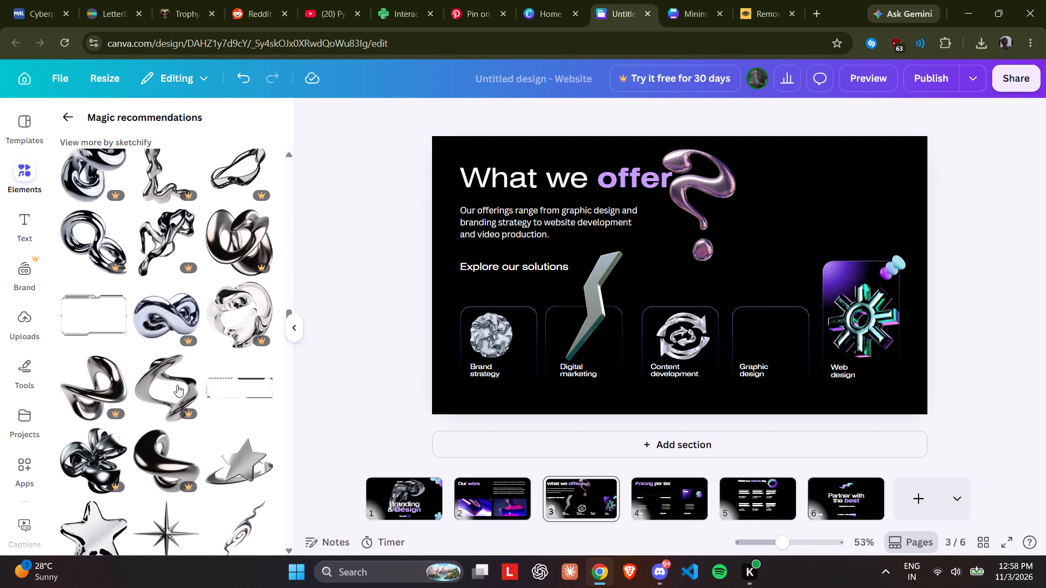
pyautogui.scroll(-3, 177, 385)
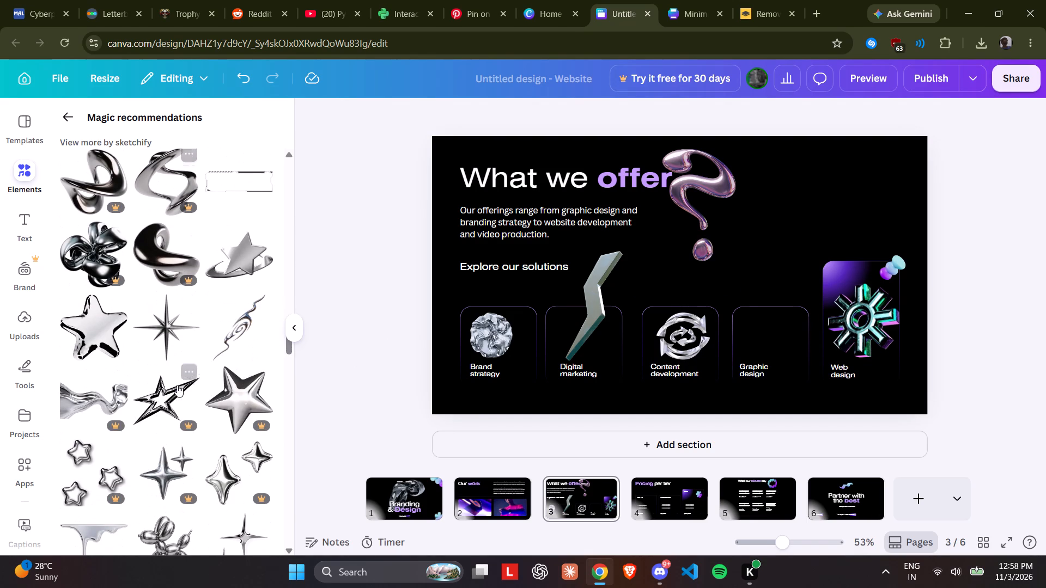
pyautogui.scroll(-3, 148, 411)
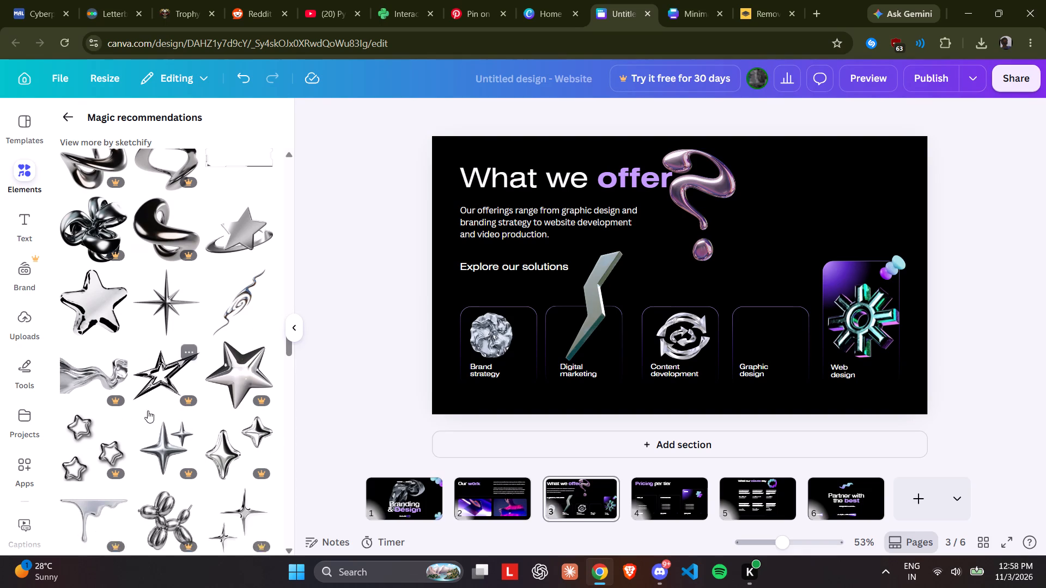
pyautogui.scroll(5, 148, 411)
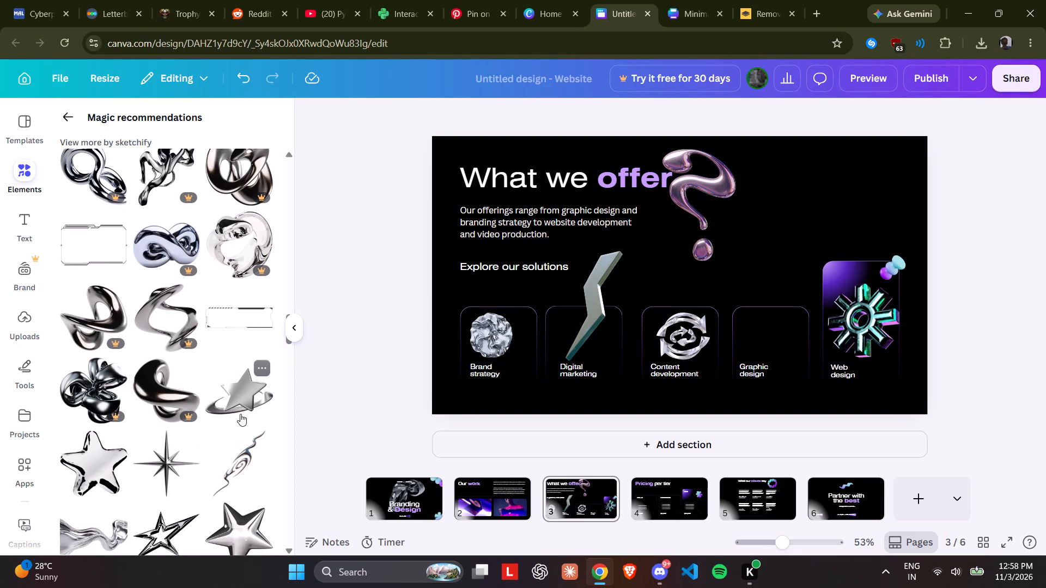
pyautogui.click(86, 452)
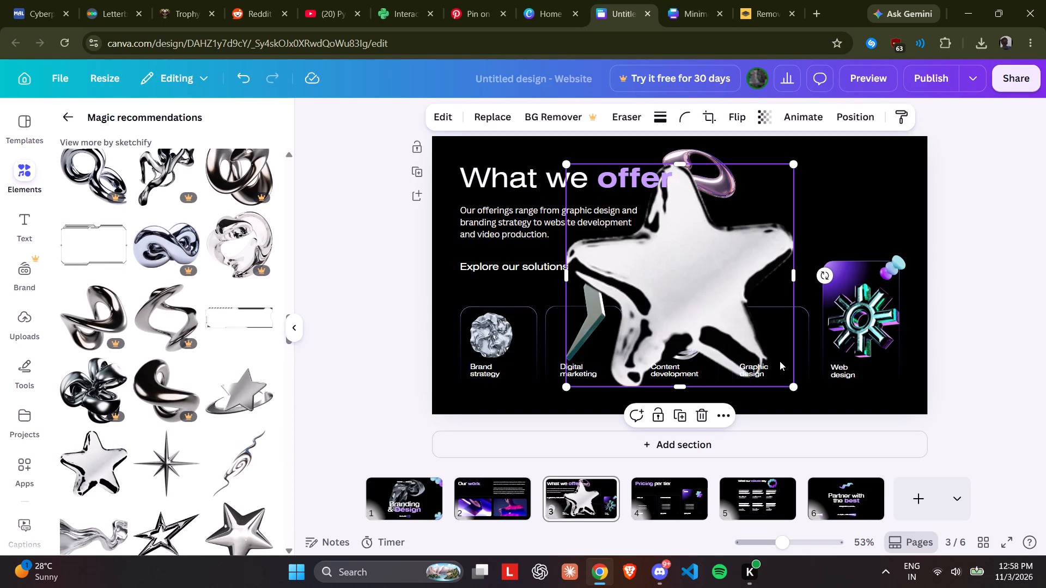
pyautogui.moveTo(798, 387); pyautogui.dragTo(666, 267)
pyautogui.moveTo(649, 243); pyautogui.dragTo(788, 339)
pyautogui.moveTo(802, 357); pyautogui.dragTo(765, 306)
pyautogui.moveTo(732, 287); pyautogui.dragTo(775, 329)
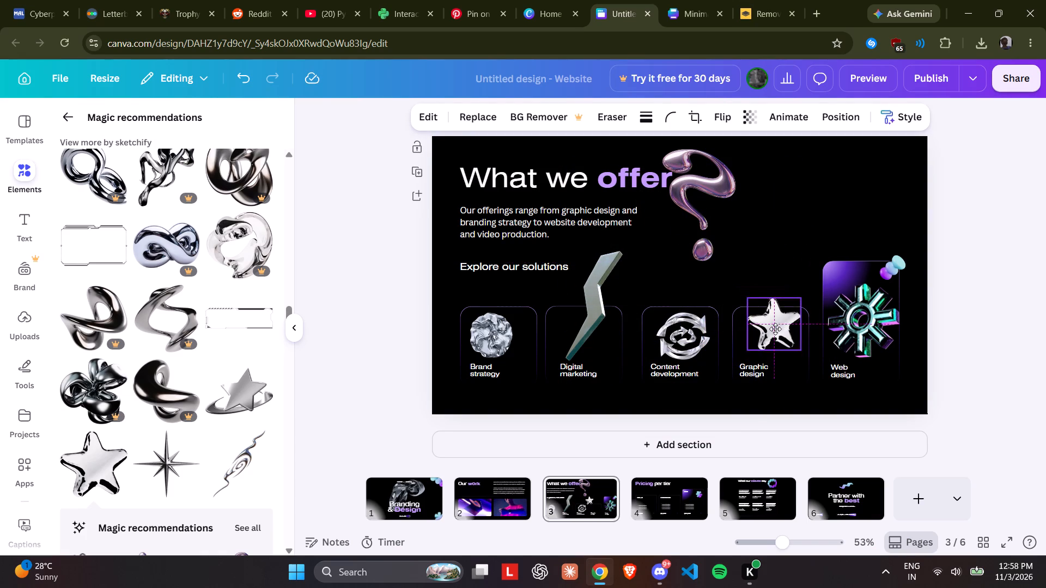
pyautogui.moveTo(775, 329); pyautogui.dragTo(771, 333)
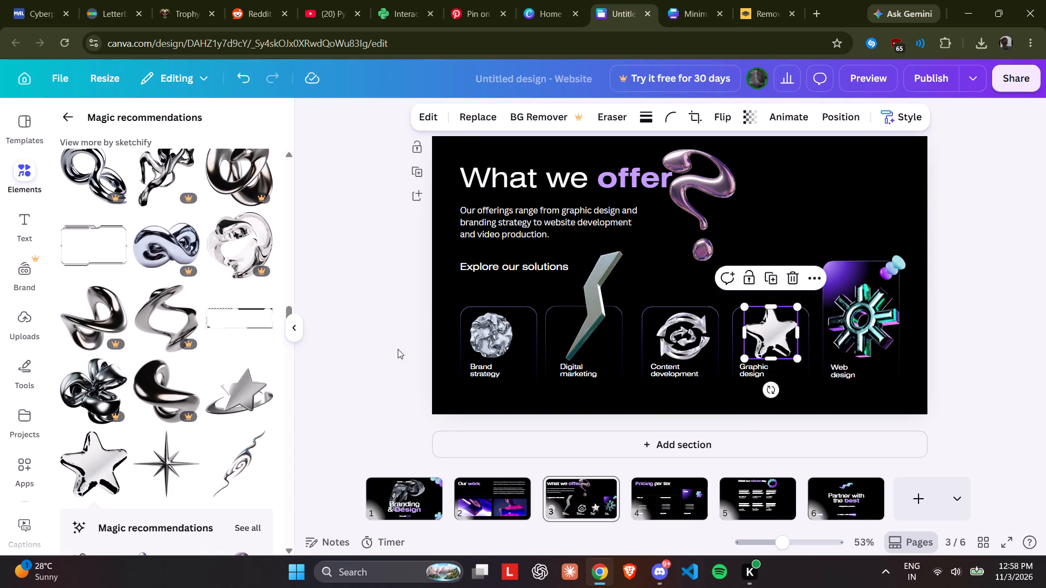
pyautogui.click(353, 349)
pyautogui.click(353, 349)
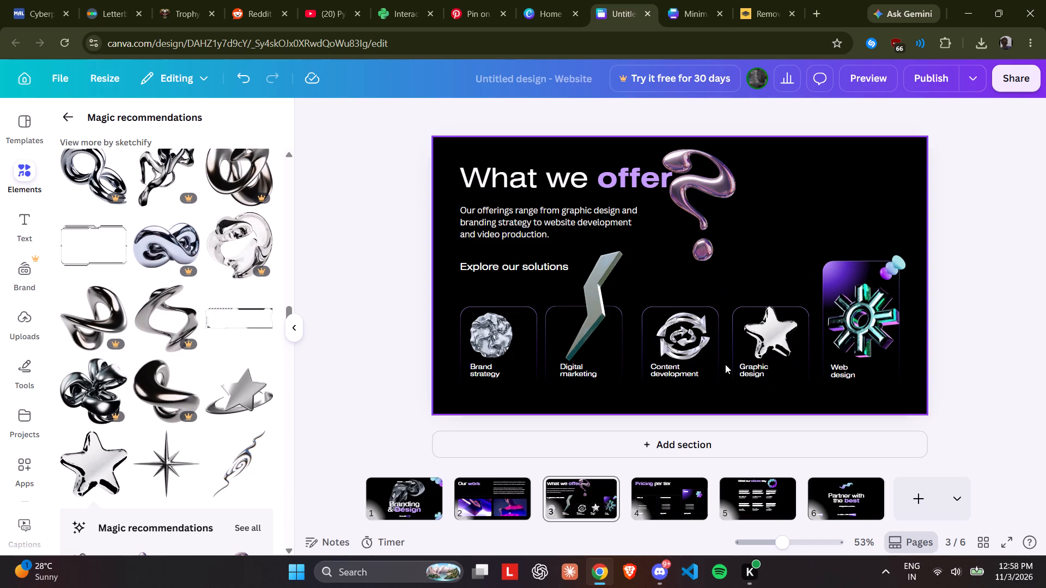
# On page 4, add the silver ribbon bow, shrink it and move it over the end of the "Pricing per tier" heading.
pyautogui.click(637, 510)
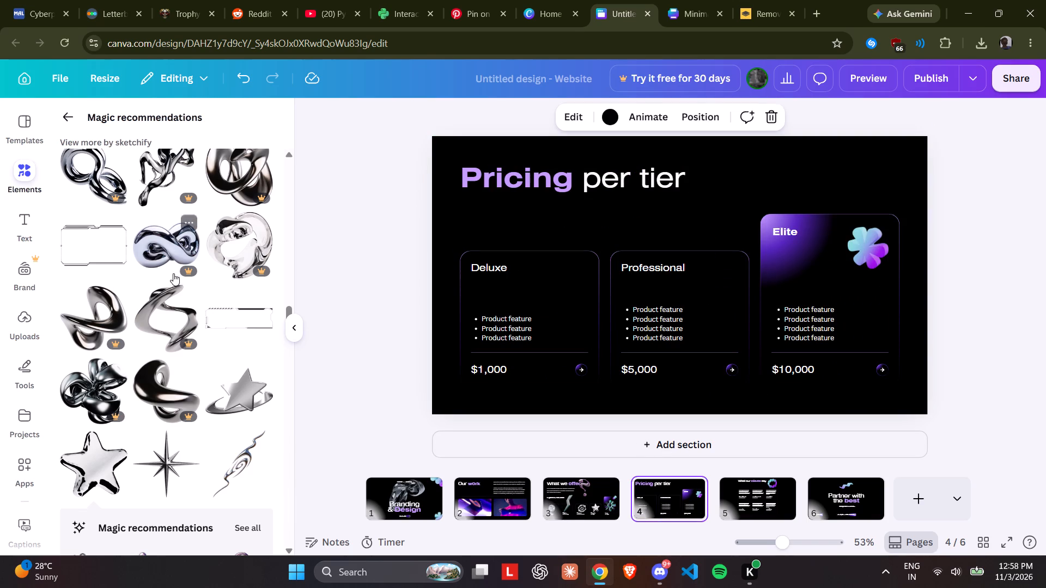
pyautogui.scroll(-3, 173, 273)
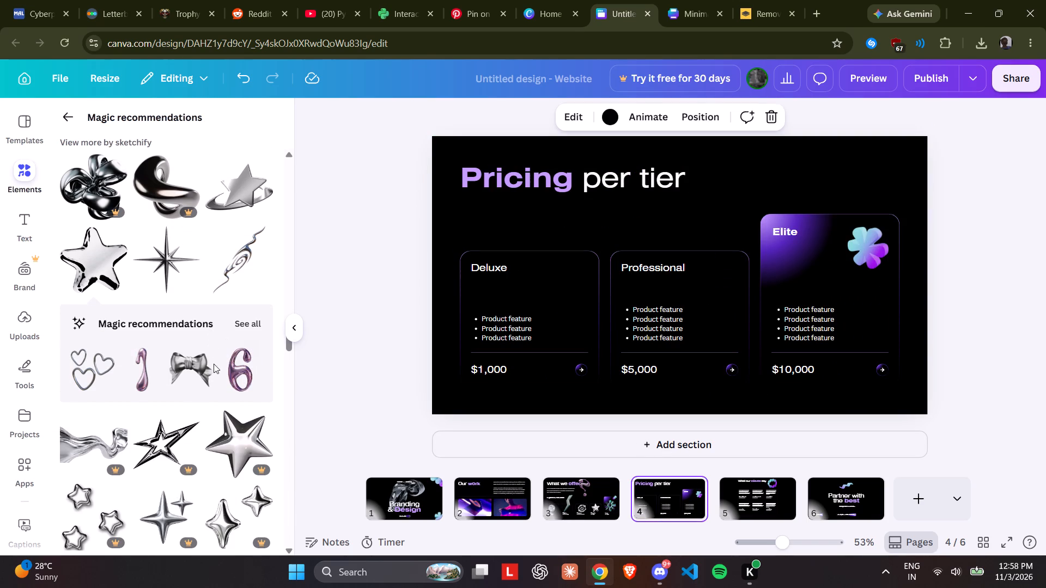
pyautogui.click(188, 371)
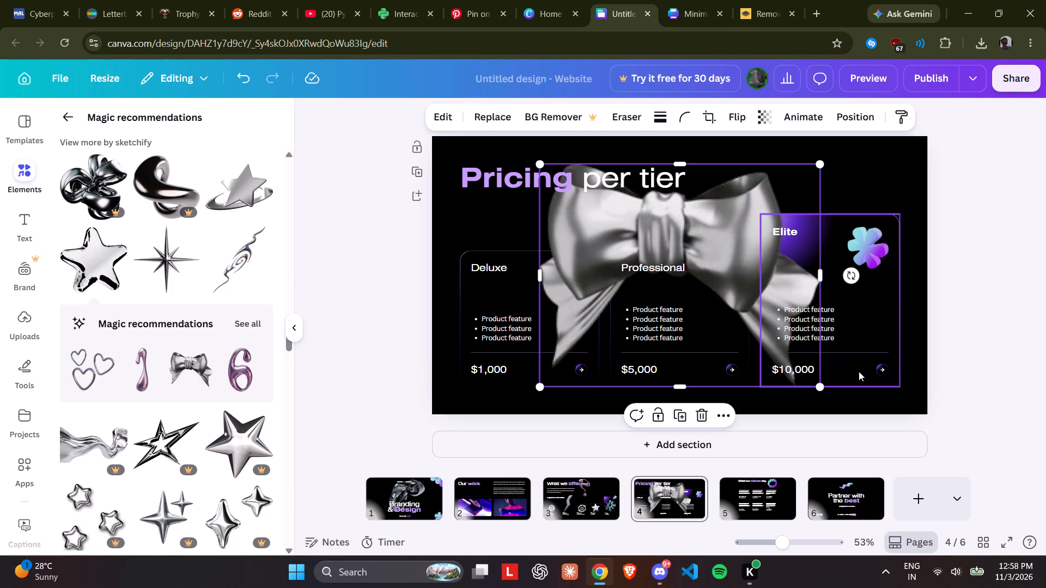
pyautogui.moveTo(816, 381); pyautogui.dragTo(634, 206)
pyautogui.moveTo(588, 214); pyautogui.dragTo(689, 180)
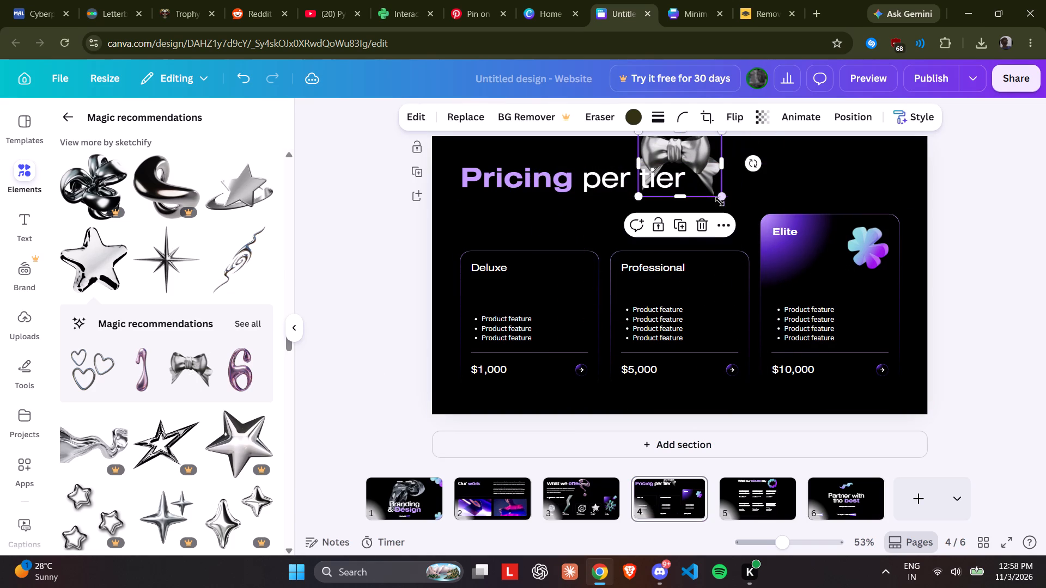
# Tilt the silver bow clockwise, shrink it a little more and position it on the upper end of the word "tier".
pyautogui.moveTo(748, 166); pyautogui.dragTo(744, 193)
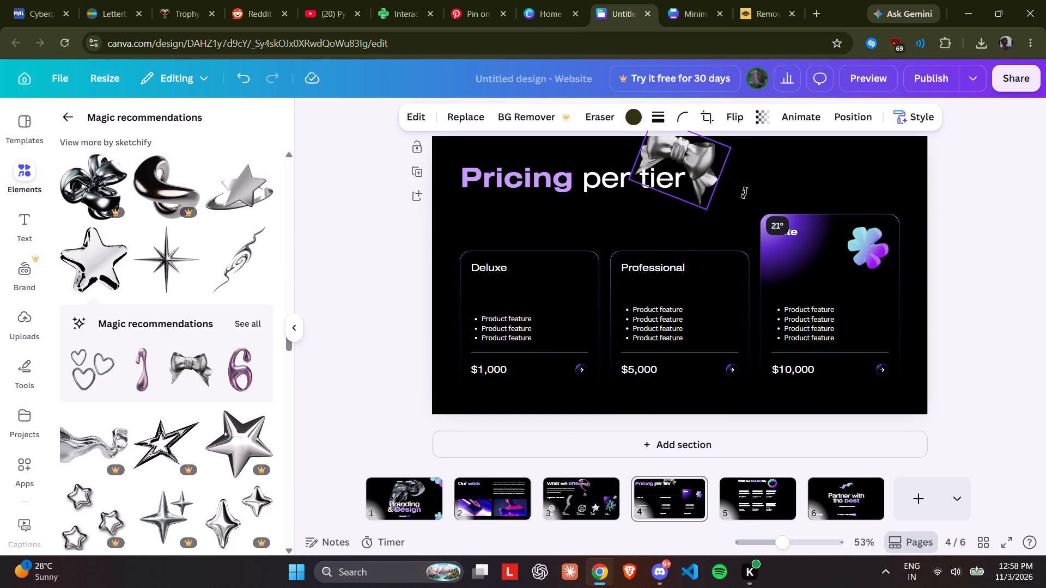
pyautogui.moveTo(744, 193); pyautogui.dragTo(743, 194)
pyautogui.click(711, 166)
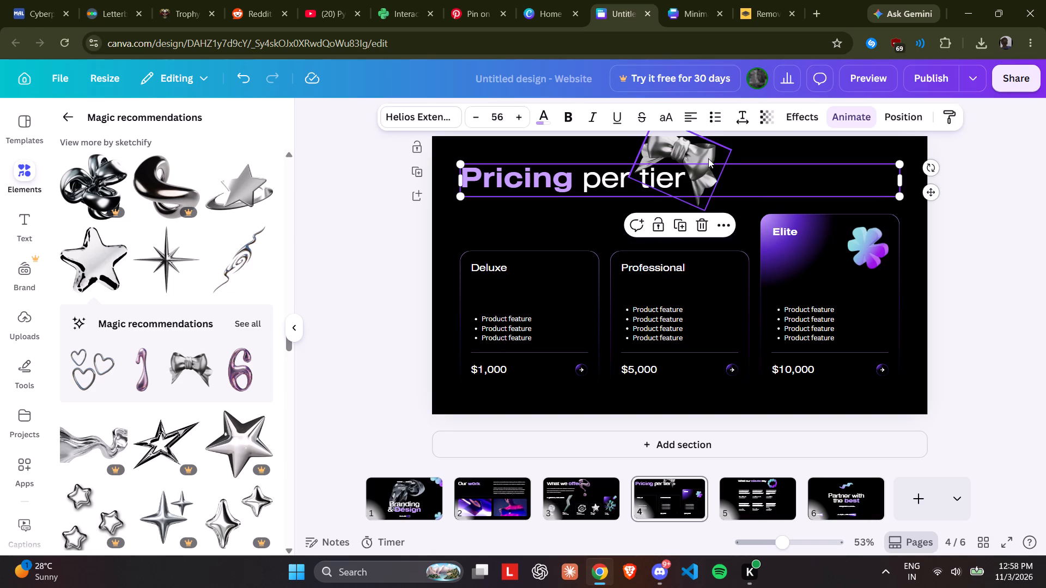
pyautogui.moveTo(708, 157); pyautogui.dragTo(717, 166)
pyautogui.moveTo(750, 203); pyautogui.dragTo(750, 206)
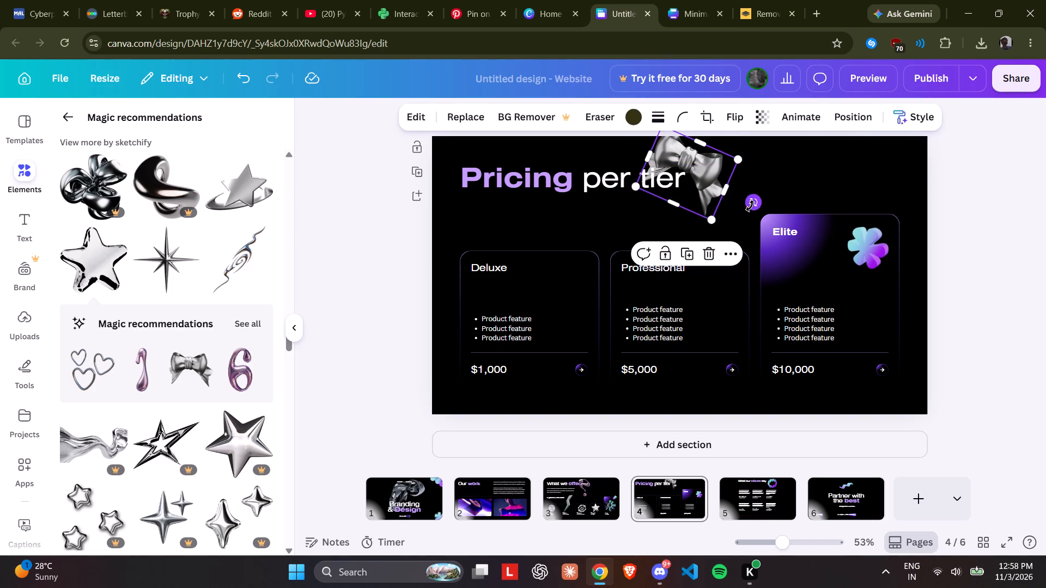
pyautogui.moveTo(750, 206); pyautogui.dragTo(731, 215)
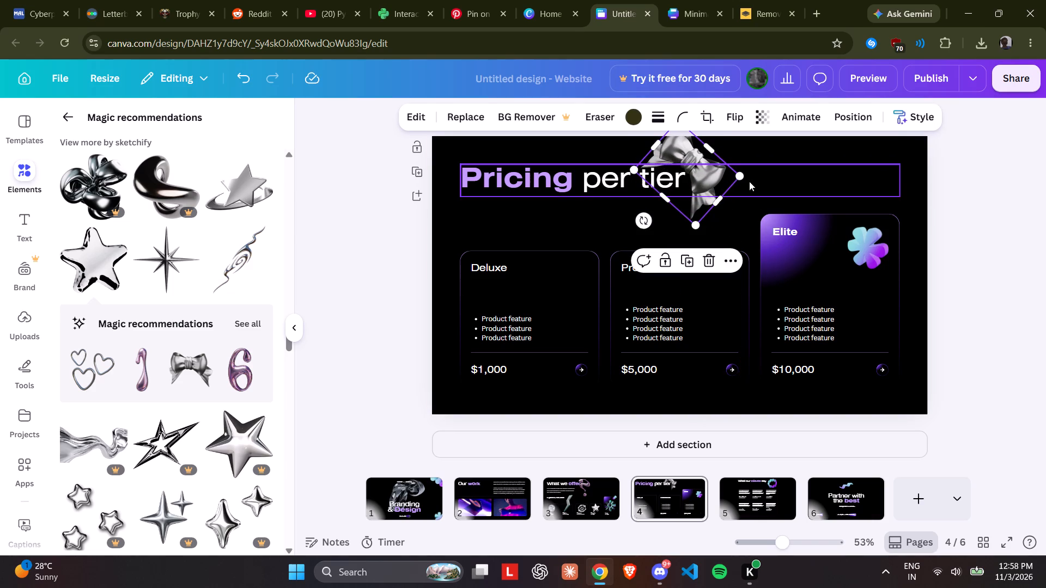
pyautogui.moveTo(740, 180); pyautogui.dragTo(719, 184)
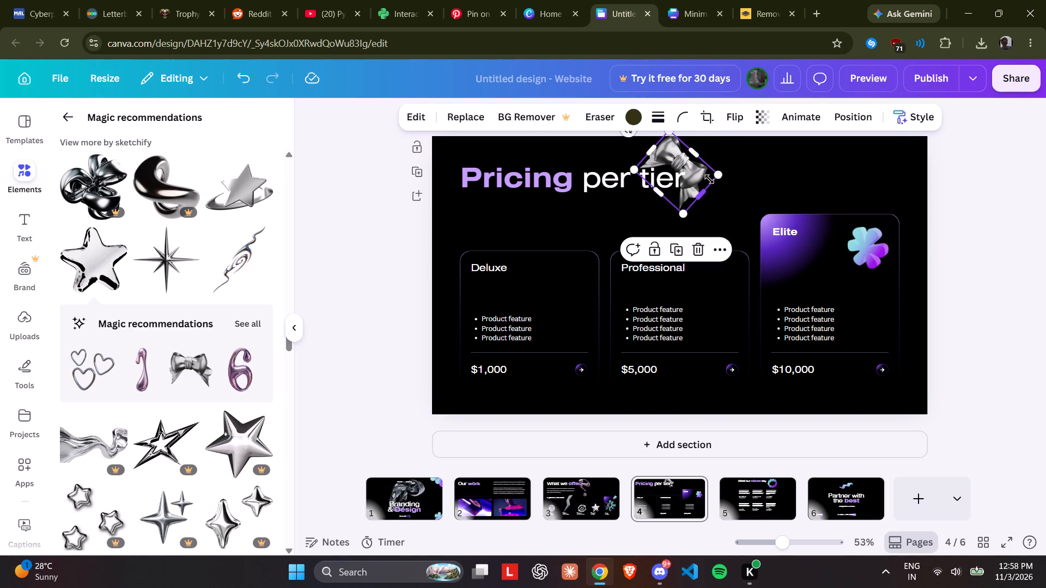
pyautogui.click(699, 175)
pyautogui.moveTo(673, 154); pyautogui.dragTo(682, 153)
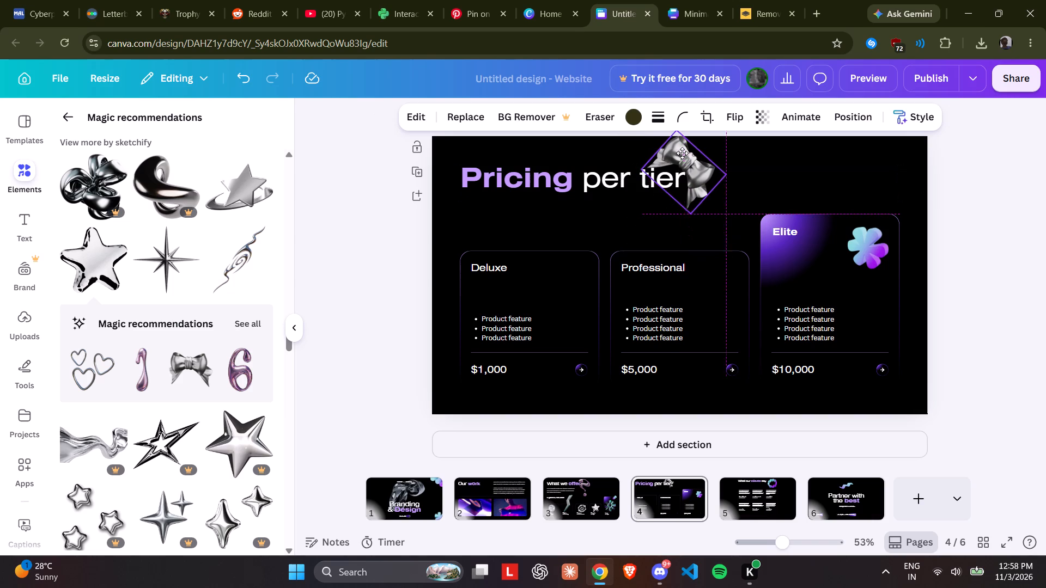
pyautogui.moveTo(682, 153); pyautogui.dragTo(684, 152)
pyautogui.click(336, 223)
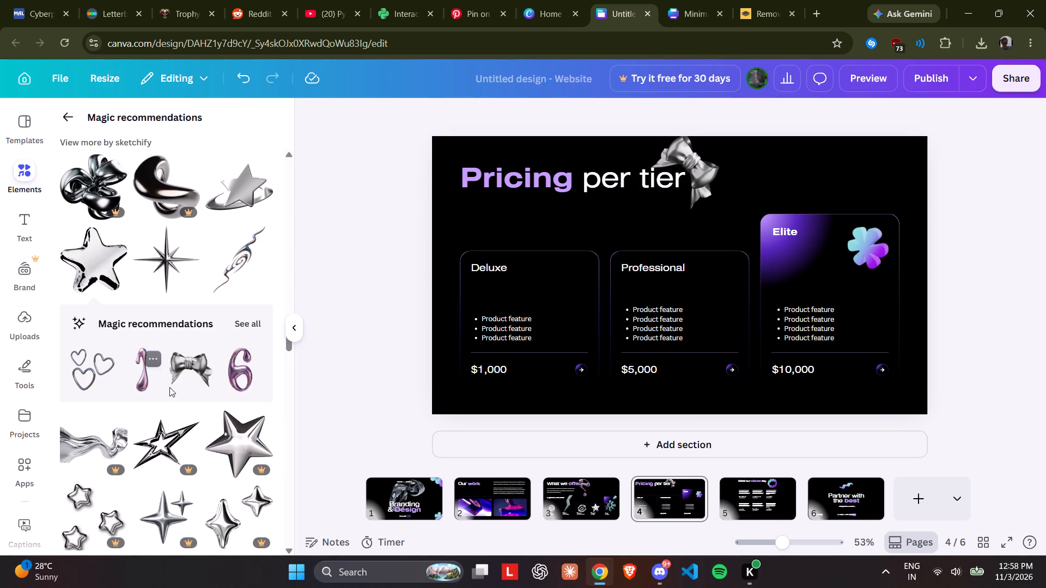
# Add the silver butterfly graphic, shrink it to about half size and place it over the upper part of the "Elite" card.
pyautogui.scroll(-6, 192, 392)
pyautogui.scroll(1, 194, 370)
pyautogui.scroll(-3, 181, 395)
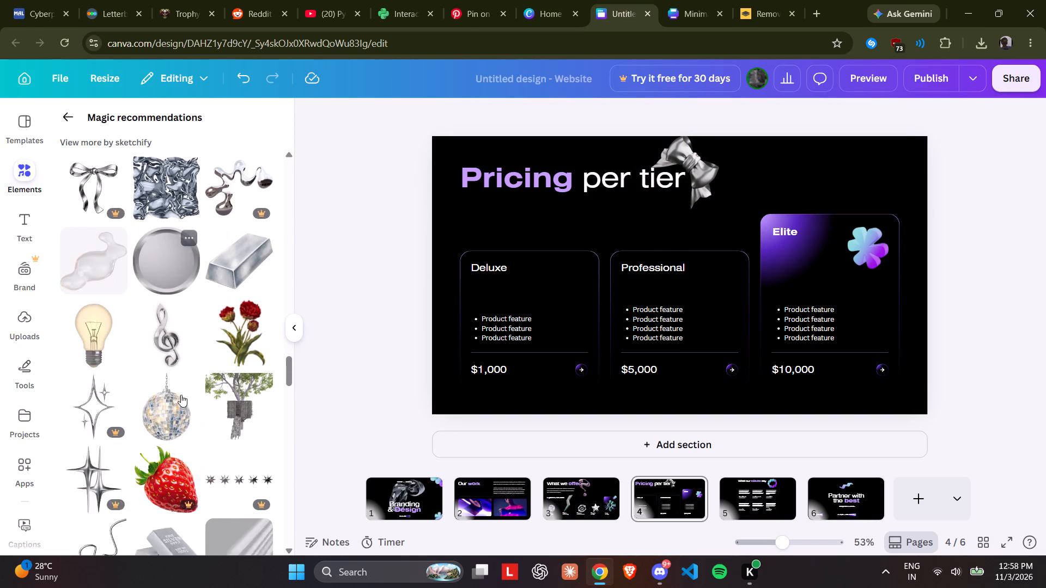
pyautogui.scroll(-5, 181, 395)
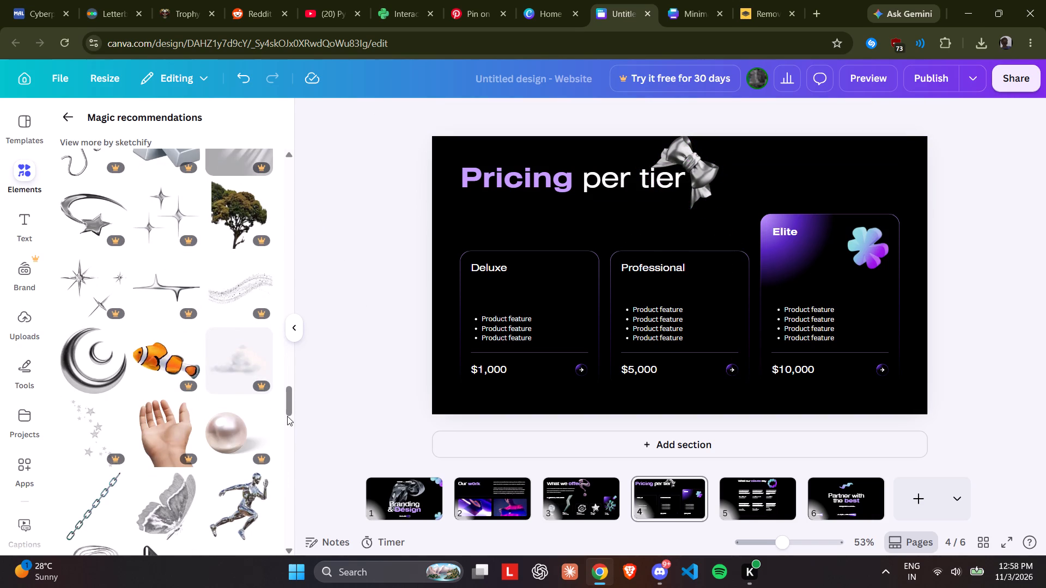
pyautogui.click(156, 505)
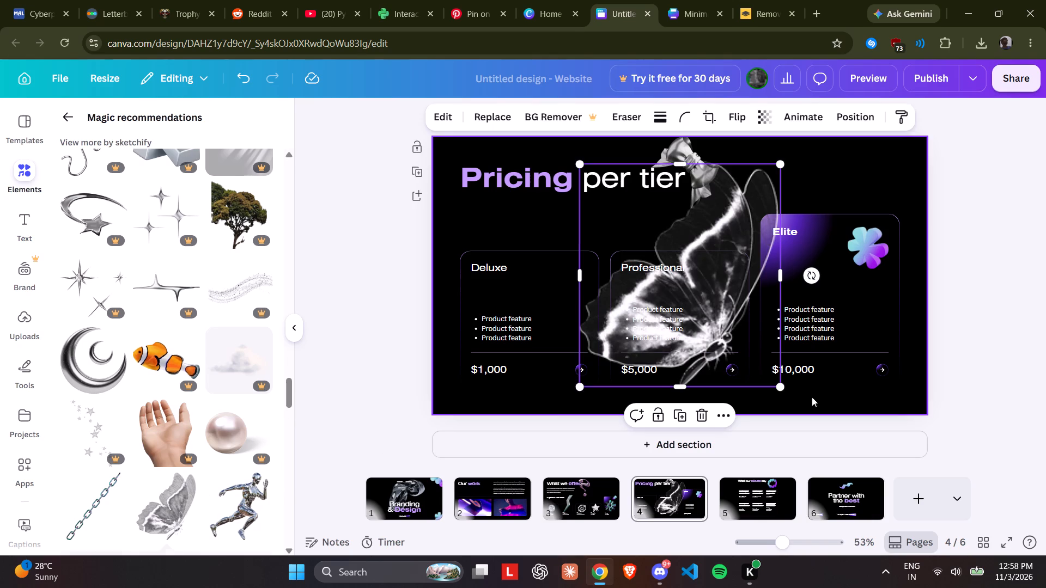
pyautogui.moveTo(781, 385); pyautogui.dragTo(717, 307)
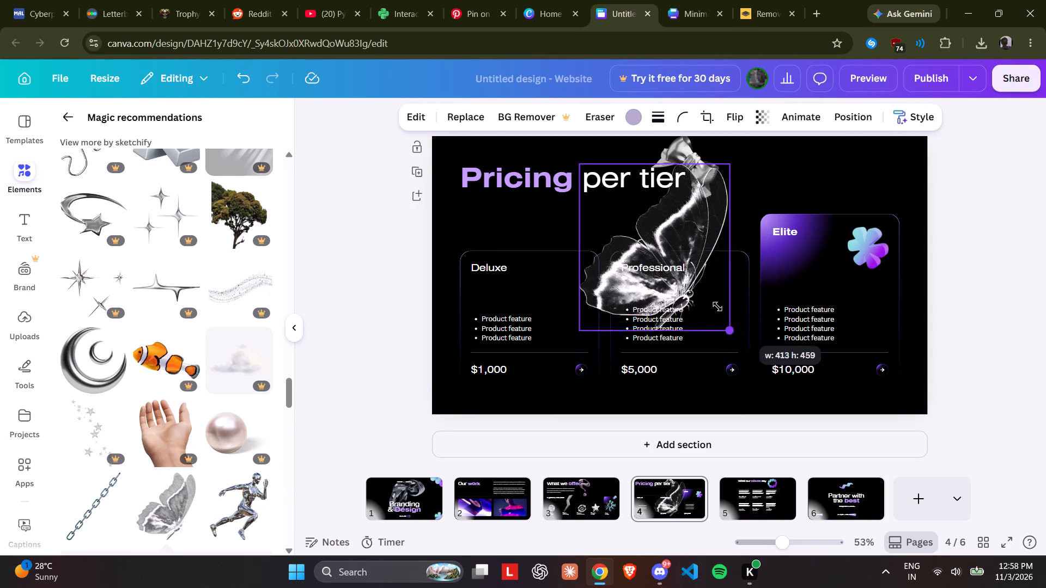
pyautogui.moveTo(717, 307); pyautogui.dragTo(682, 280)
pyautogui.moveTo(653, 241); pyautogui.dragTo(840, 268)
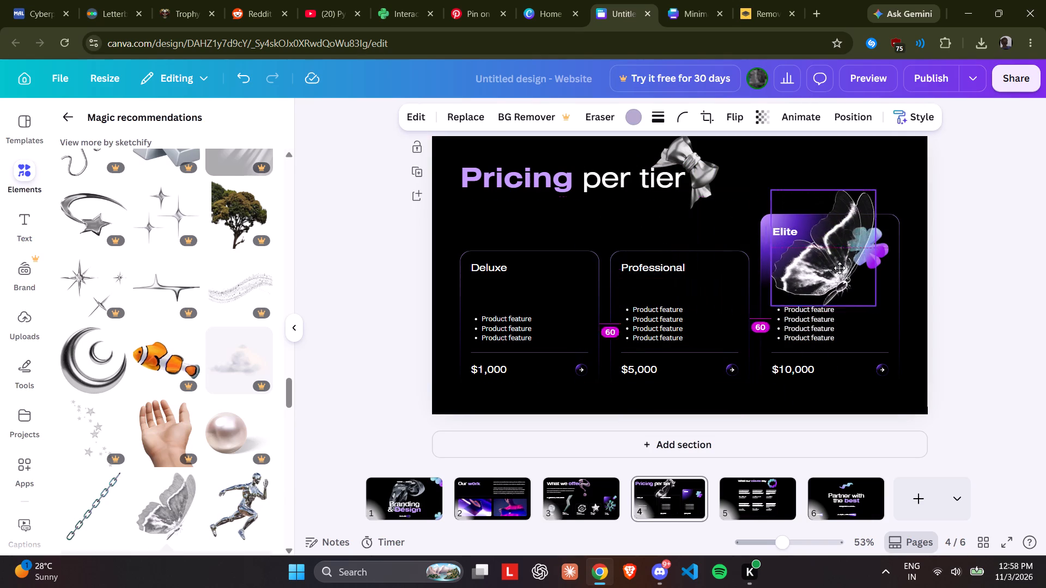
pyautogui.moveTo(840, 268); pyautogui.dragTo(837, 265)
# Move the blue-purple 3D flower out of the butterfly's way, onto the upper right edge of the "Elite" card.
pyautogui.moveTo(882, 252); pyautogui.dragTo(886, 250)
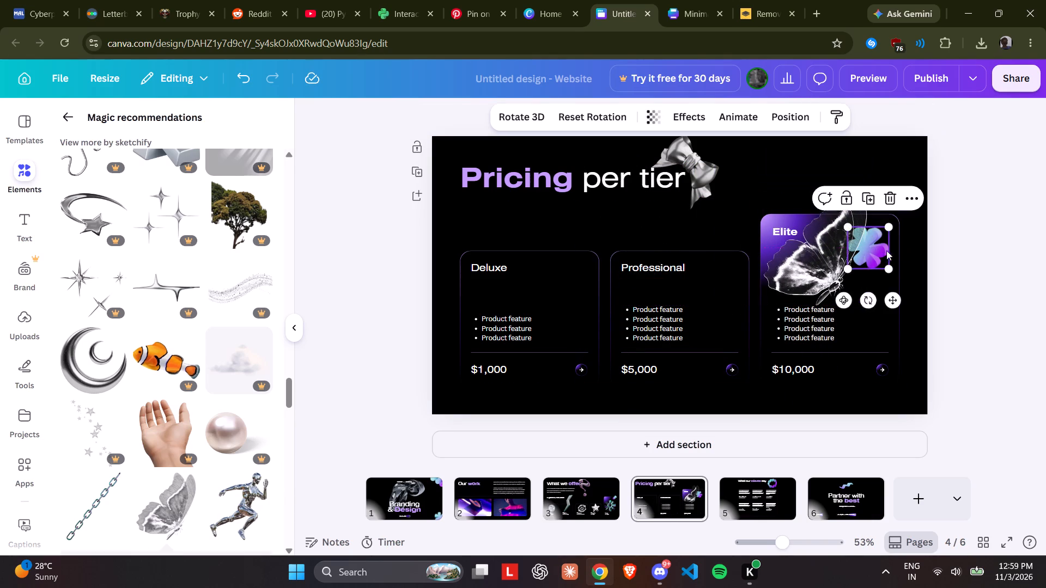
pyautogui.moveTo(886, 250); pyautogui.dragTo(912, 230)
pyautogui.click(1008, 230)
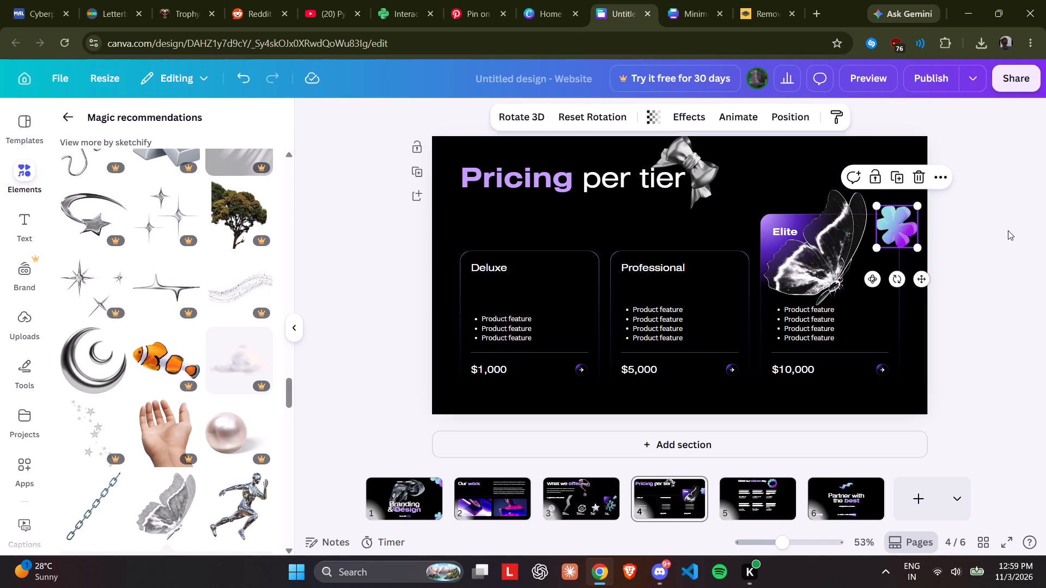
# Shift the butterfly slightly up and towards the flower so its wing rises above the "Elite" card.
pyautogui.moveTo(823, 277); pyautogui.dragTo(831, 274)
pyautogui.click(979, 278)
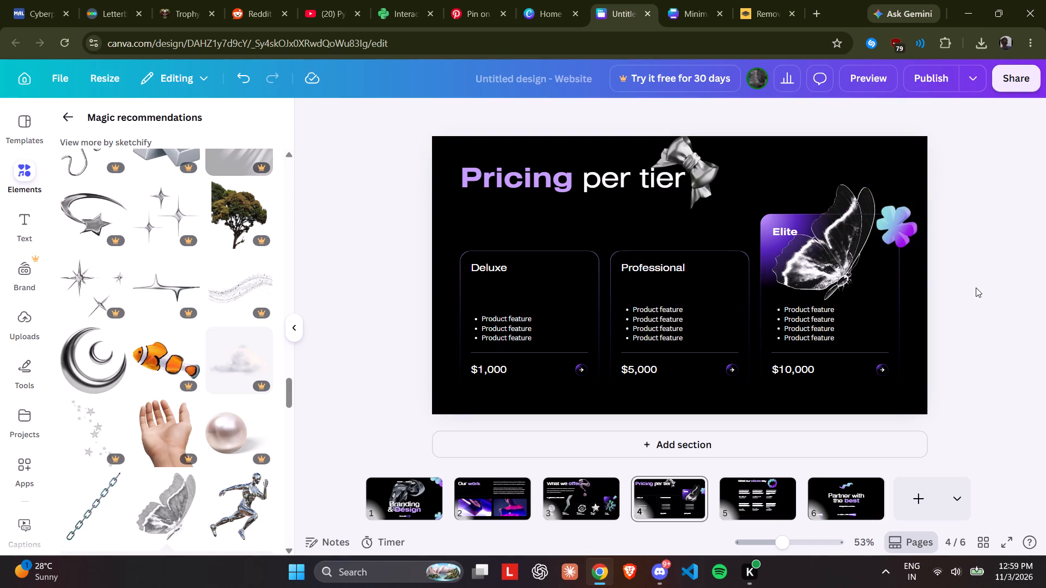
# Add the pinkish-red spiky burst graphic, shrink it to under half size and place it over the upper right of the "Professional" card.
pyautogui.scroll(-8, 134, 437)
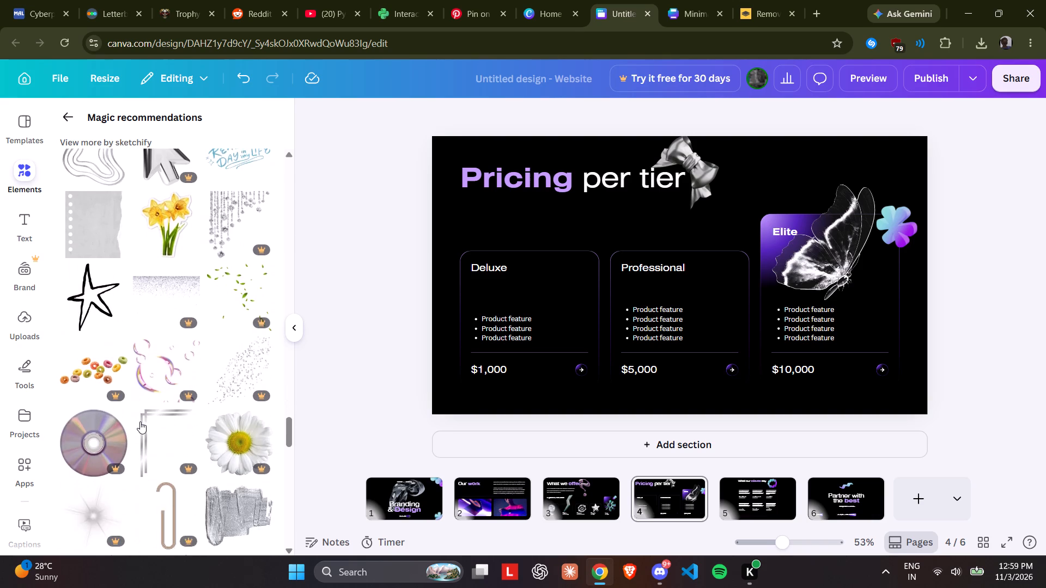
pyautogui.scroll(-6, 140, 421)
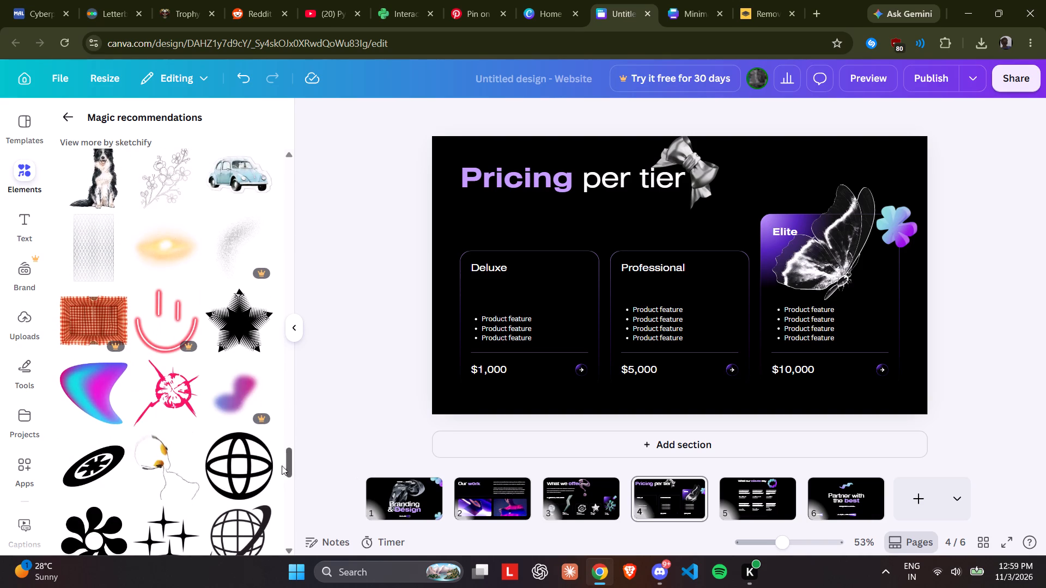
pyautogui.click(157, 389)
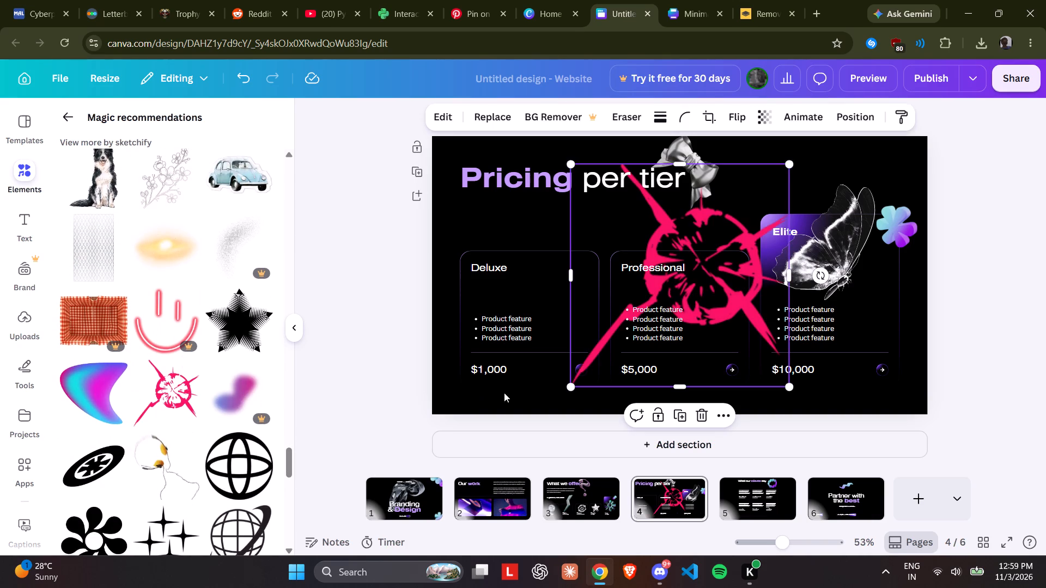
pyautogui.moveTo(788, 389); pyautogui.dragTo(635, 292)
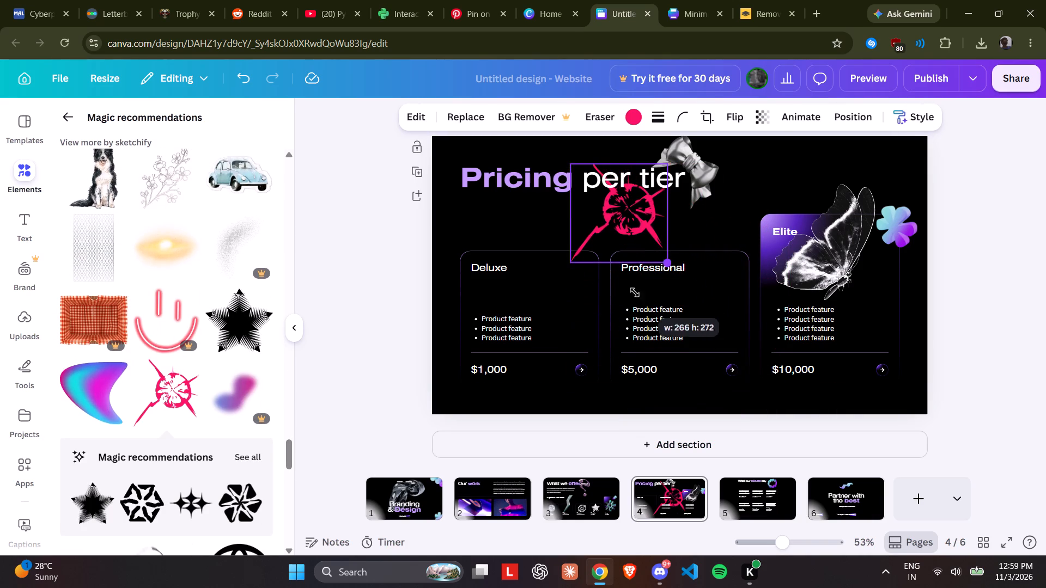
pyautogui.moveTo(635, 292); pyautogui.dragTo(634, 290)
pyautogui.moveTo(614, 226); pyautogui.dragTo(695, 281)
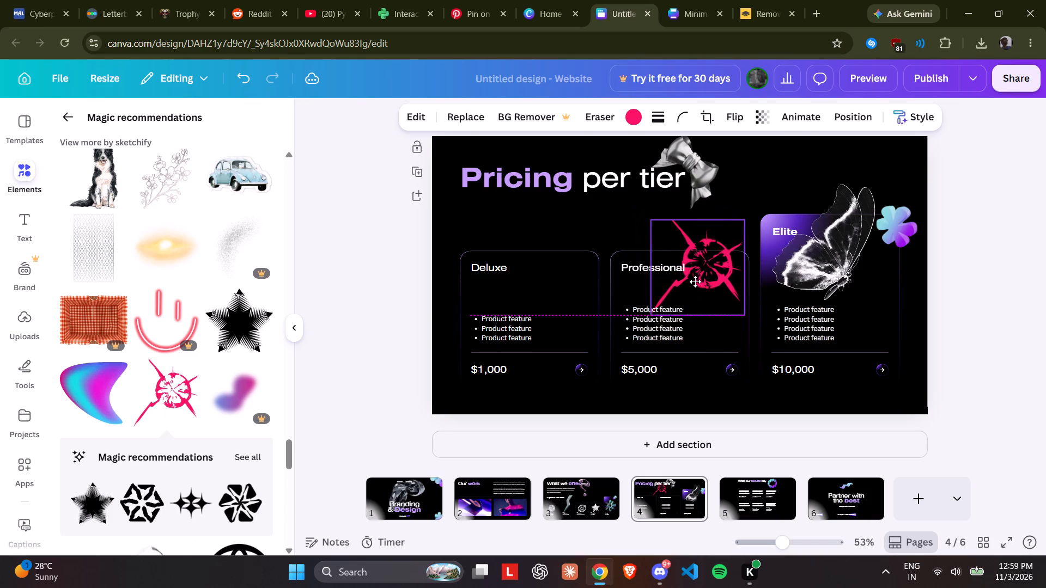
pyautogui.moveTo(695, 281); pyautogui.dragTo(702, 281)
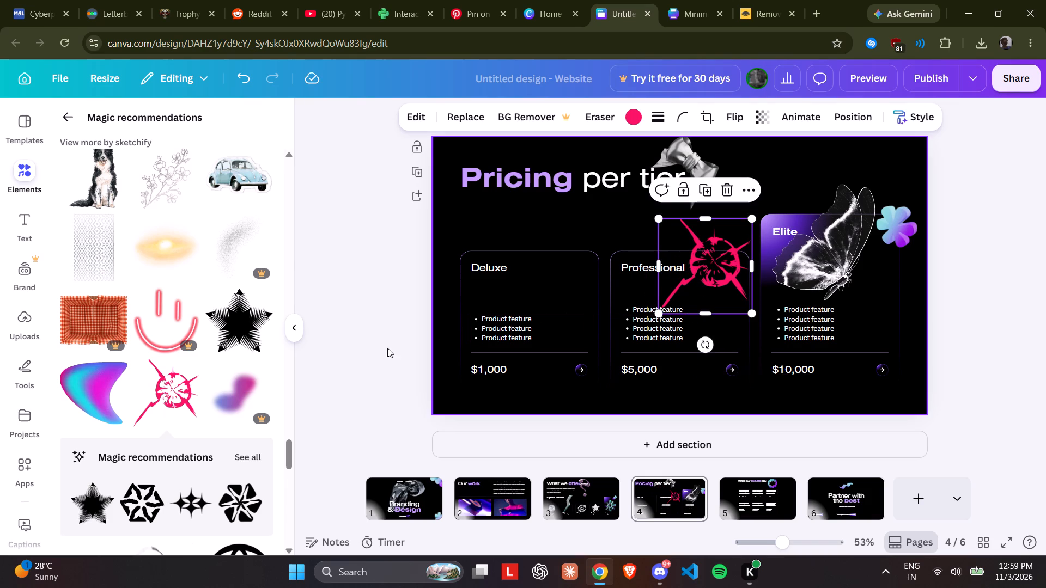
pyautogui.click(350, 356)
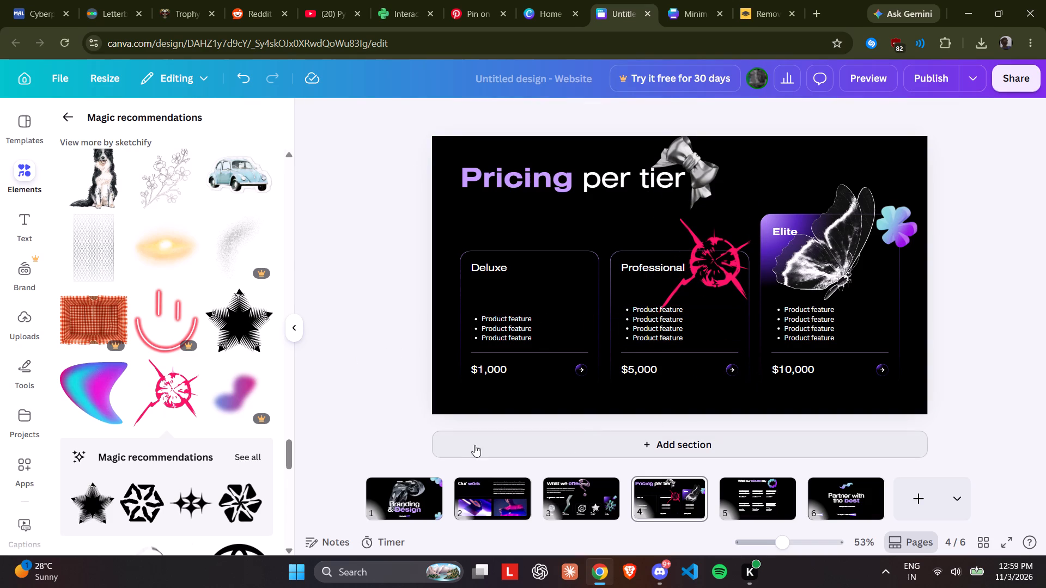
# Look through the rest of the recommended graphics for another decoration for the pricing cards.
pyautogui.scroll(-2, 171, 431)
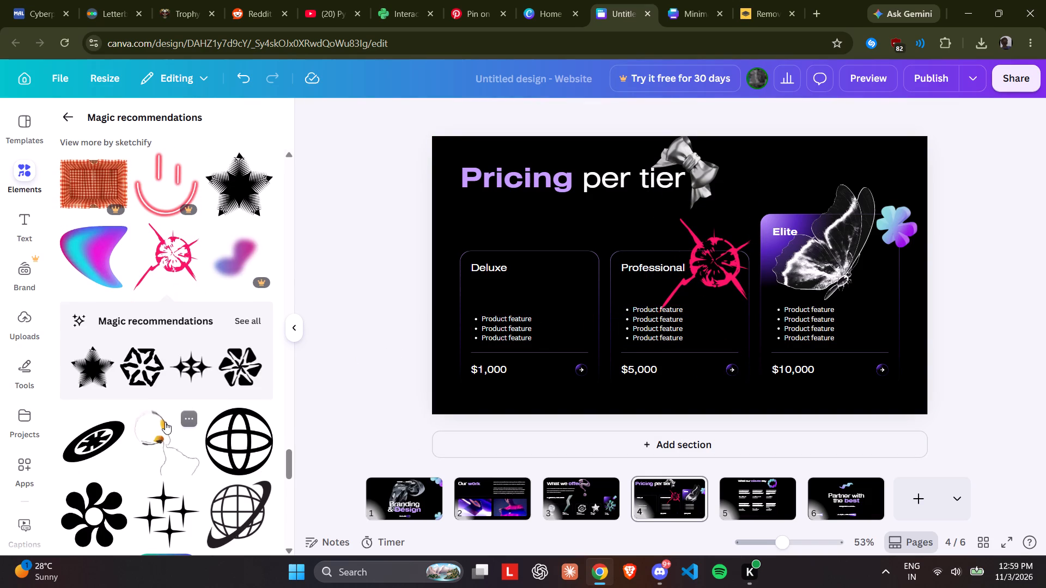
pyautogui.scroll(-3, 165, 422)
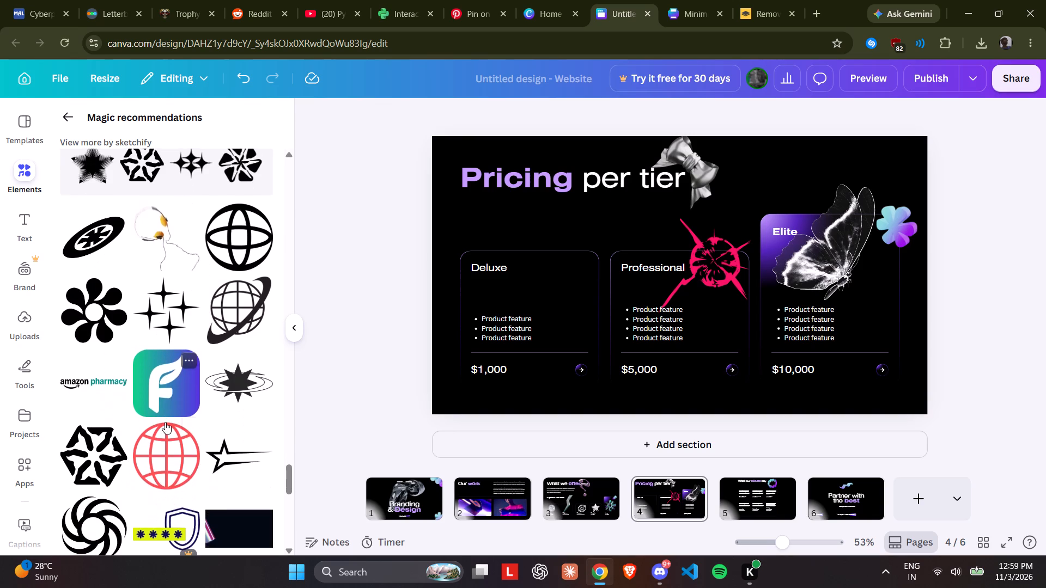
pyautogui.scroll(-2, 165, 422)
pyautogui.scroll(-2, 211, 402)
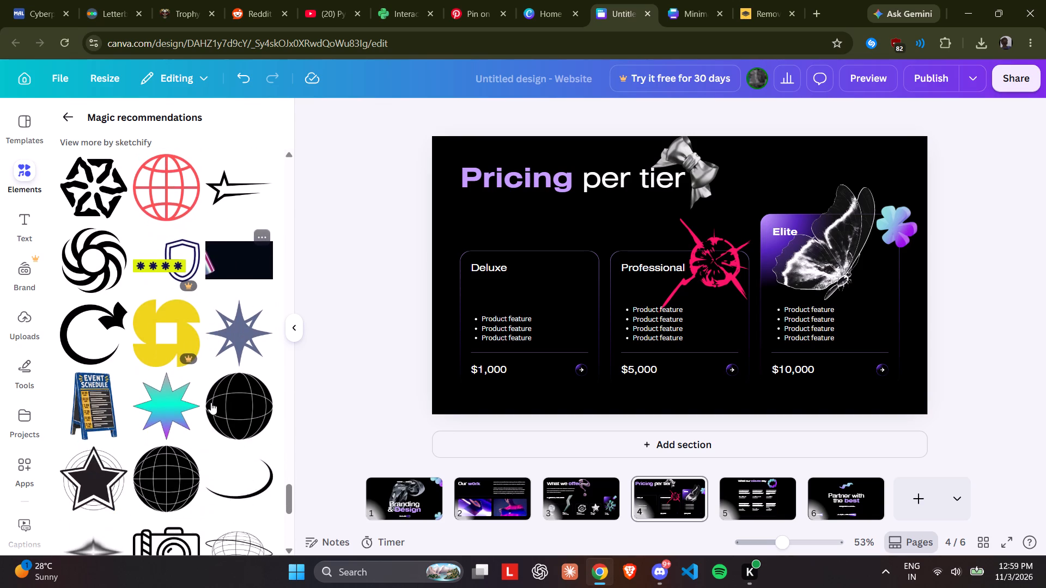
pyautogui.scroll(-9, 211, 402)
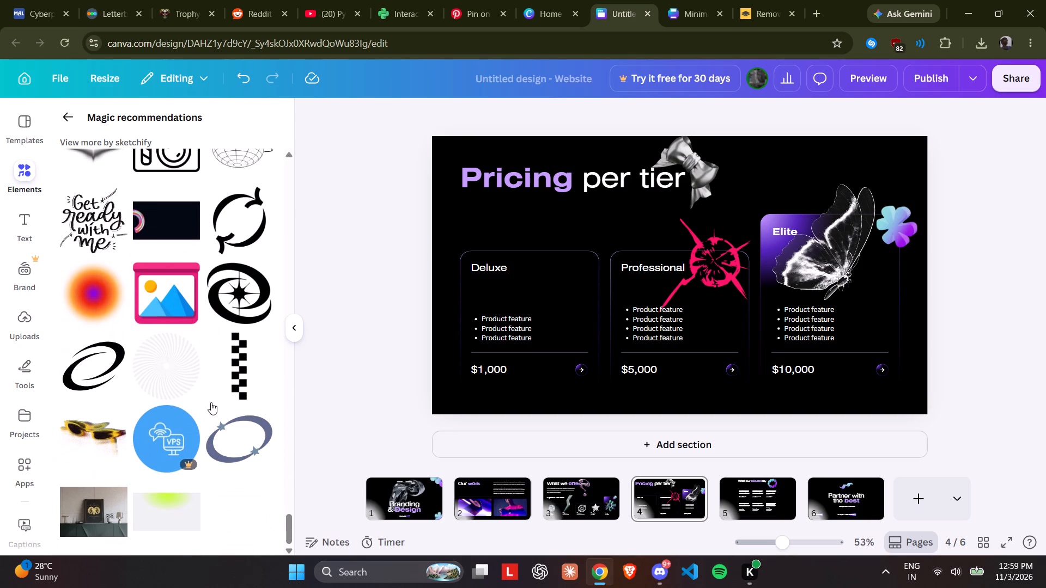
pyautogui.scroll(15, 231, 391)
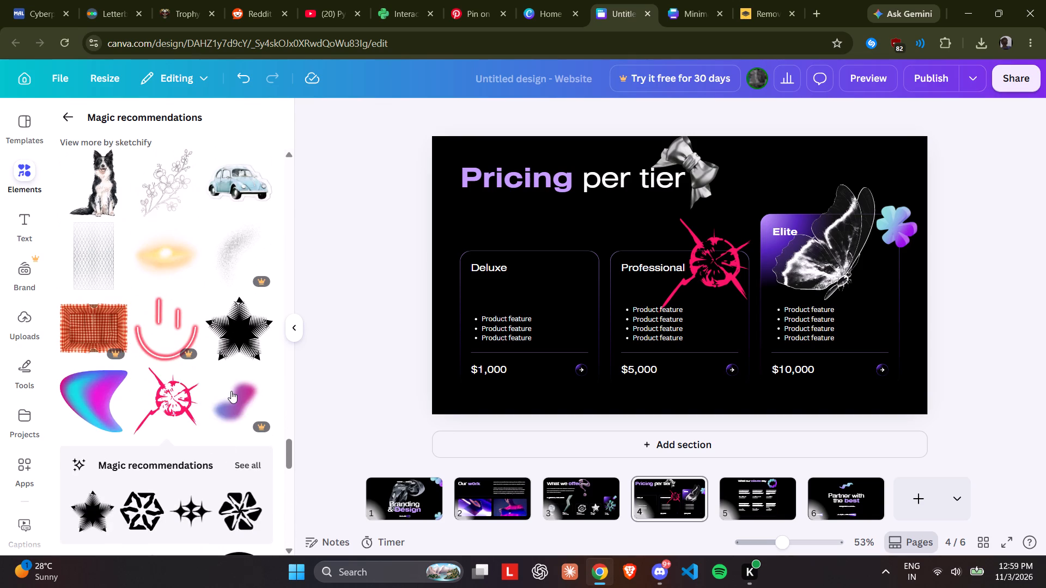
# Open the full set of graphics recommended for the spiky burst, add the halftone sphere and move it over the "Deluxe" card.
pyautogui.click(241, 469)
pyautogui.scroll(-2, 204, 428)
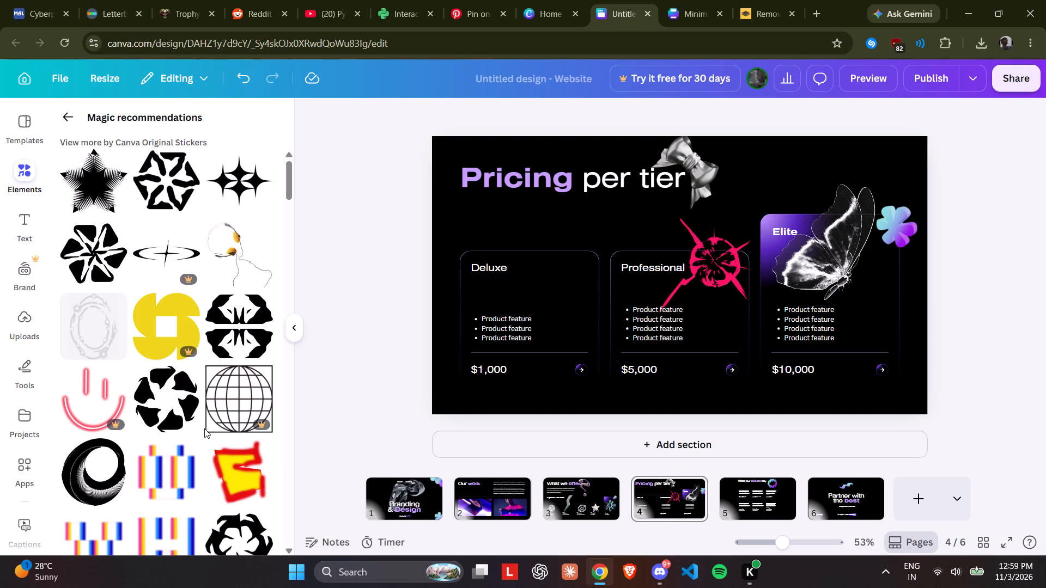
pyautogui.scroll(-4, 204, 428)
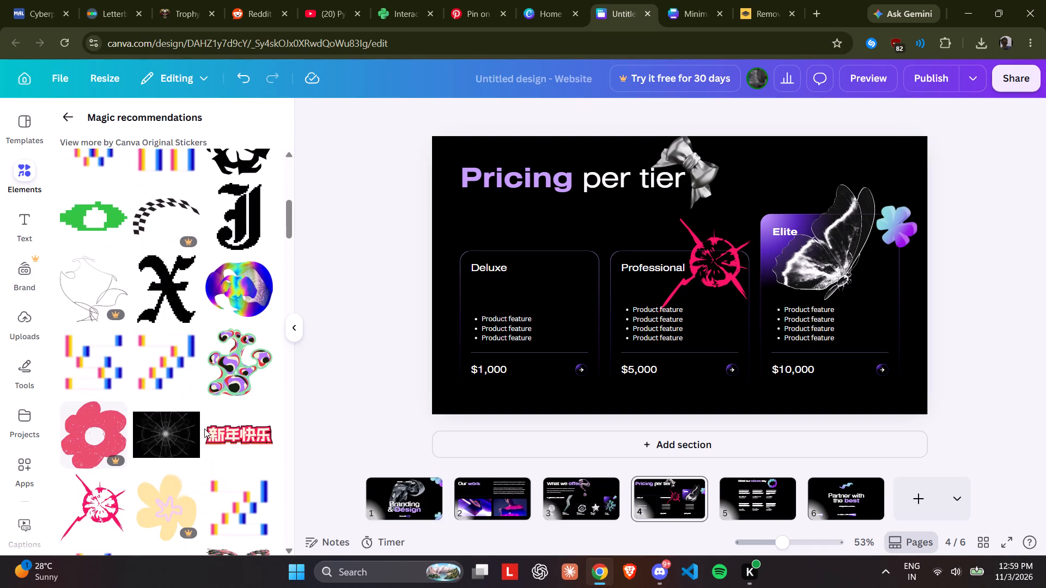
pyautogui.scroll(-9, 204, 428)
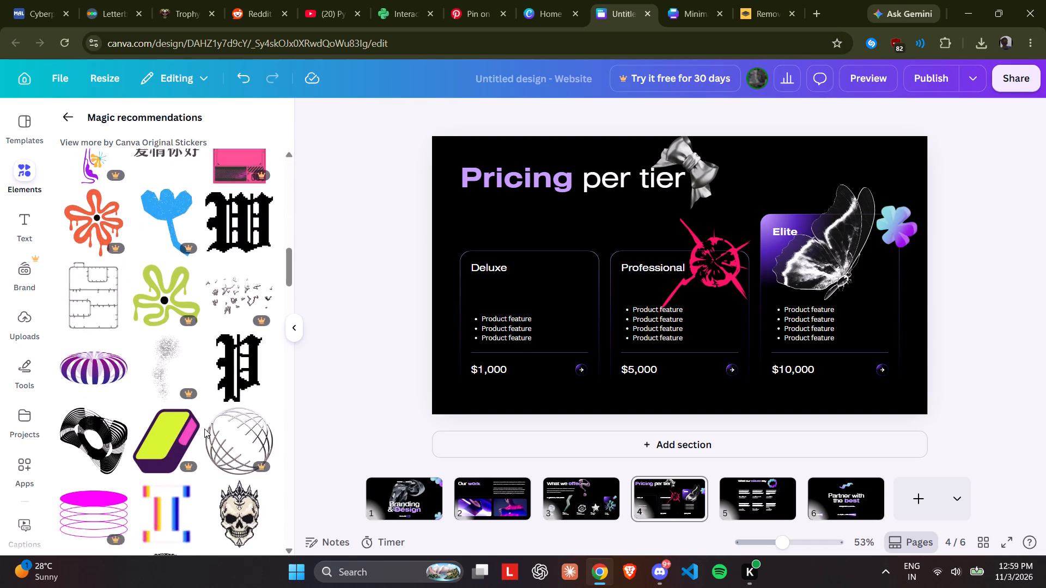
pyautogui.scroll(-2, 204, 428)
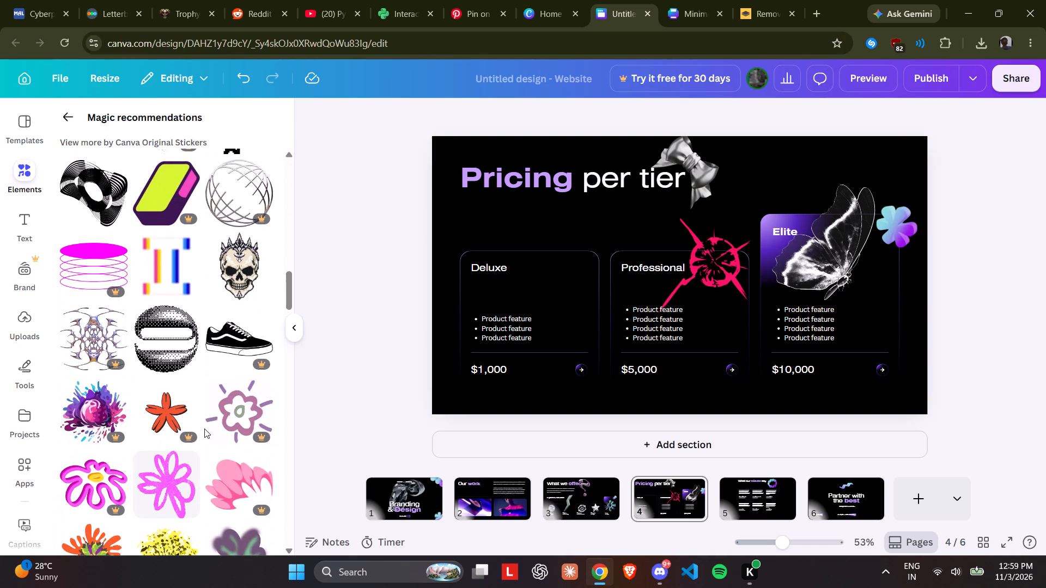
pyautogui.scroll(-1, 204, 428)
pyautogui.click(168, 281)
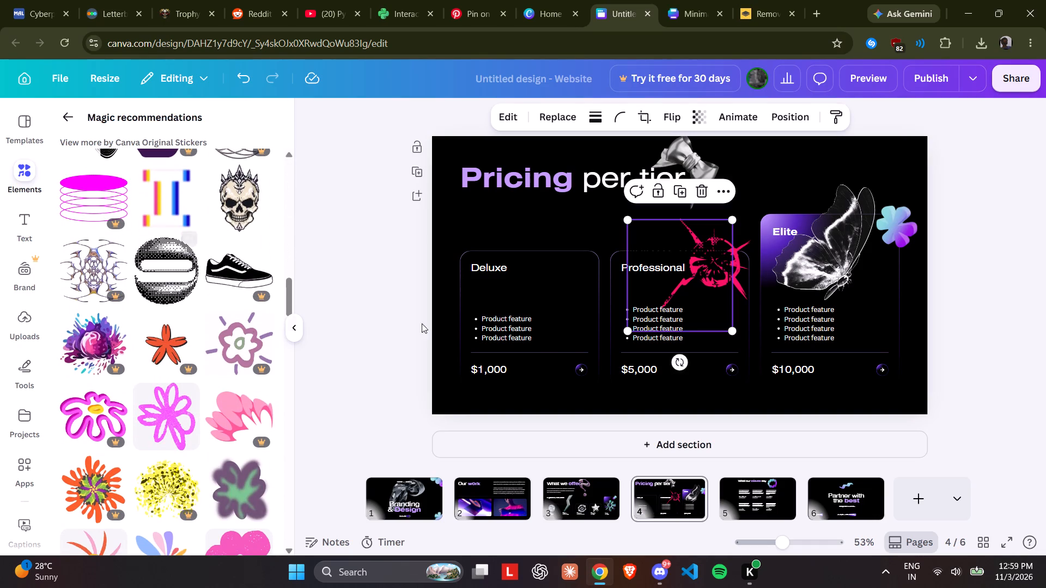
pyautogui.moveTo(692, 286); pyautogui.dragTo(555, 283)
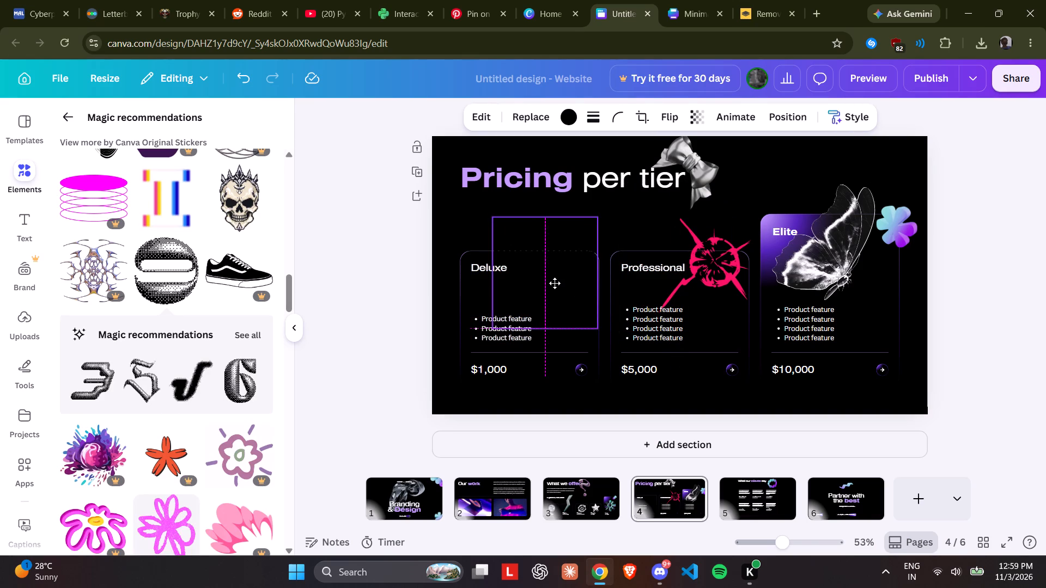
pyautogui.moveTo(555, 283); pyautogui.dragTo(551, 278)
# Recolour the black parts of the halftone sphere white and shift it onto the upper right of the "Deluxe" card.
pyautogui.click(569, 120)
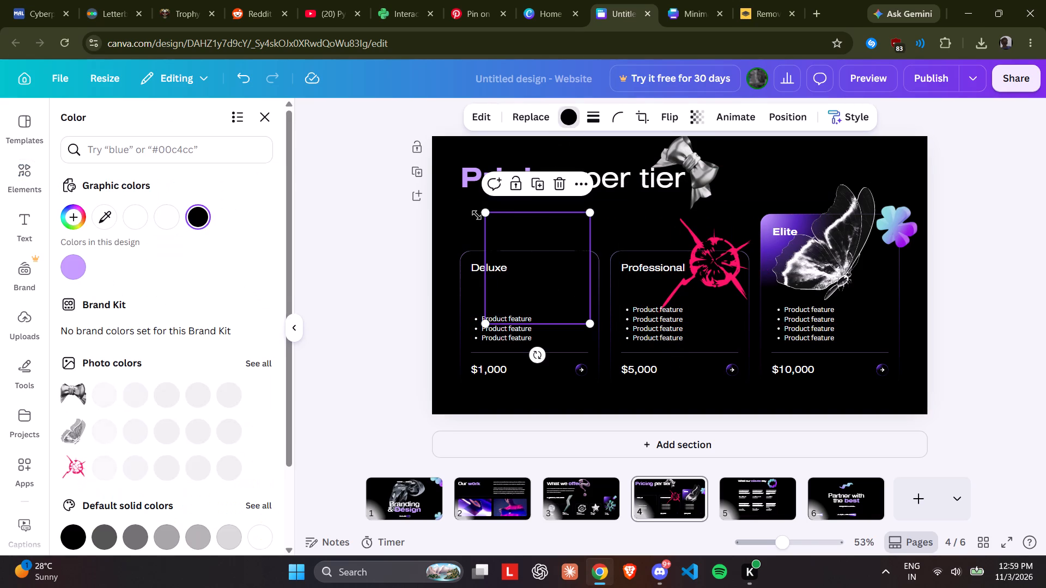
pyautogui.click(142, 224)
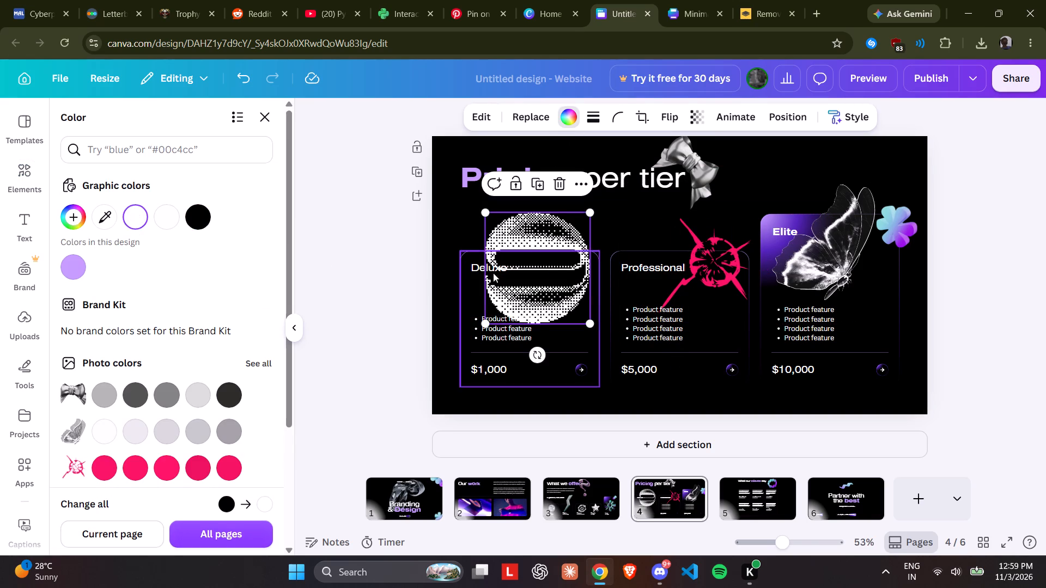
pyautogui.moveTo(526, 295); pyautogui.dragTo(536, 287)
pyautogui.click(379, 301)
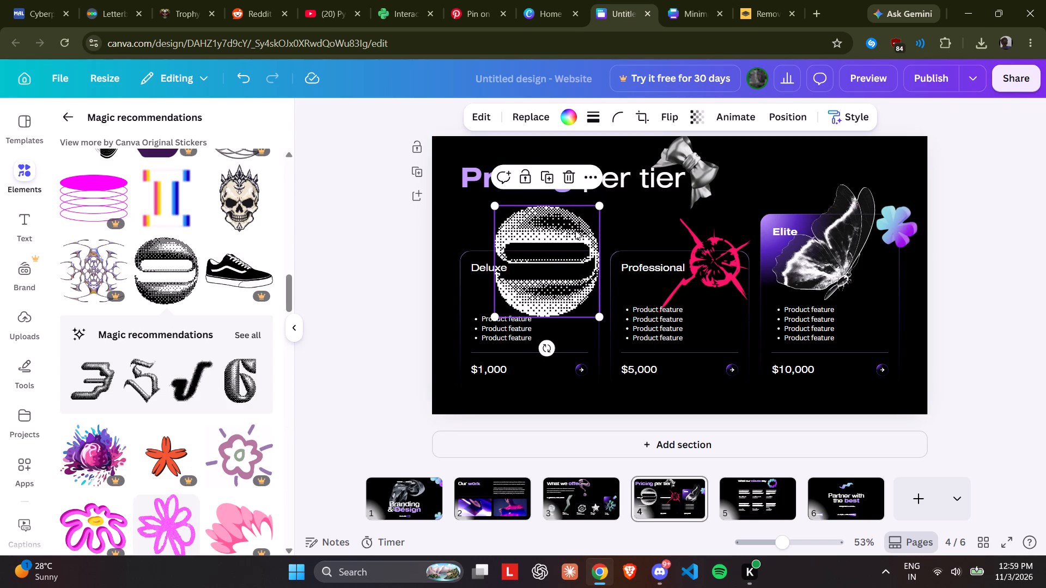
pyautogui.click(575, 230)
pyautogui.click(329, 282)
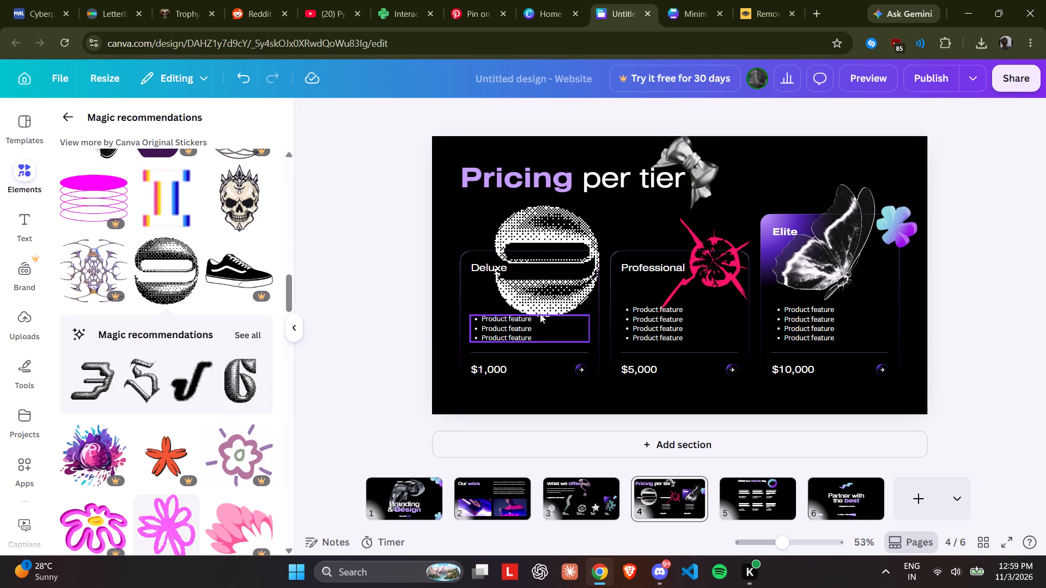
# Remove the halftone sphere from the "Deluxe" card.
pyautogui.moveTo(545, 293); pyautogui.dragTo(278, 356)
# Go back to the previous set of recommended graphics and return to its beginning.
pyautogui.scroll(-3, 209, 365)
pyautogui.scroll(3, 207, 365)
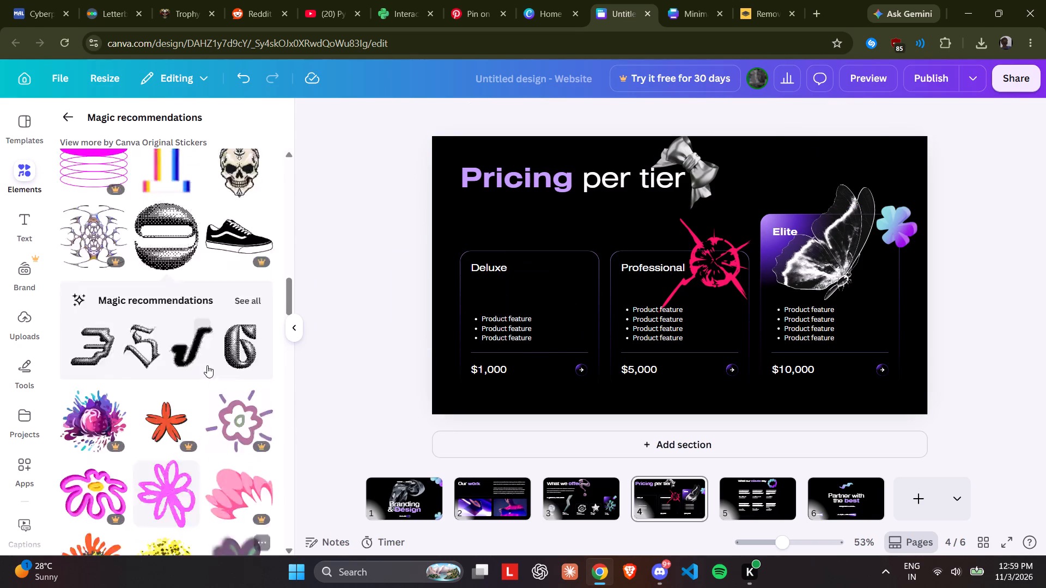
pyautogui.scroll(8, 207, 365)
pyautogui.click(72, 114)
pyautogui.scroll(3, 117, 248)
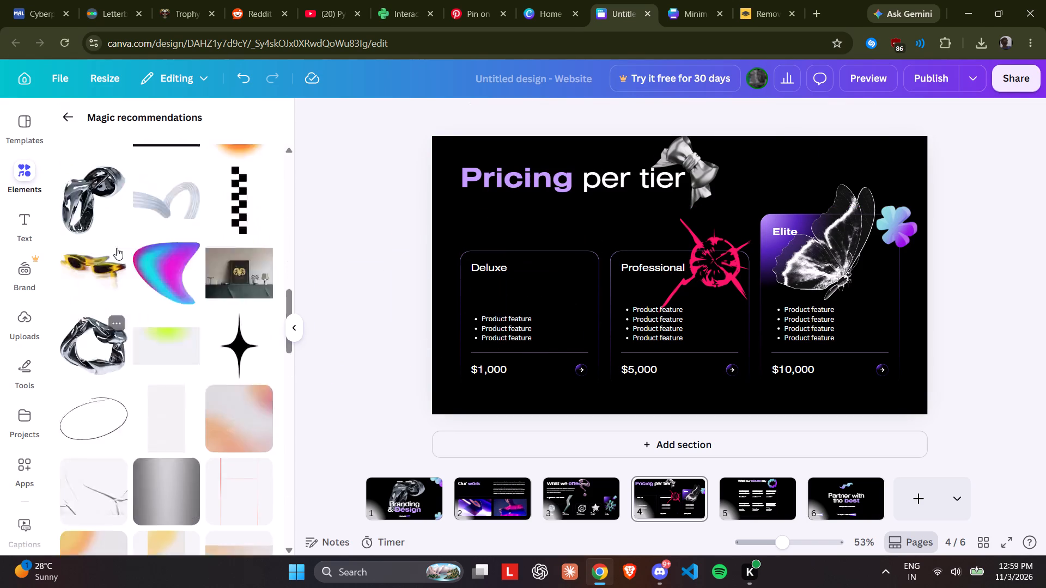
pyautogui.scroll(10, 117, 248)
pyautogui.moveTo(288, 222); pyautogui.dragTo(282, 167)
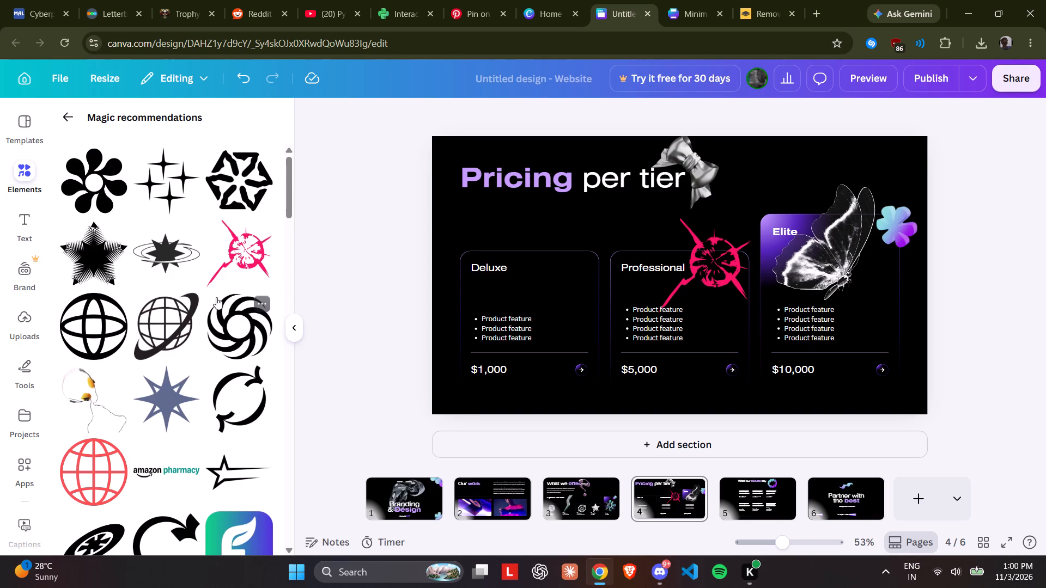
# Look through this set of recommended graphics for a decoration for the "Deluxe" card.
pyautogui.scroll(-7, 216, 297)
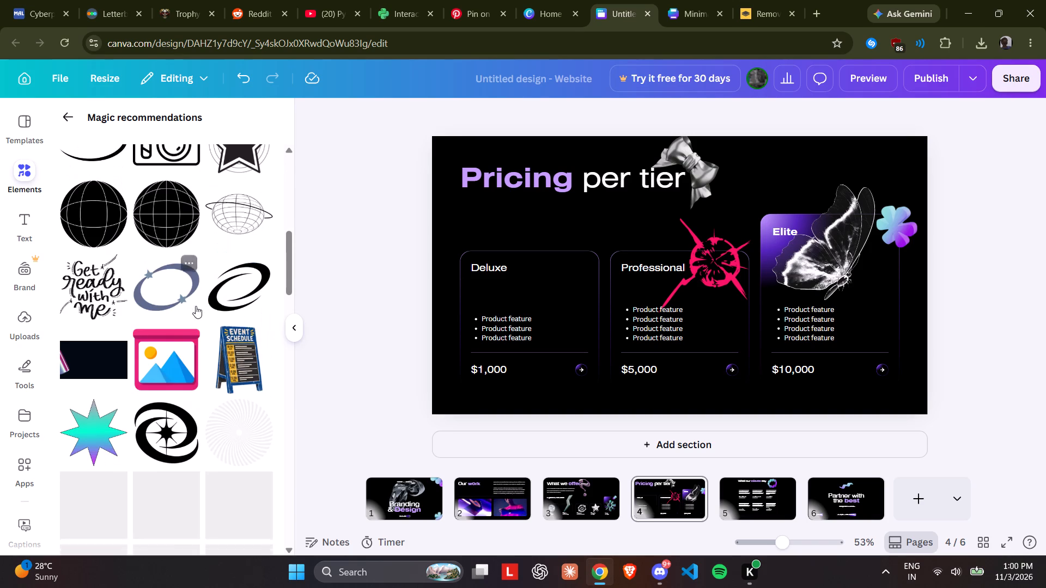
pyautogui.scroll(-5, 196, 306)
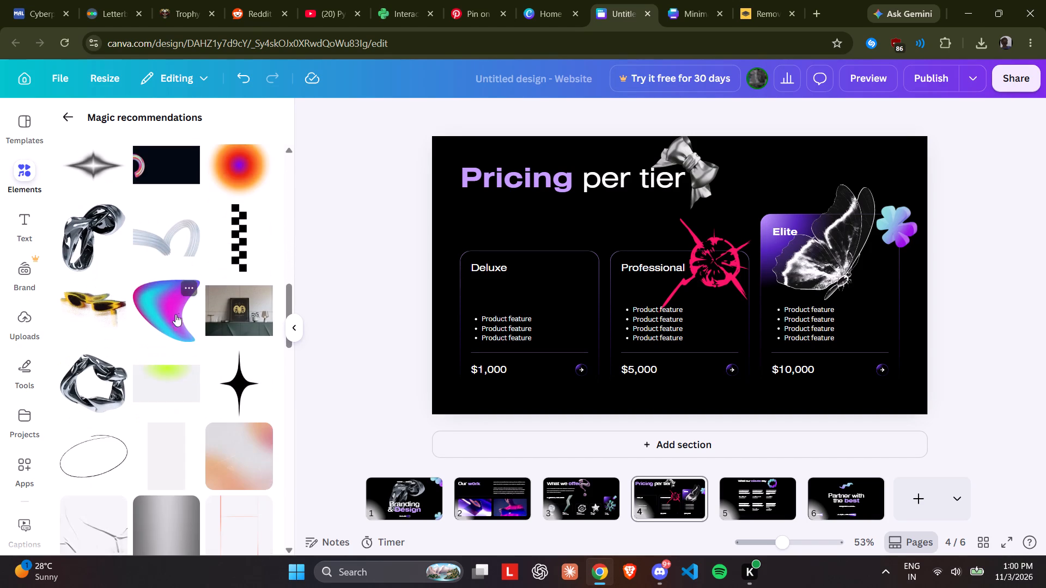
pyautogui.scroll(-6, 165, 340)
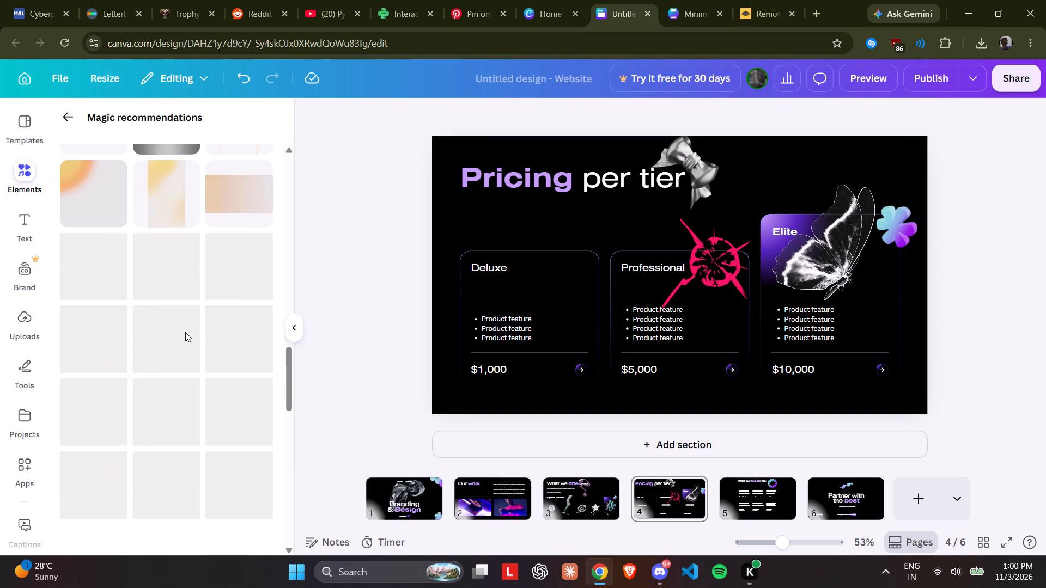
pyautogui.scroll(-5, 185, 332)
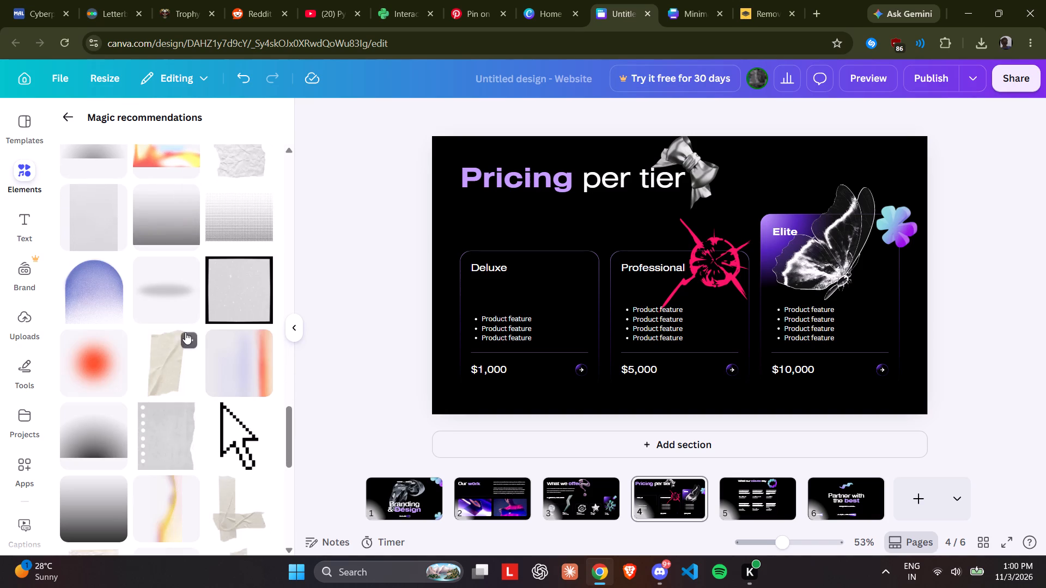
pyautogui.scroll(-10, 185, 332)
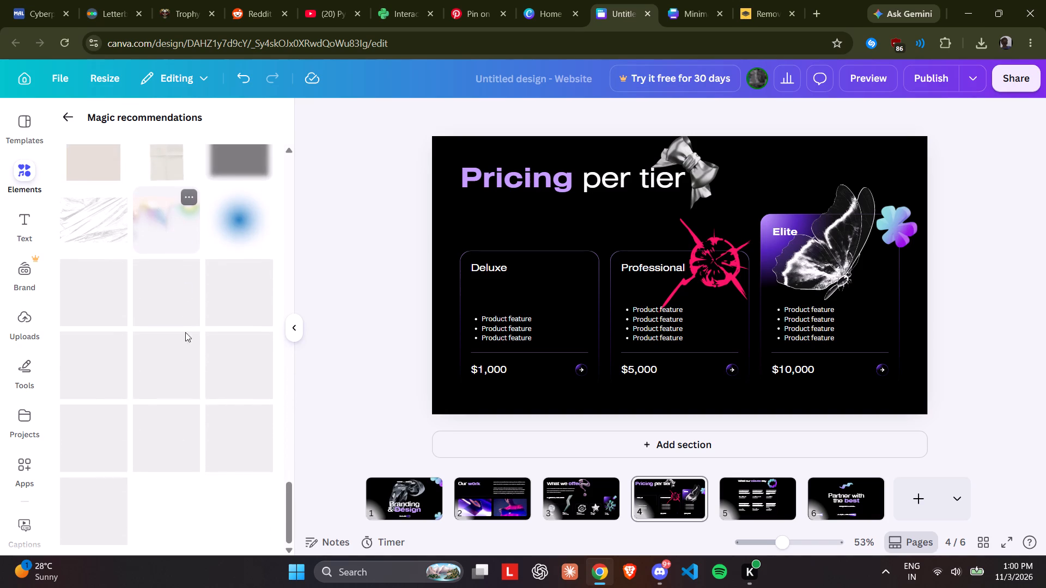
pyautogui.scroll(-2, 185, 332)
pyautogui.scroll(14, 185, 332)
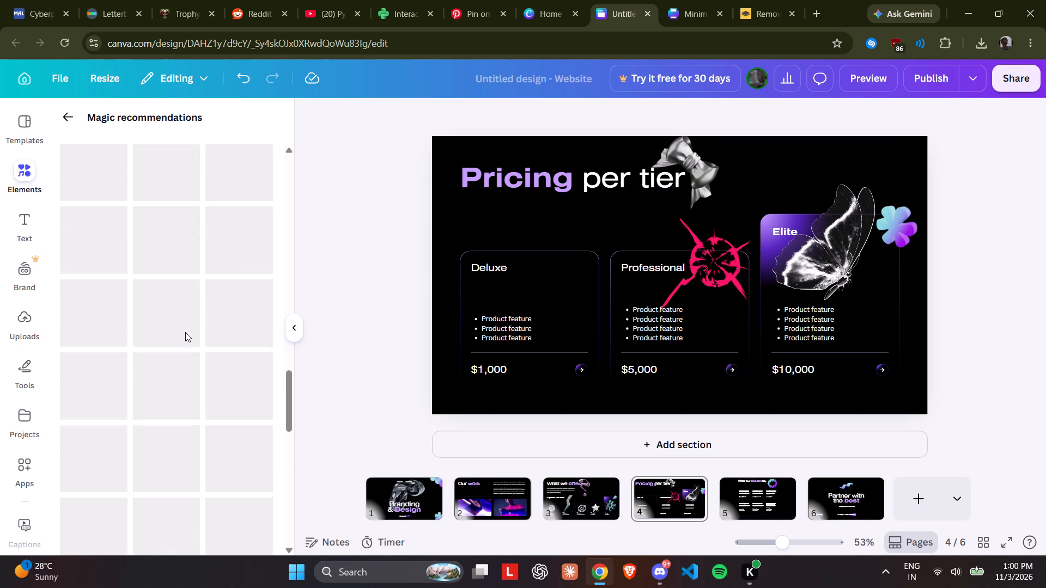
pyautogui.scroll(13, 185, 332)
pyautogui.scroll(15, 185, 332)
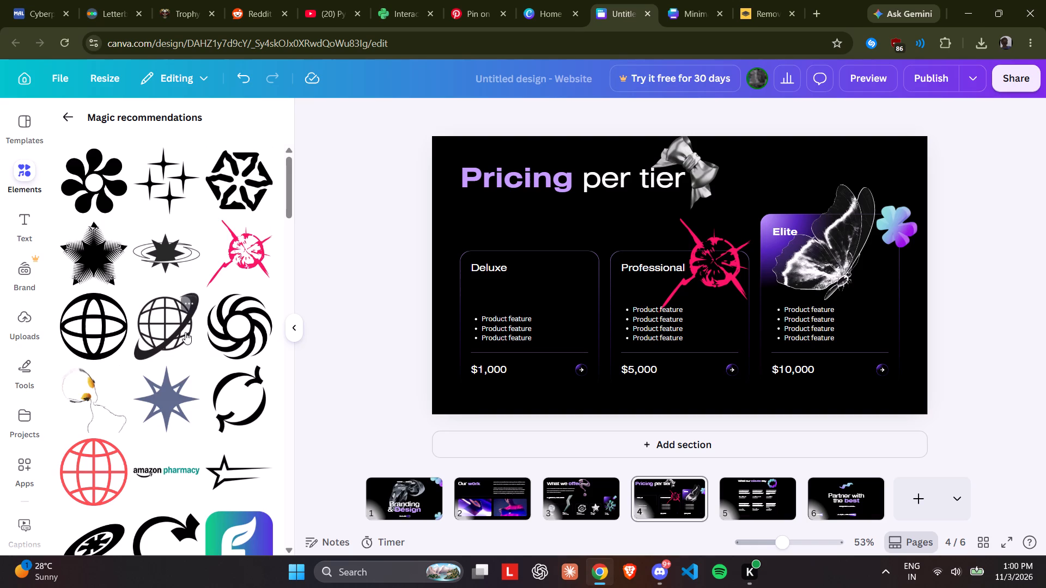
pyautogui.scroll(-4, 185, 332)
pyautogui.scroll(5, 185, 332)
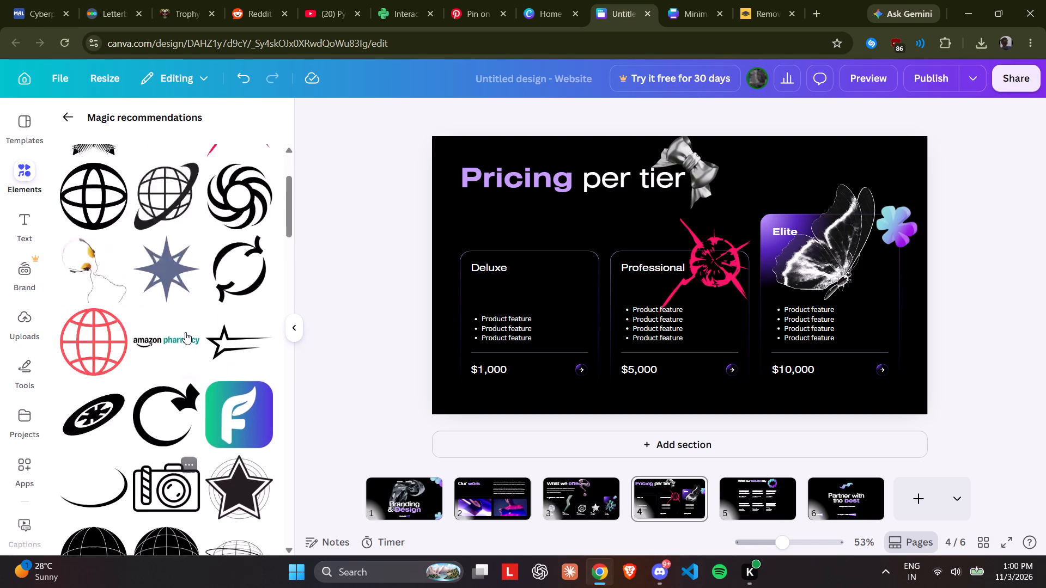
pyautogui.scroll(-3, 99, 286)
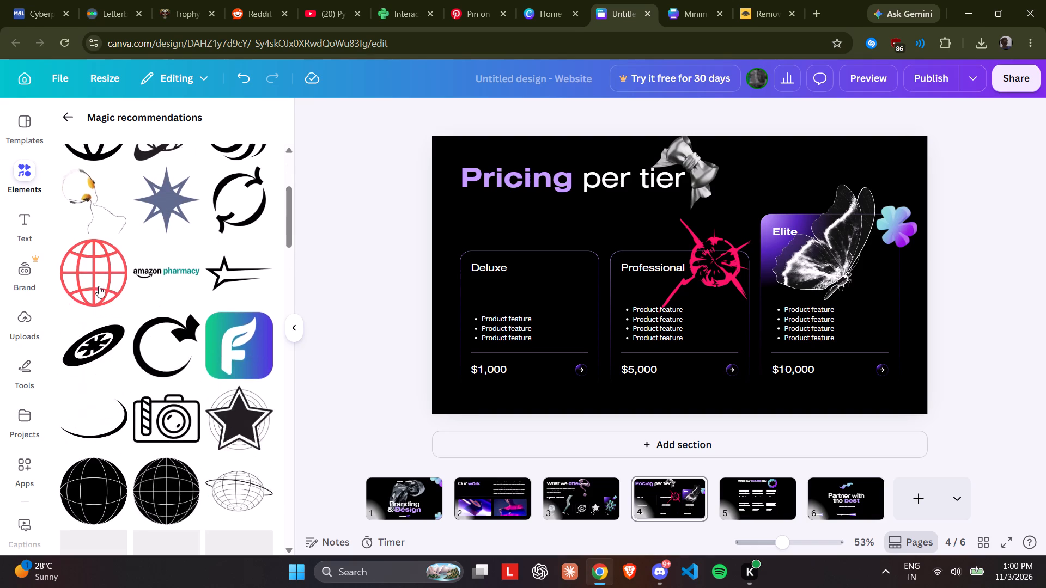
pyautogui.scroll(-4, 99, 286)
pyautogui.scroll(-3, 147, 320)
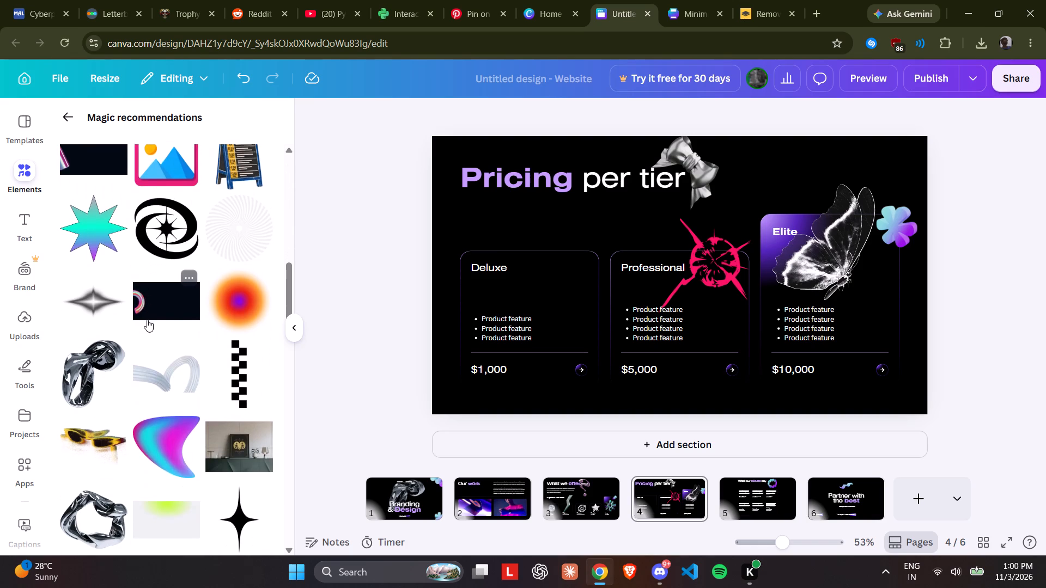
pyautogui.scroll(-1, 147, 320)
# Try the twisted chrome loop on the pricing page, remove it, and open the full set of graphics recommended for it.
pyautogui.click(103, 330)
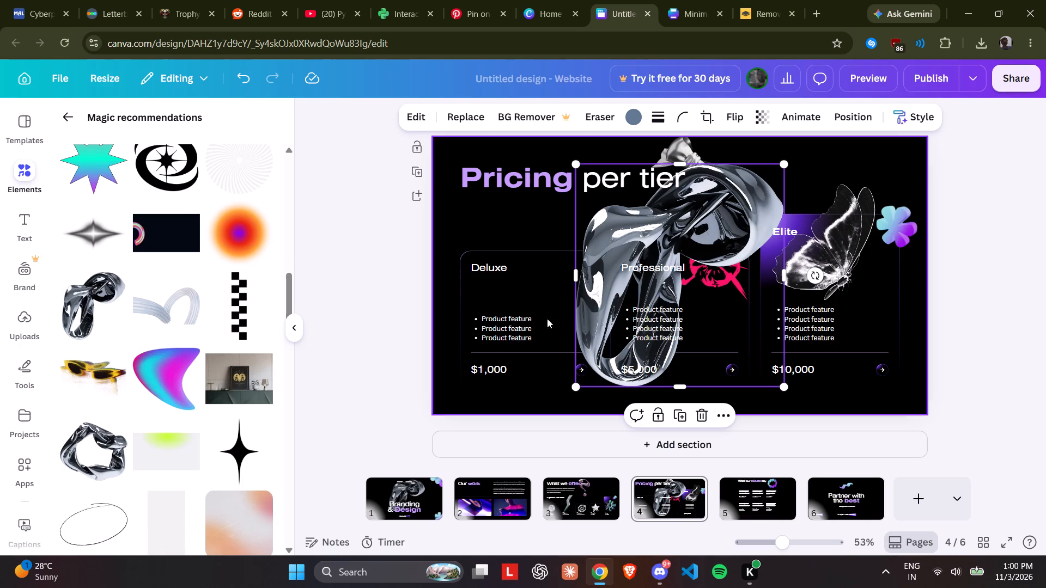
pyautogui.moveTo(600, 299); pyautogui.dragTo(191, 382)
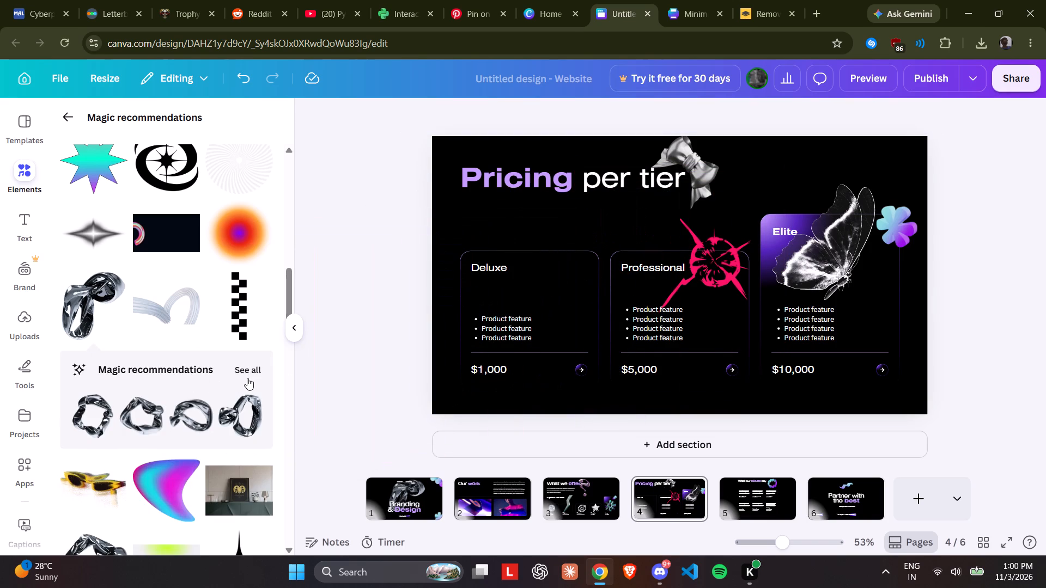
pyautogui.click(247, 378)
# Look through the chrome and metallic graphics recommended for the twisted loop for another pricing page decoration.
pyautogui.scroll(-3, 204, 367)
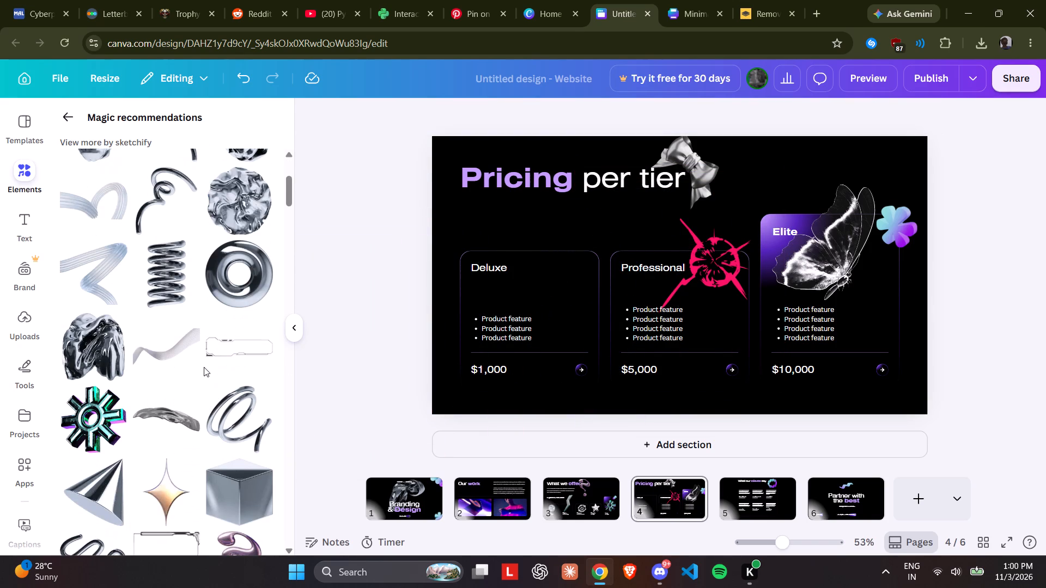
pyautogui.scroll(-5, 204, 367)
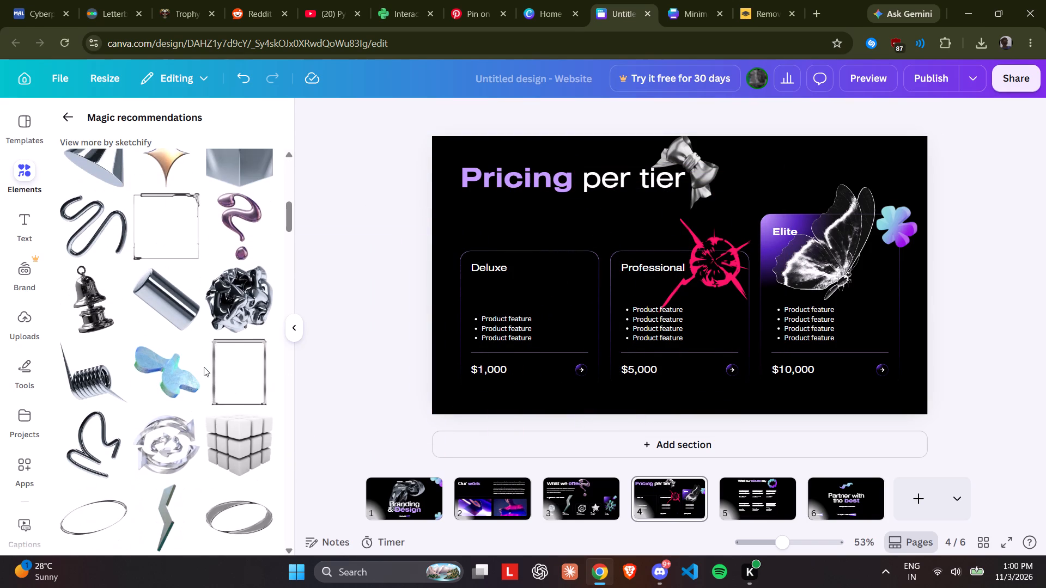
pyautogui.scroll(-8, 203, 366)
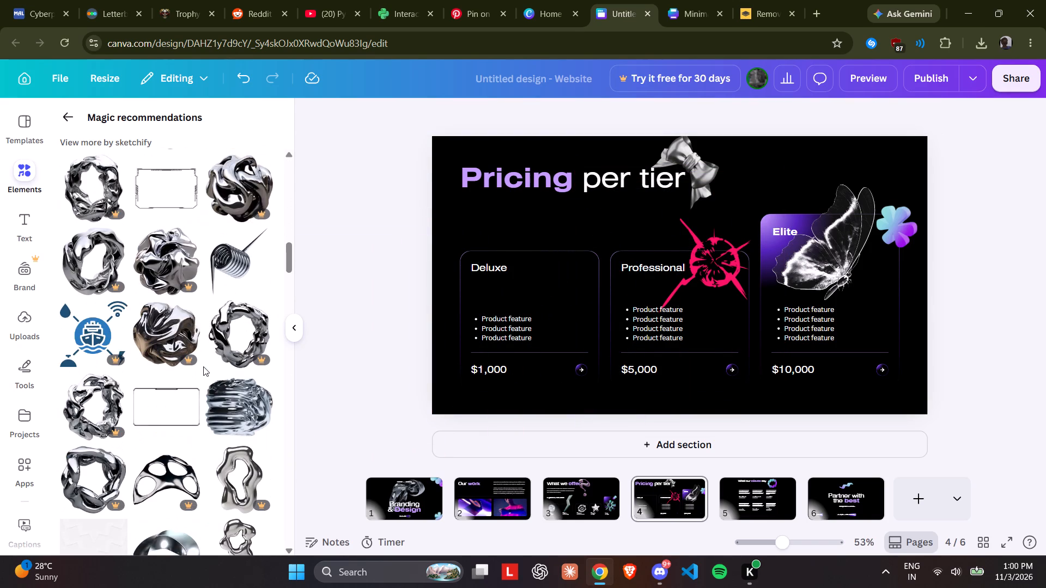
pyautogui.scroll(-6, 203, 366)
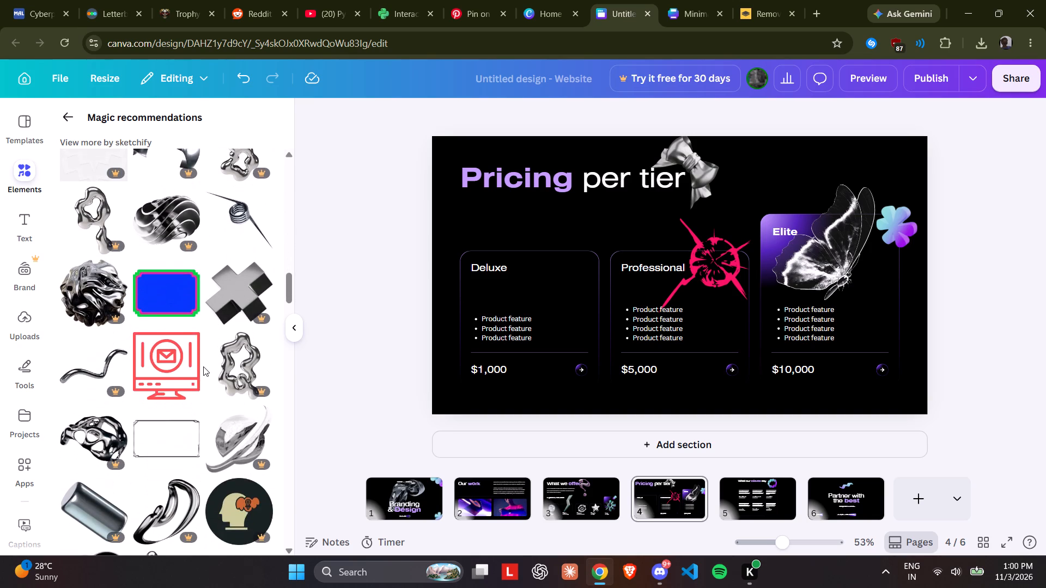
pyautogui.scroll(-5, 203, 366)
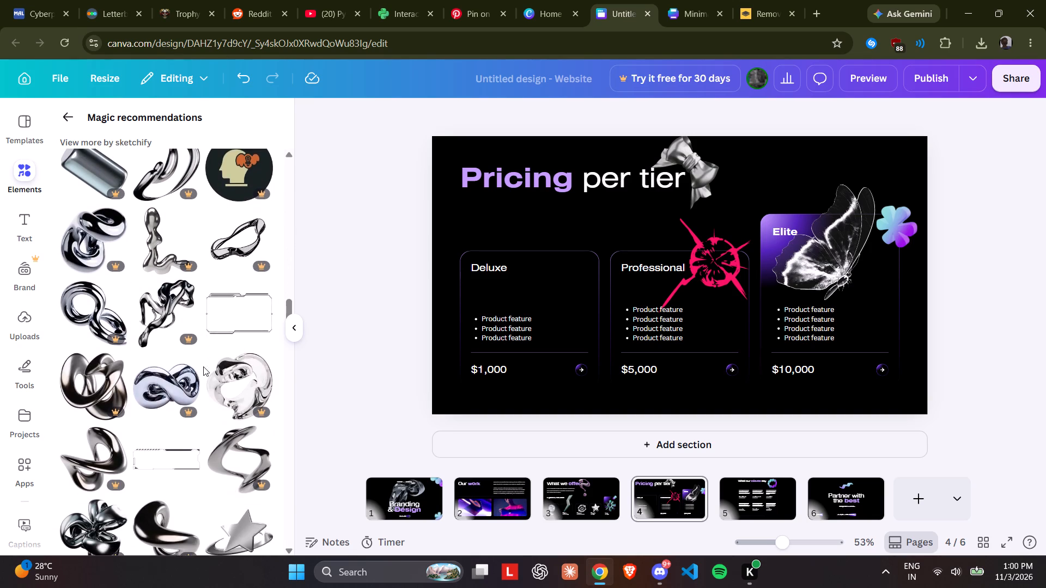
pyautogui.scroll(-6, 203, 366)
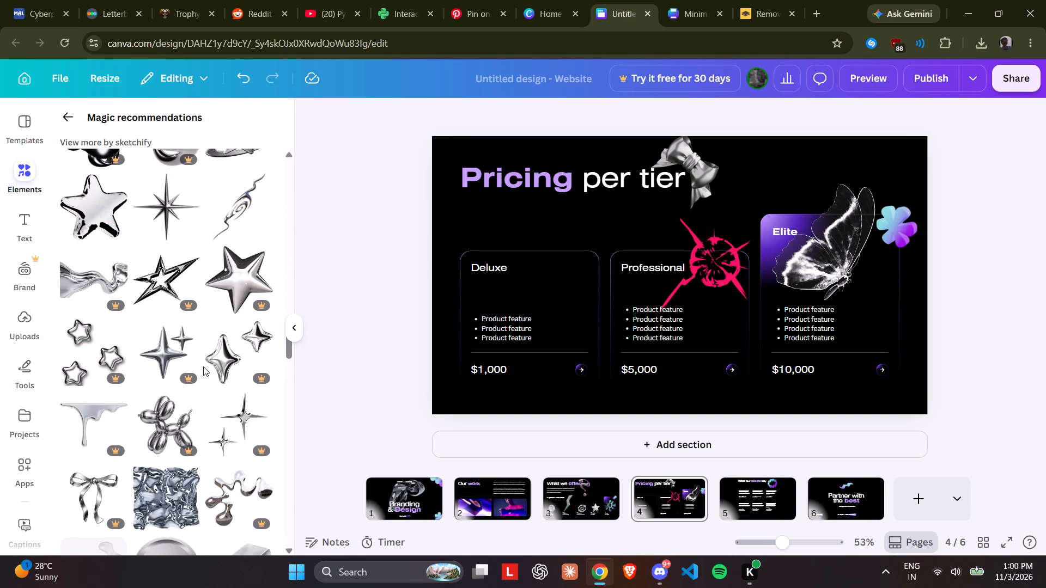
pyautogui.scroll(-5, 203, 366)
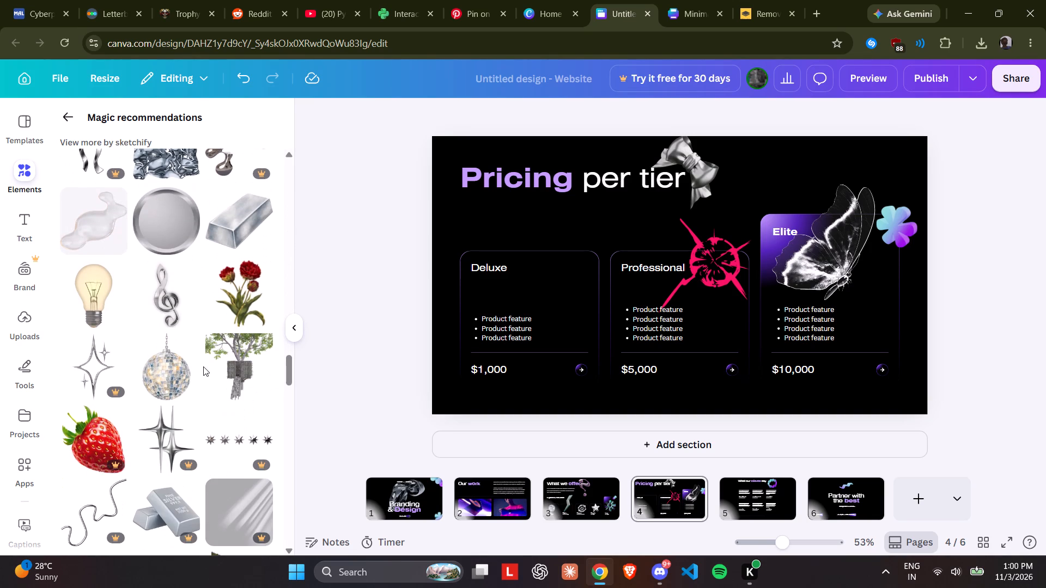
pyautogui.scroll(-3, 178, 398)
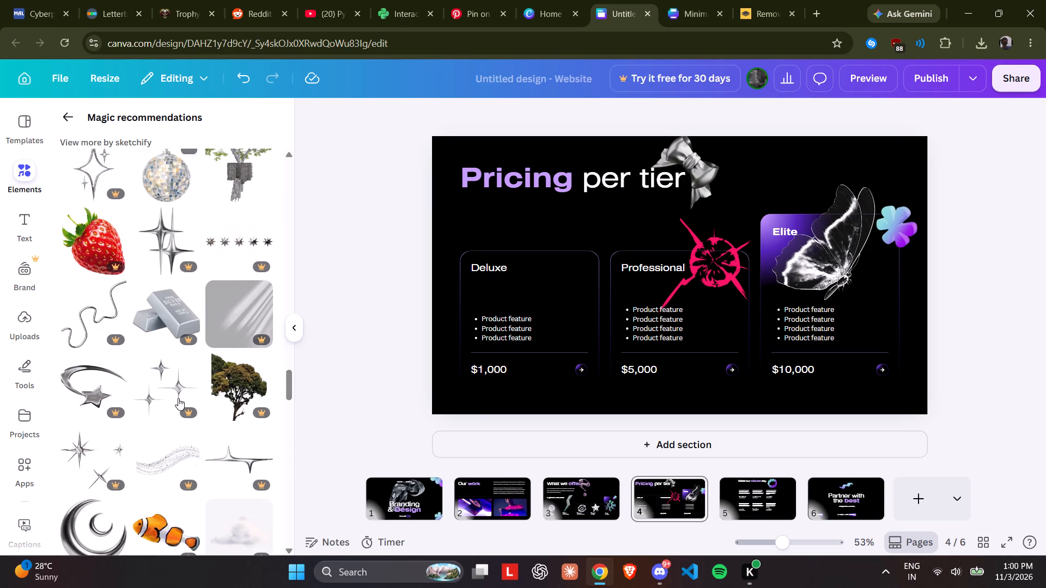
pyautogui.scroll(-2, 178, 398)
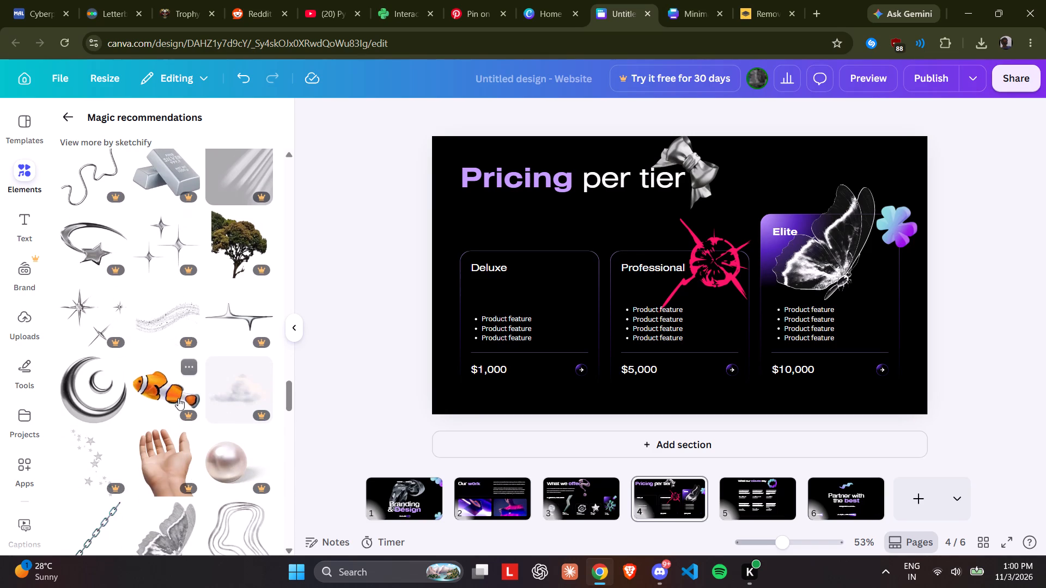
pyautogui.scroll(-4, 178, 398)
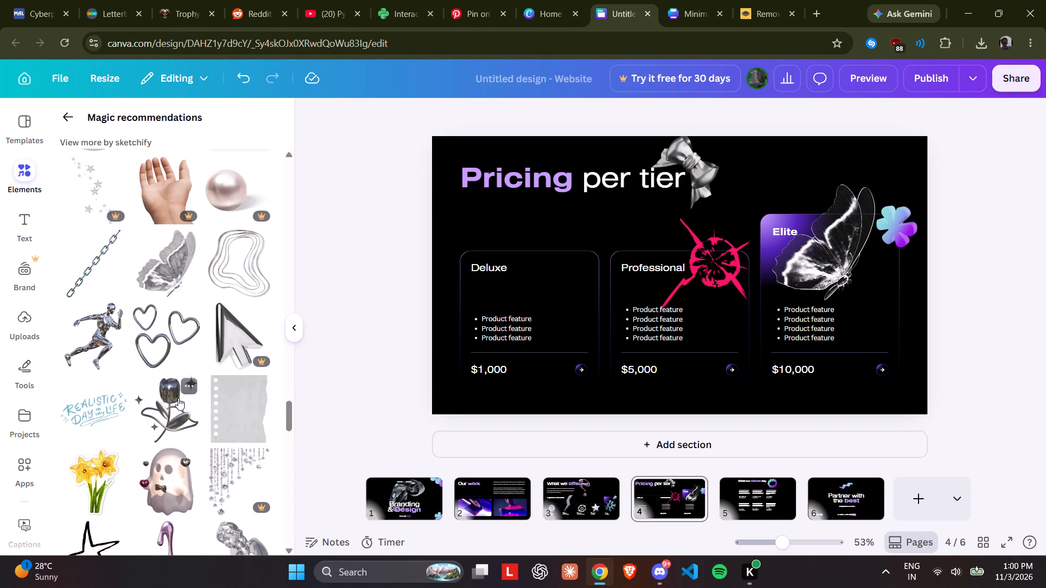
# Add the side-view silver butterfly to the pricing page, remove it, and open the full set of graphics recommended for it.
pyautogui.click(135, 275)
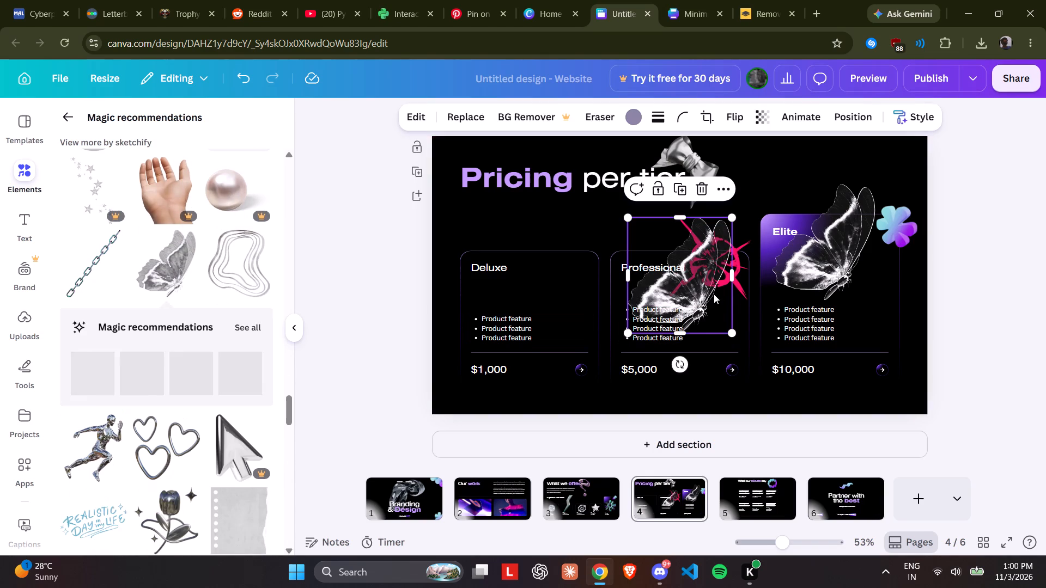
pyautogui.click(694, 305)
pyautogui.moveTo(671, 223); pyautogui.dragTo(252, 342)
pyautogui.click(260, 329)
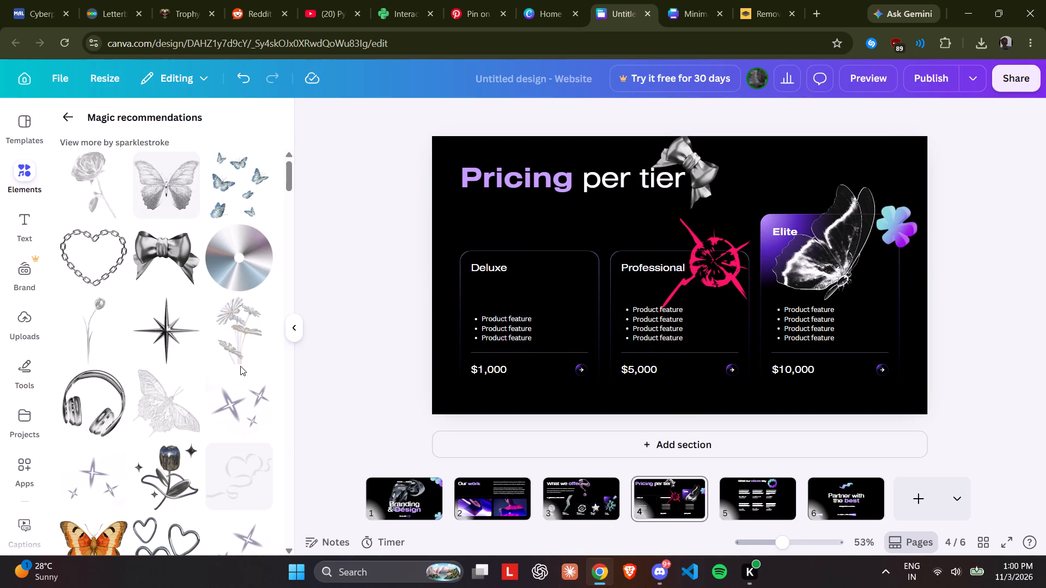
# Look through the graphics recommended for the silver butterfly for a metallic decoration for the pricing page.
pyautogui.scroll(-4, 240, 367)
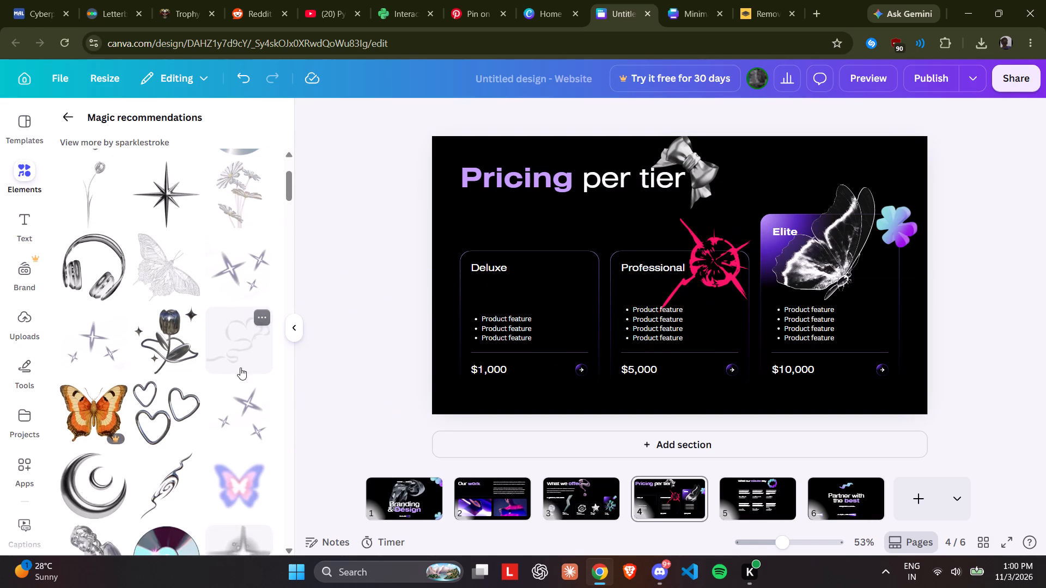
pyautogui.scroll(-5, 240, 367)
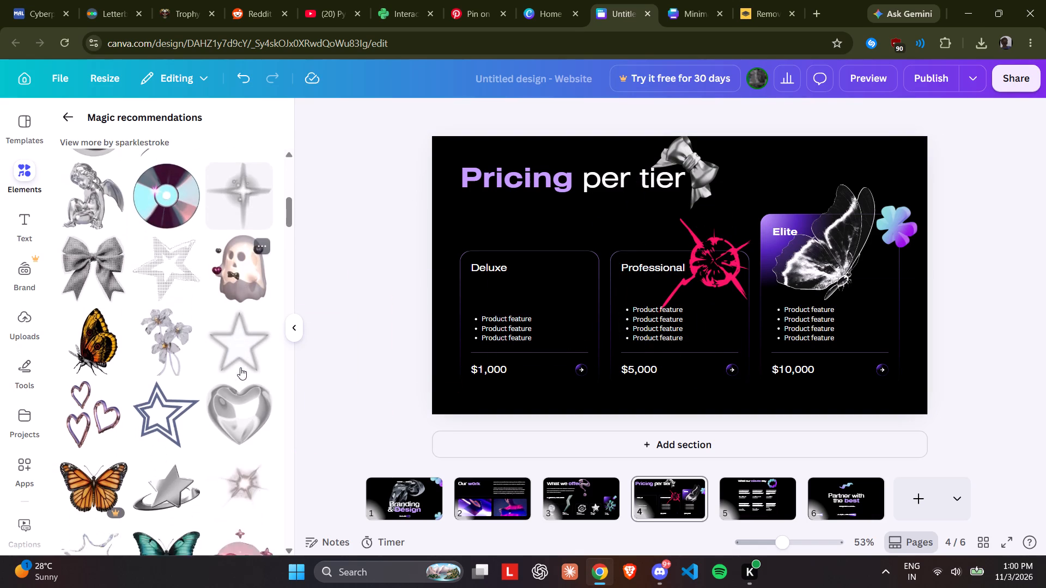
pyautogui.scroll(-1, 240, 367)
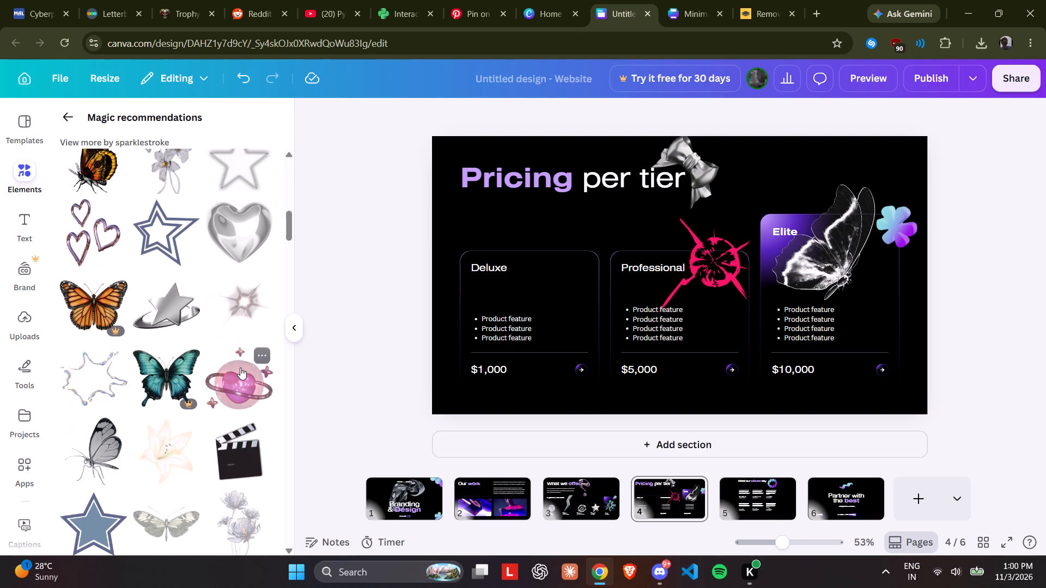
pyautogui.scroll(-3, 240, 367)
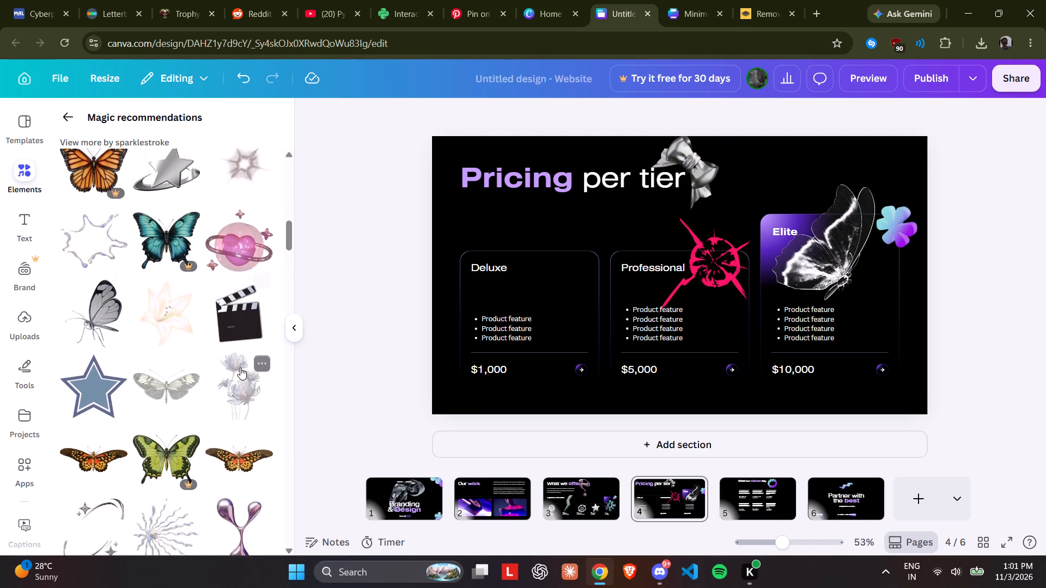
pyautogui.scroll(-7, 240, 367)
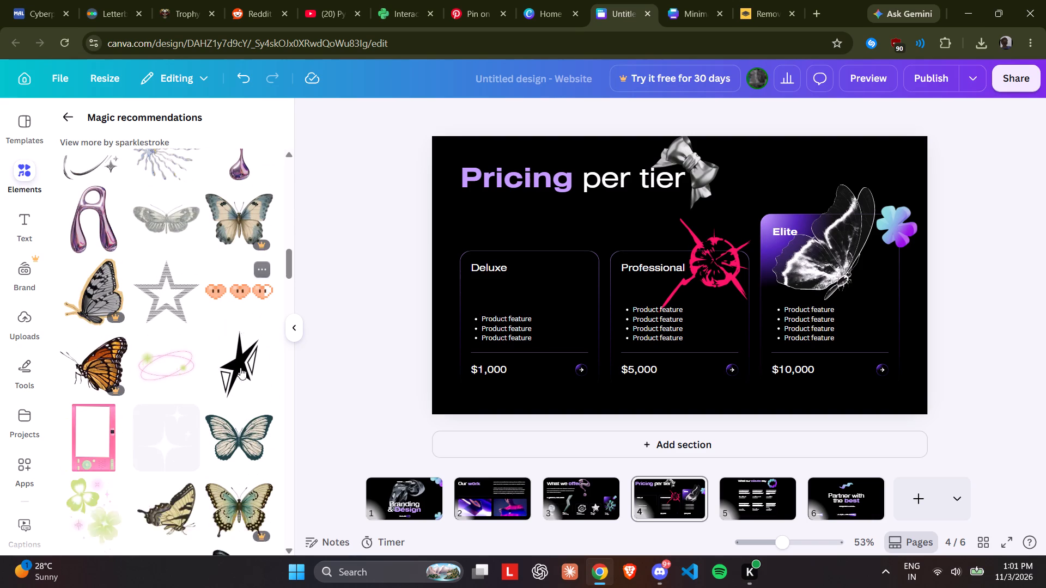
pyautogui.scroll(-16, 240, 367)
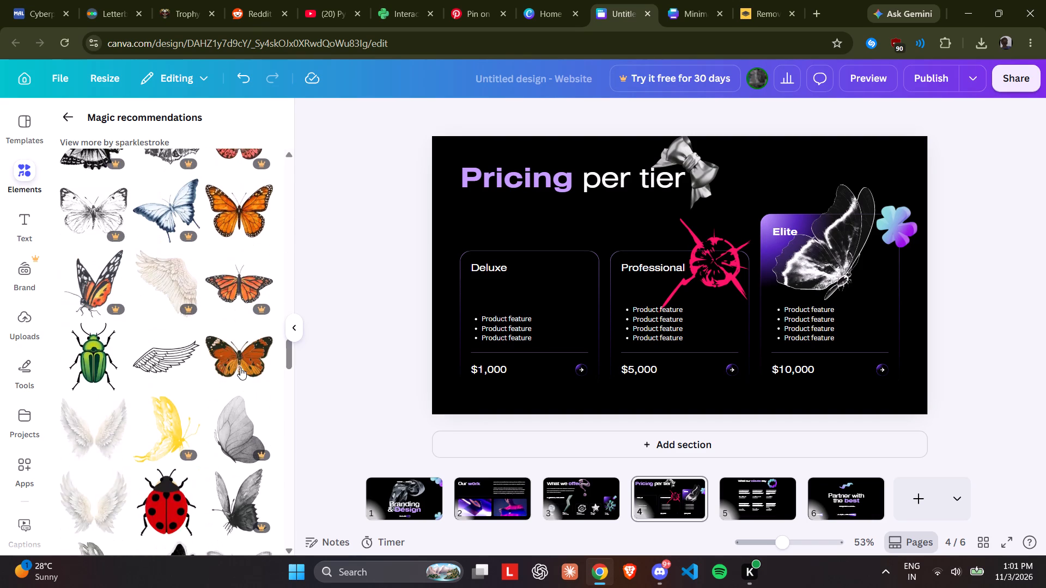
pyautogui.scroll(18, 240, 367)
pyautogui.scroll(3, 240, 367)
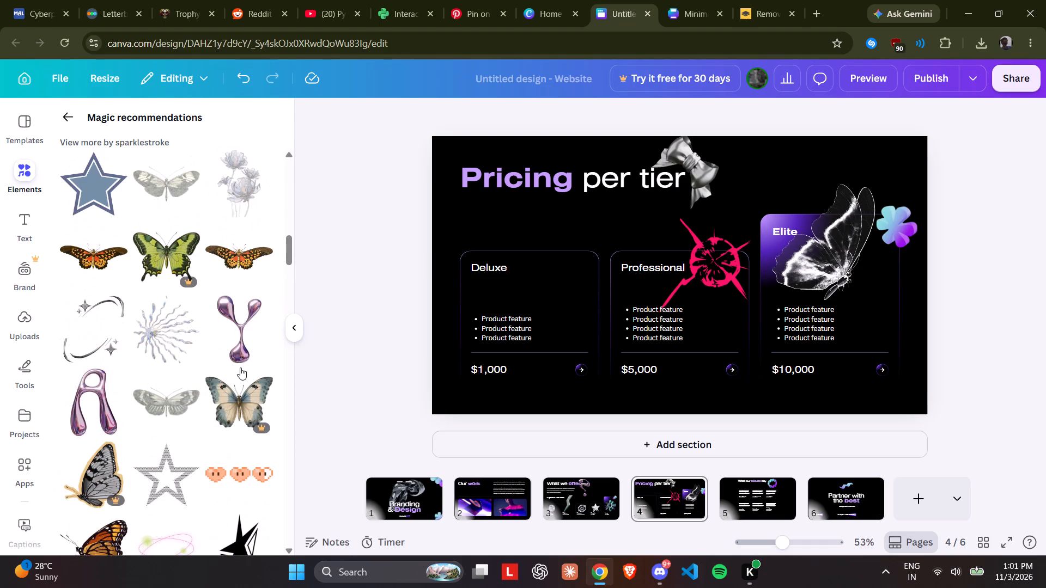
# Add the chrome swooshes with sparkles to the pricing page, shrink them, and place them over the upper part of the Deluxe card.
pyautogui.click(64, 334)
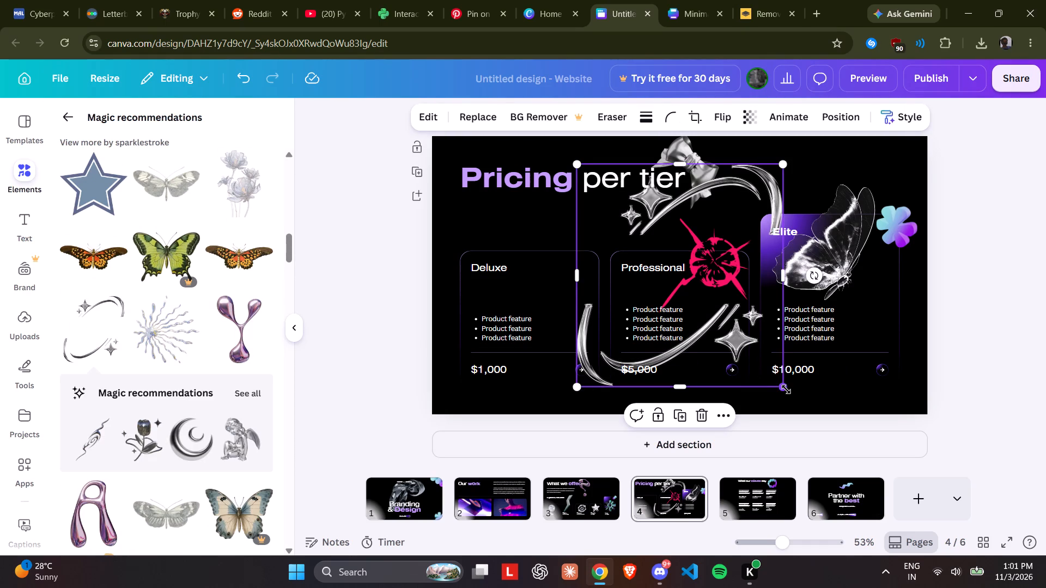
pyautogui.moveTo(786, 389); pyautogui.dragTo(638, 294)
pyautogui.moveTo(623, 230); pyautogui.dragTo(616, 242)
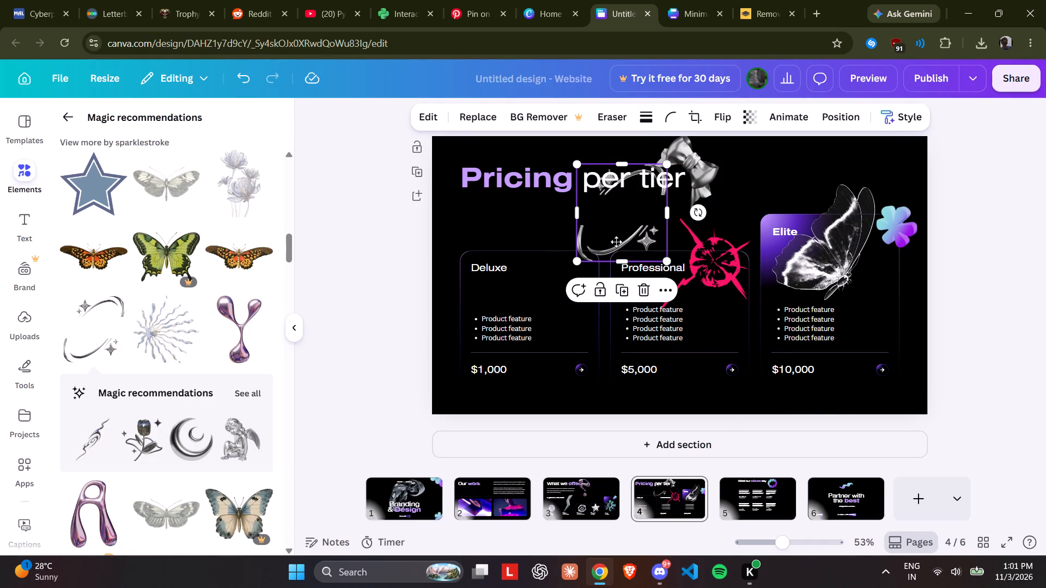
pyautogui.moveTo(616, 242); pyautogui.dragTo(537, 281)
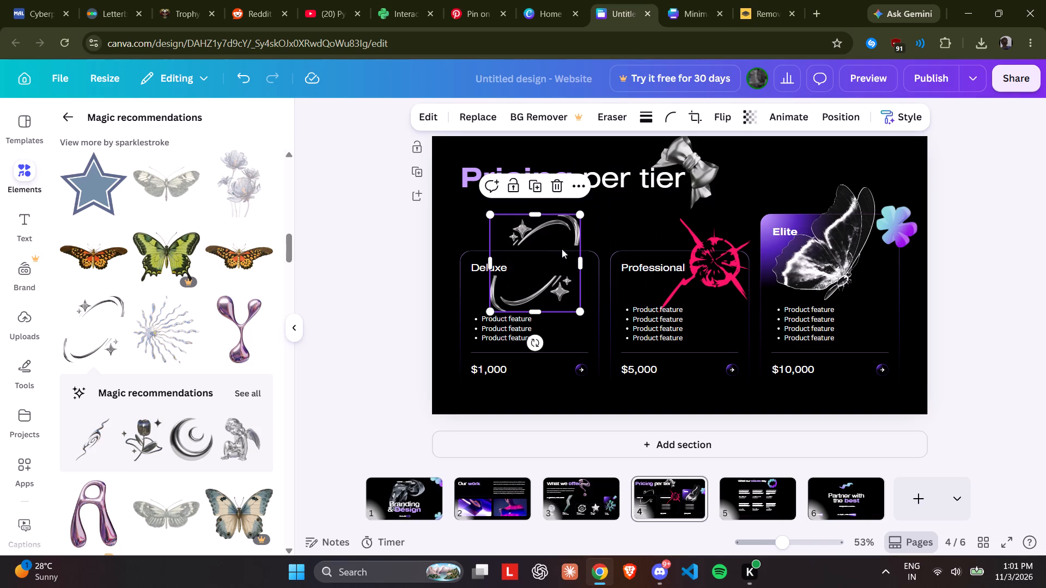
pyautogui.moveTo(577, 219); pyautogui.dragTo(566, 242)
pyautogui.moveTo(548, 267); pyautogui.dragTo(562, 268)
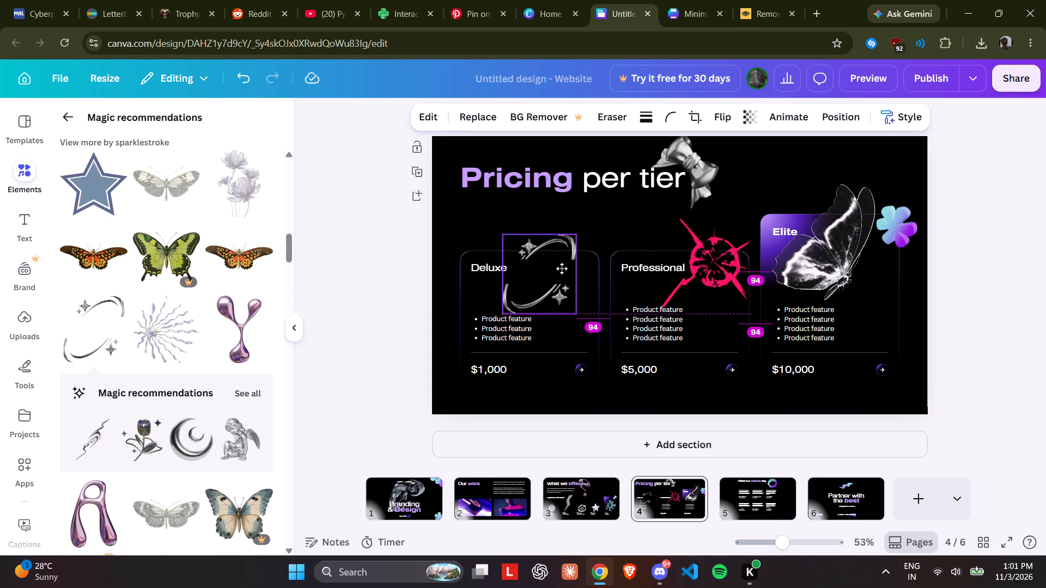
pyautogui.moveTo(562, 268); pyautogui.dragTo(562, 268)
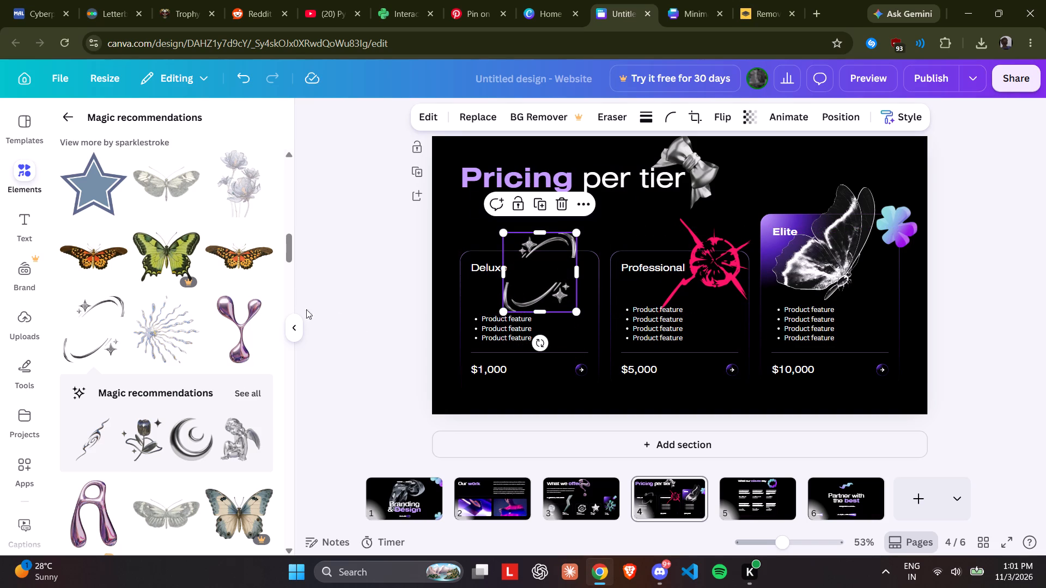
pyautogui.doubleClick(335, 299)
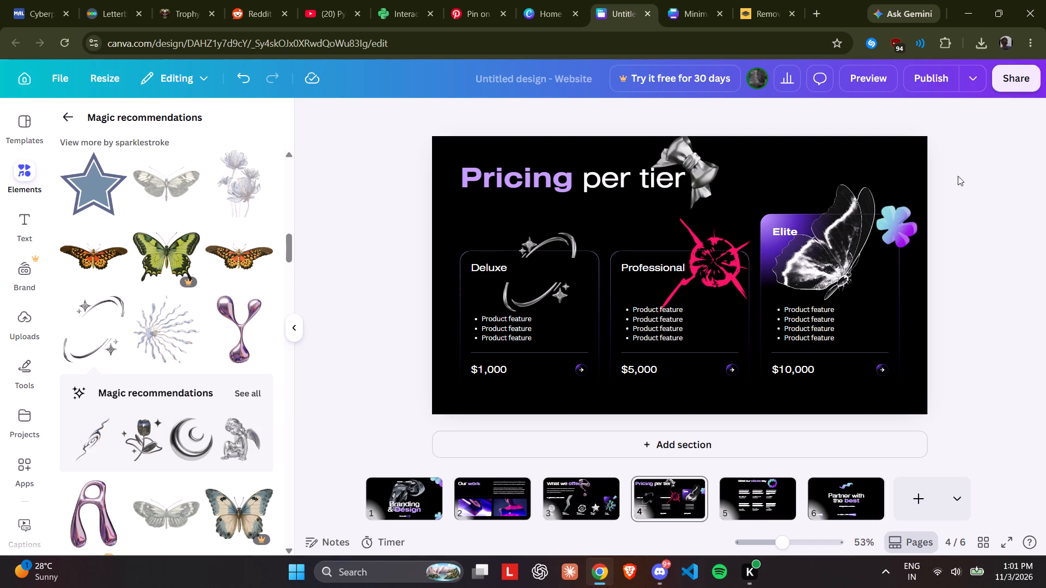
# Move the silver ribbon bow at the end of the "Pricing per tier" heading off the page.
pyautogui.moveTo(698, 158); pyautogui.dragTo(1011, 176)
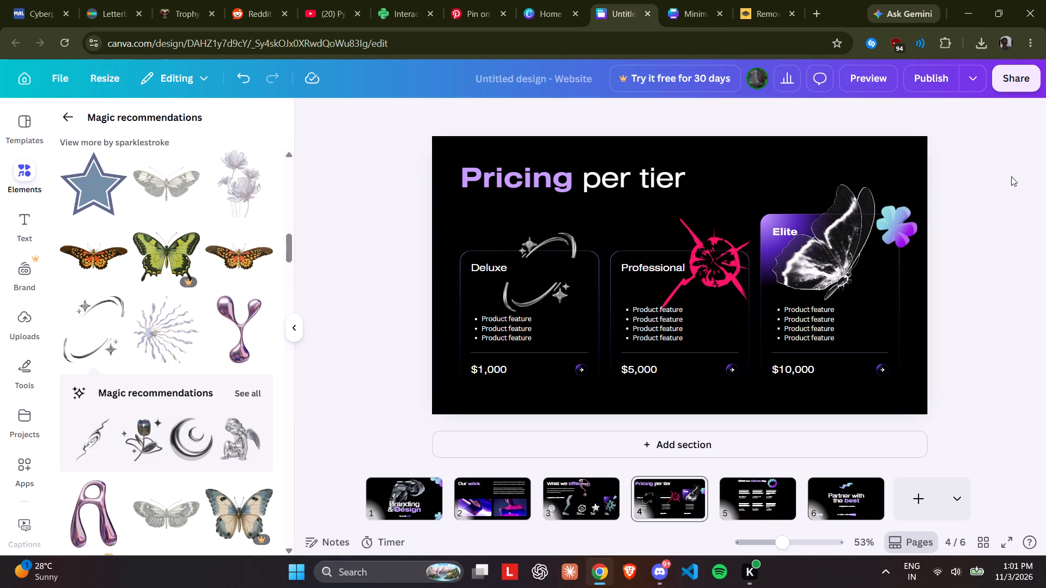
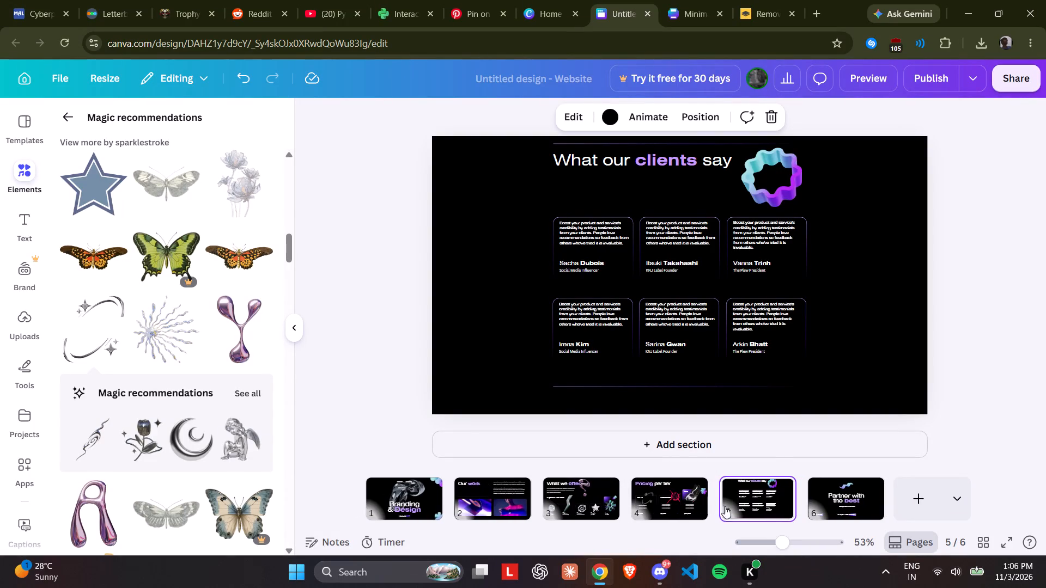
# On page 6, remove the blue-purple wave graphic above the "Partner with the best" heading.
pyautogui.click(826, 491)
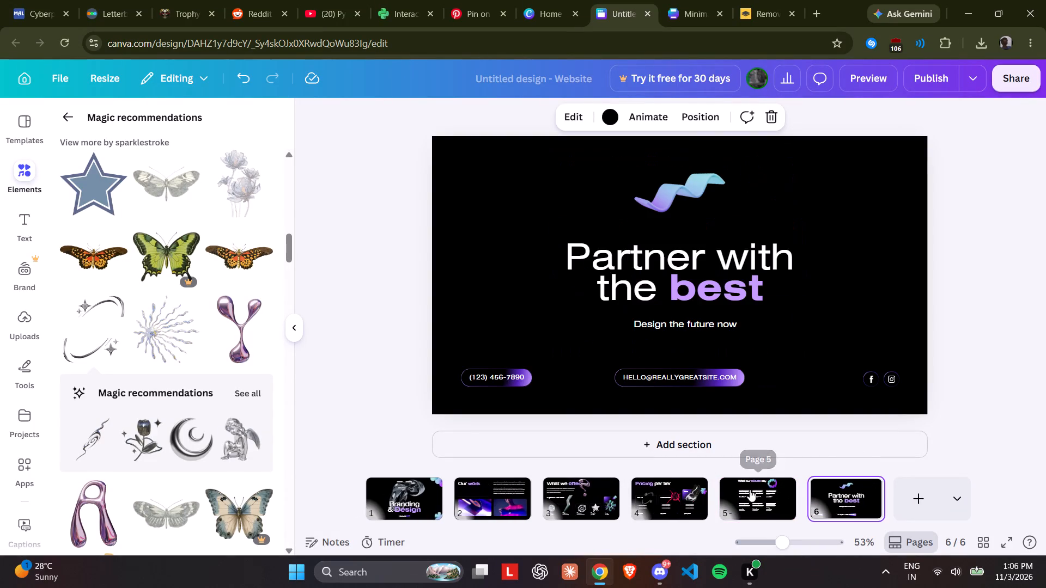
pyautogui.moveTo(228, 446); pyautogui.dragTo(230, 438)
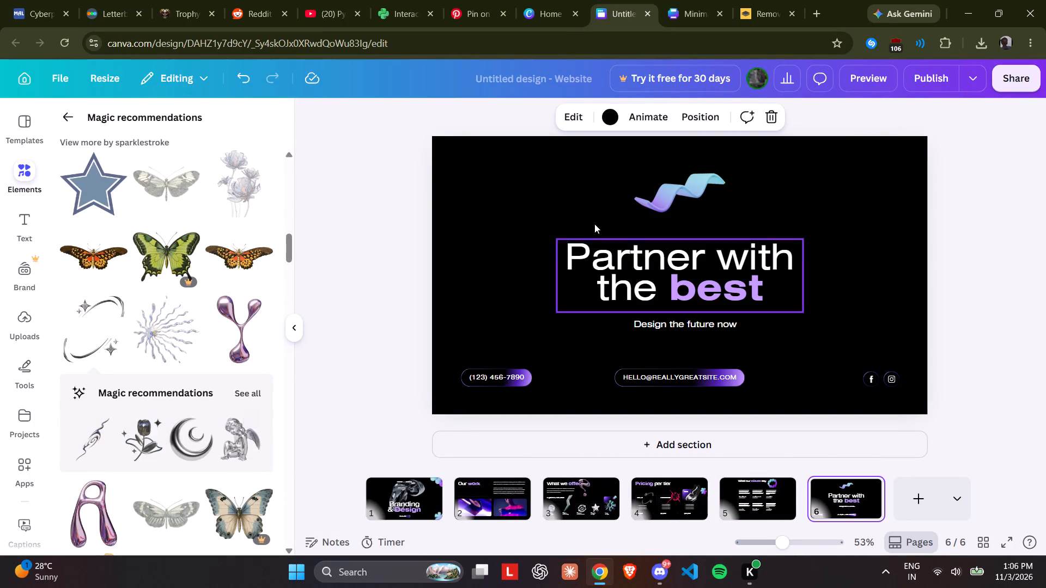
pyautogui.moveTo(669, 203); pyautogui.dragTo(297, 264)
# Add the silver winged cherub graphic to page 6, shrink it slightly and centre it around the heading.
pyautogui.click(228, 450)
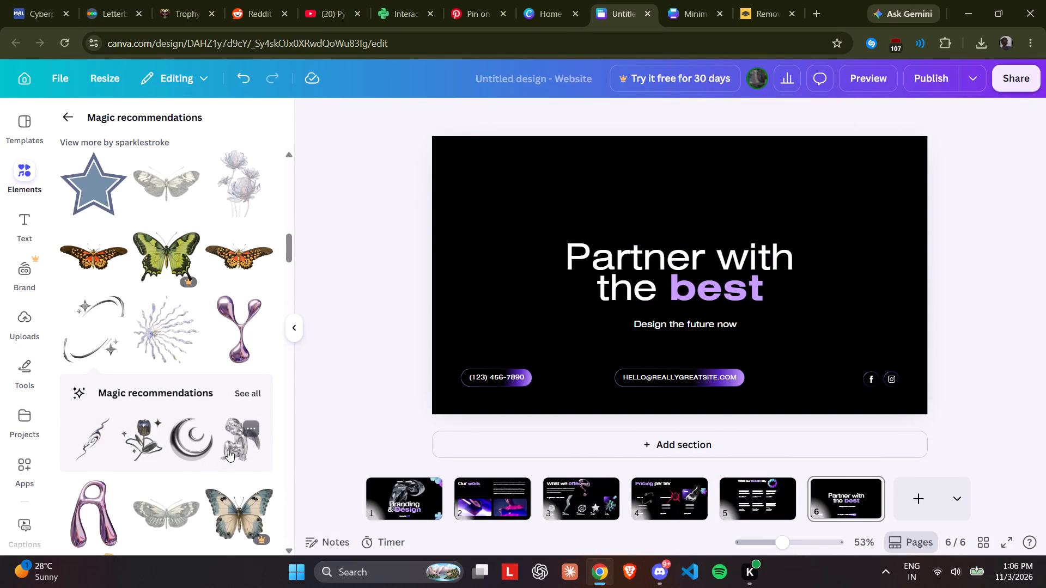
pyautogui.moveTo(690, 356); pyautogui.dragTo(713, 356)
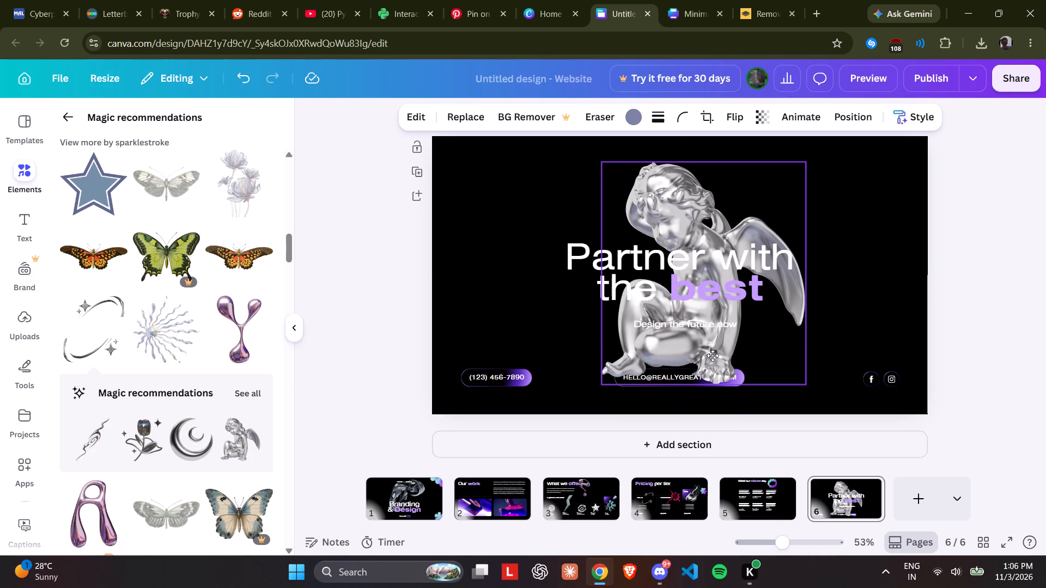
pyautogui.moveTo(713, 356); pyautogui.dragTo(716, 339)
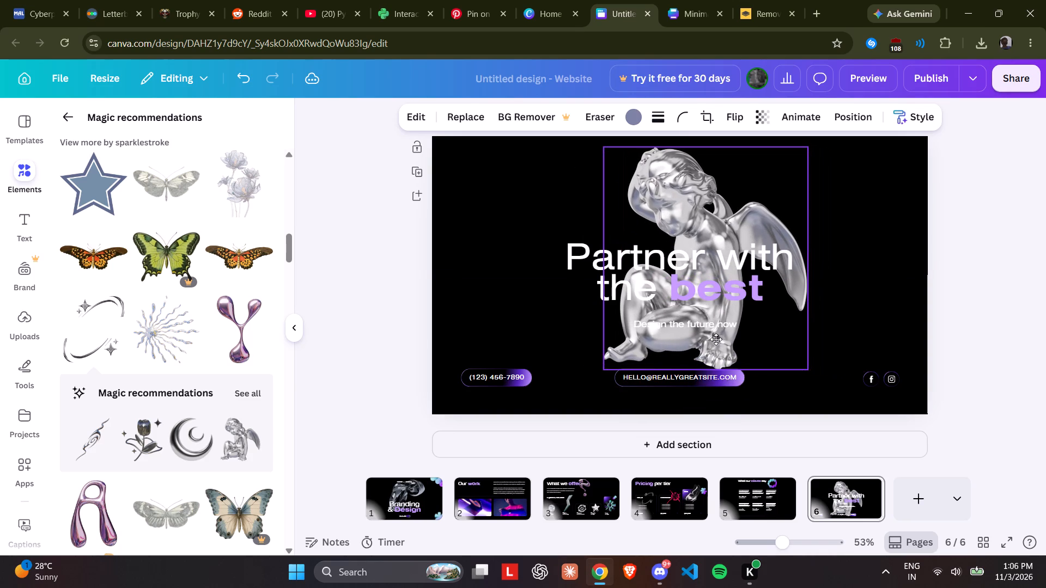
pyautogui.moveTo(716, 339); pyautogui.dragTo(715, 345)
pyautogui.moveTo(806, 158); pyautogui.dragTo(804, 161)
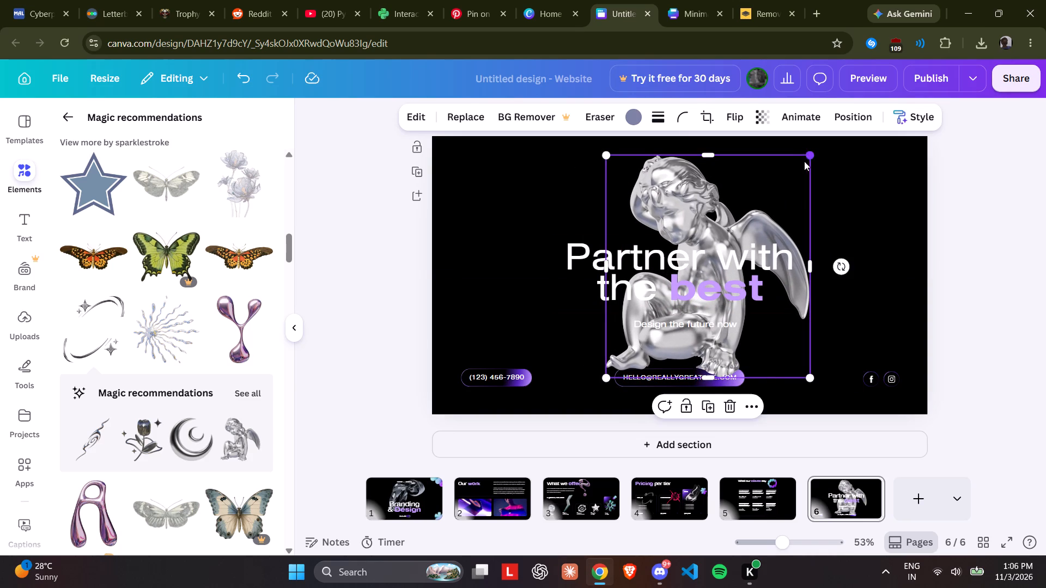
pyautogui.moveTo(804, 161); pyautogui.dragTo(757, 185)
pyautogui.moveTo(738, 215); pyautogui.dragTo(739, 216)
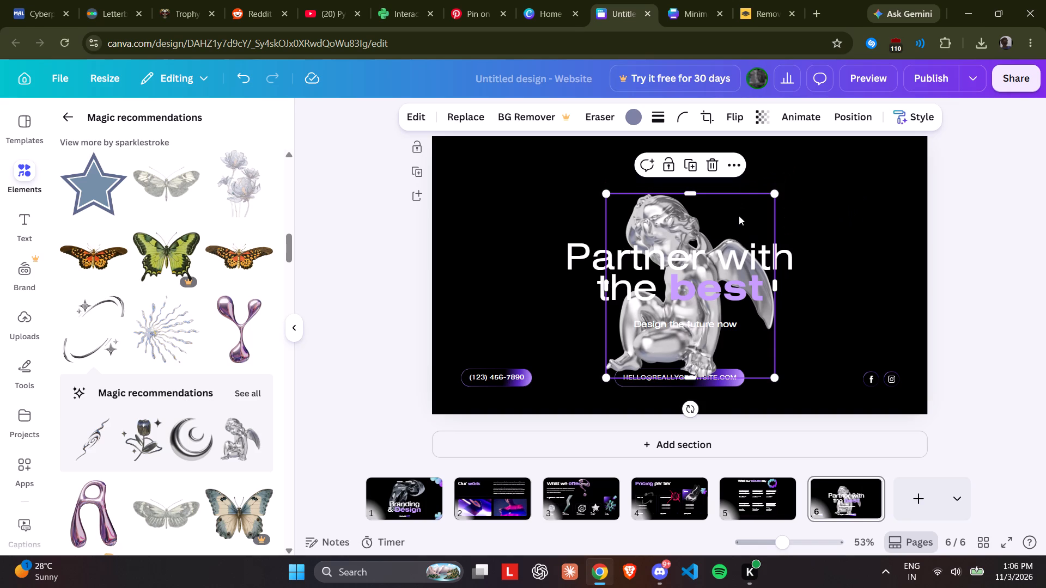
pyautogui.moveTo(739, 216); pyautogui.dragTo(745, 211)
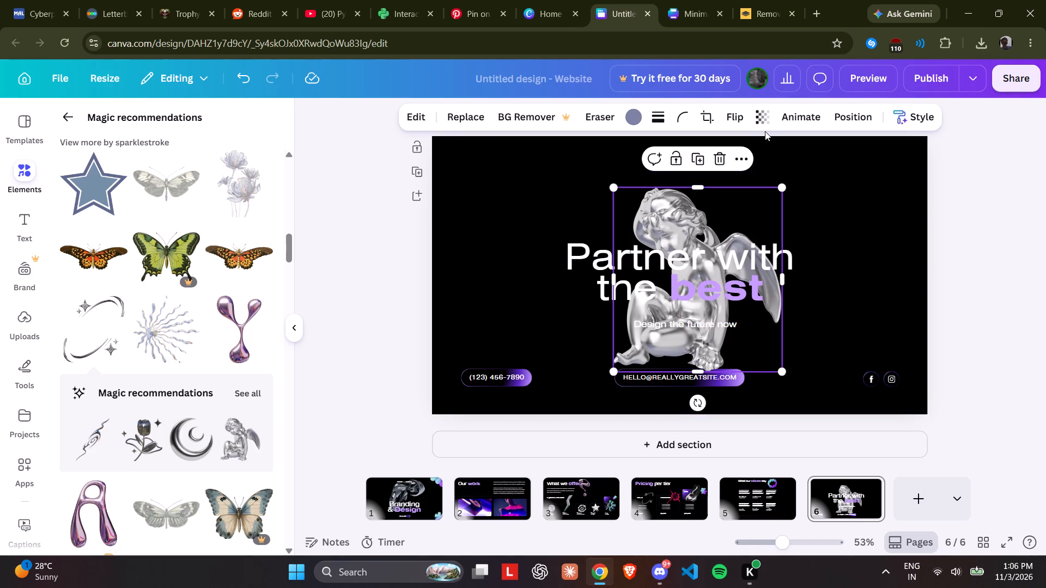
# Lower the opacity of the silver cherub on page 6 so the heading text stands out.
pyautogui.click(764, 127)
pyautogui.click(770, 176)
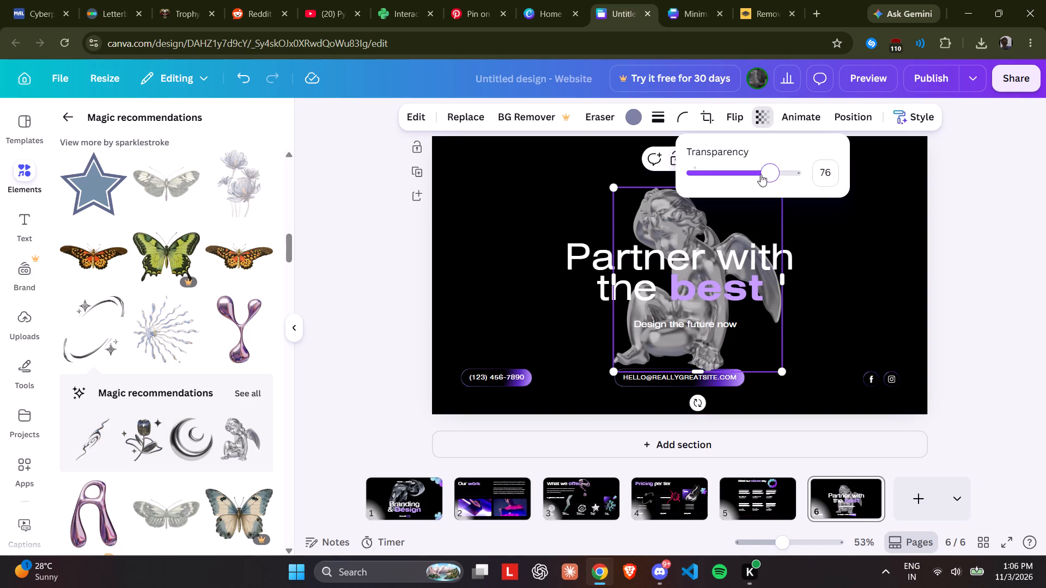
pyautogui.click(761, 174)
pyautogui.click(943, 229)
pyautogui.click(952, 232)
pyautogui.click(952, 232)
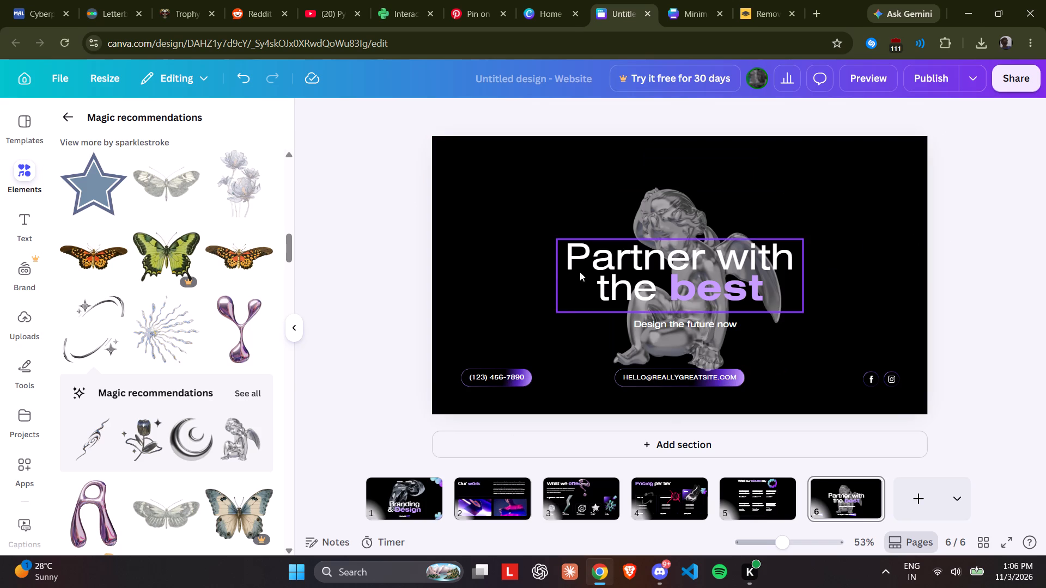
# Add the wavy iridescent starburst graphic to page 6, shrink it and place it partly cropped in the page's top-left corner.
pyautogui.click(147, 365)
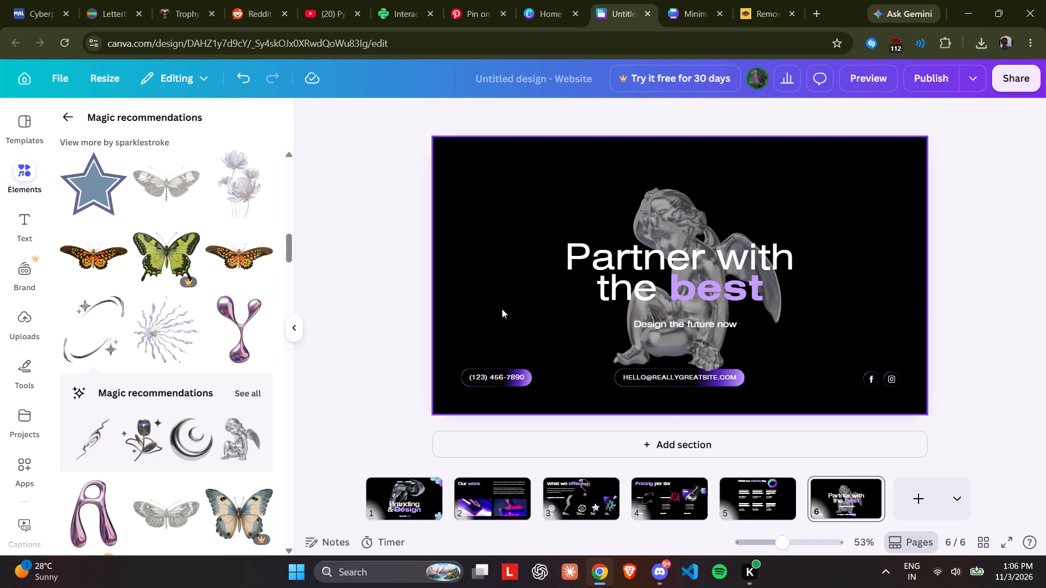
pyautogui.click(144, 323)
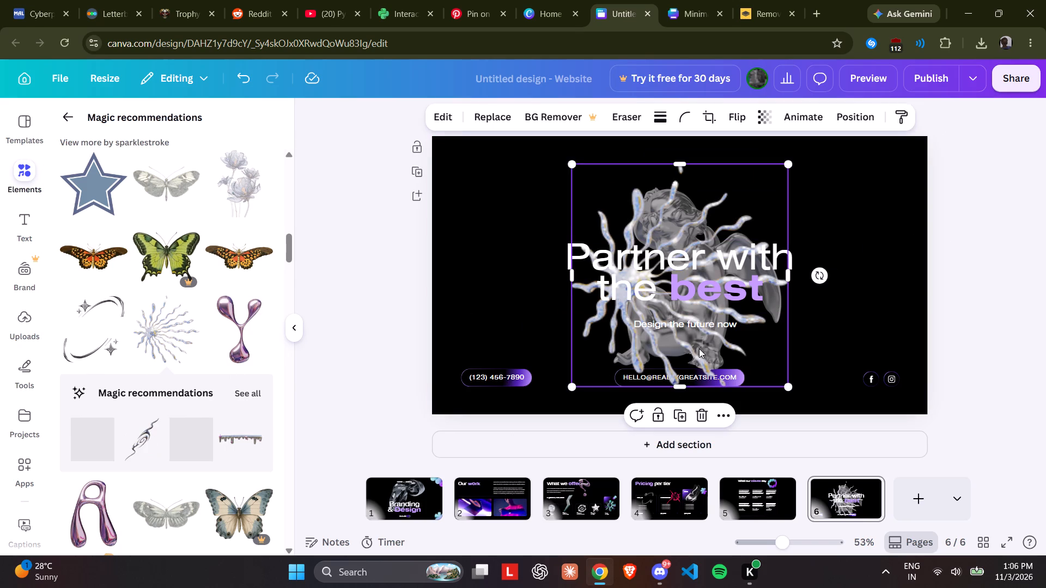
pyautogui.moveTo(582, 355); pyautogui.dragTo(402, 247)
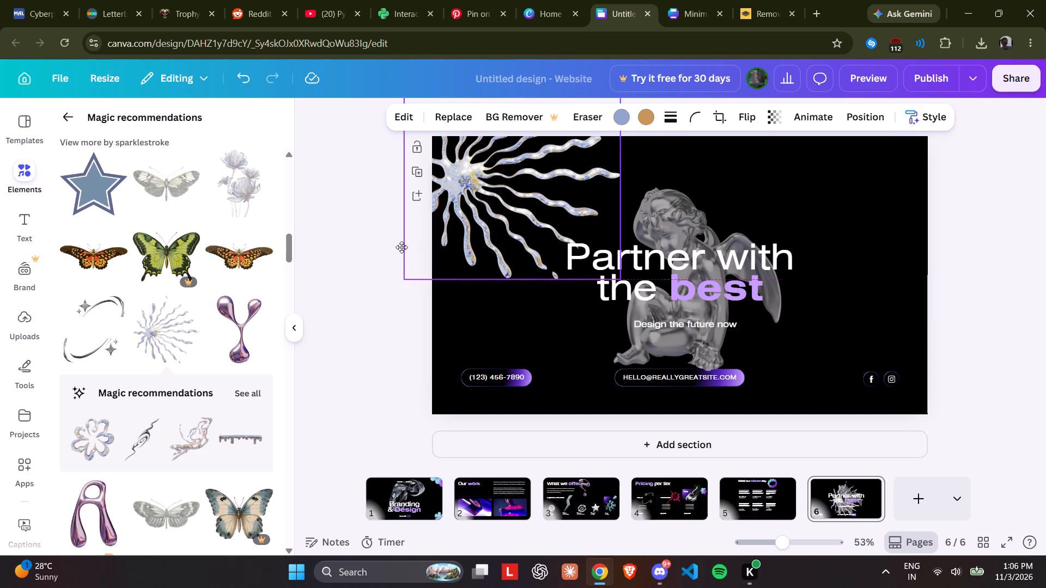
pyautogui.moveTo(402, 247); pyautogui.dragTo(403, 224)
pyautogui.moveTo(612, 259); pyautogui.dragTo(562, 226)
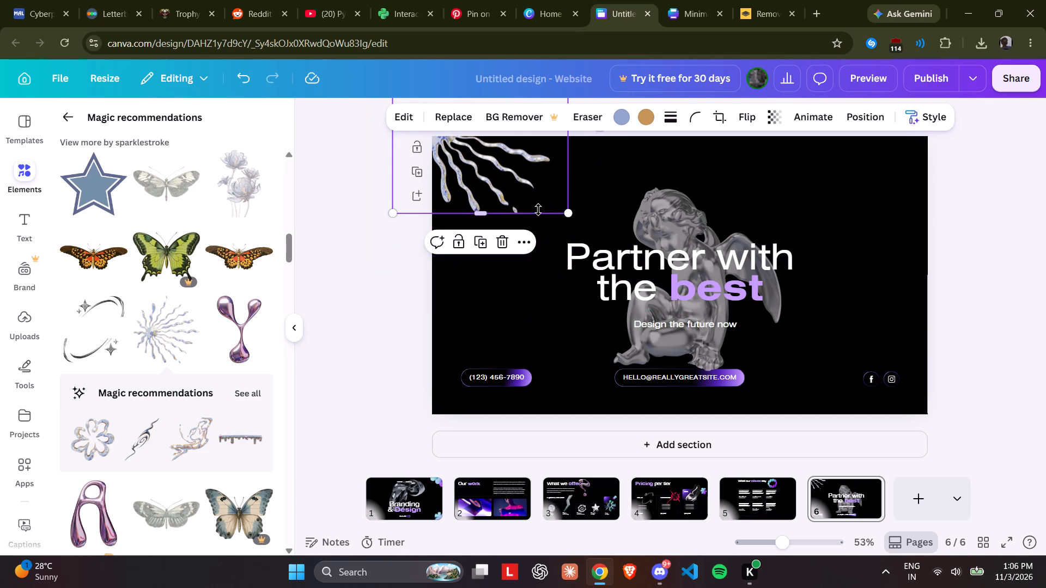
pyautogui.moveTo(523, 187); pyautogui.dragTo(529, 207)
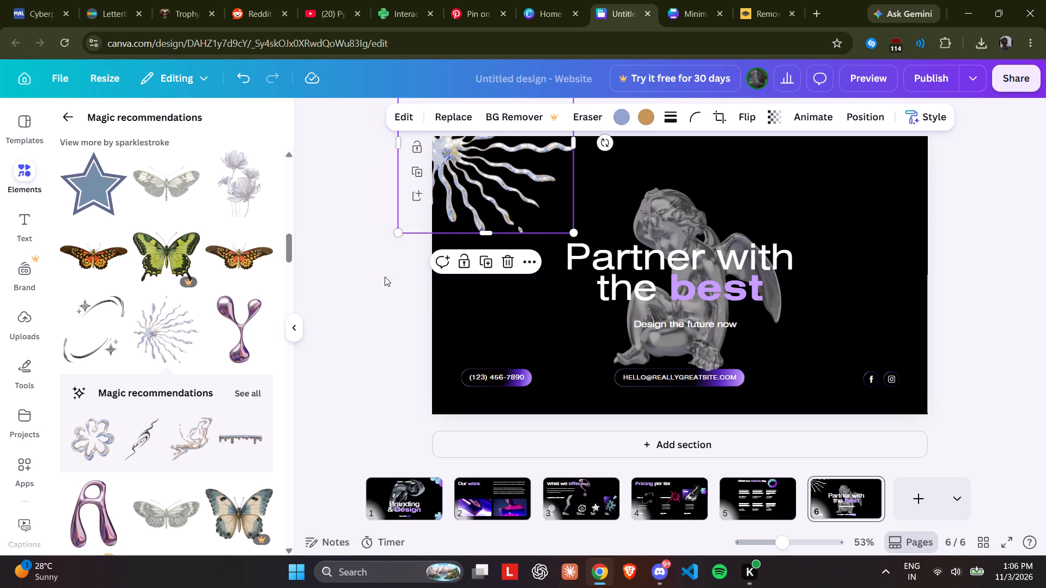
pyautogui.click(385, 277)
pyautogui.click(385, 277)
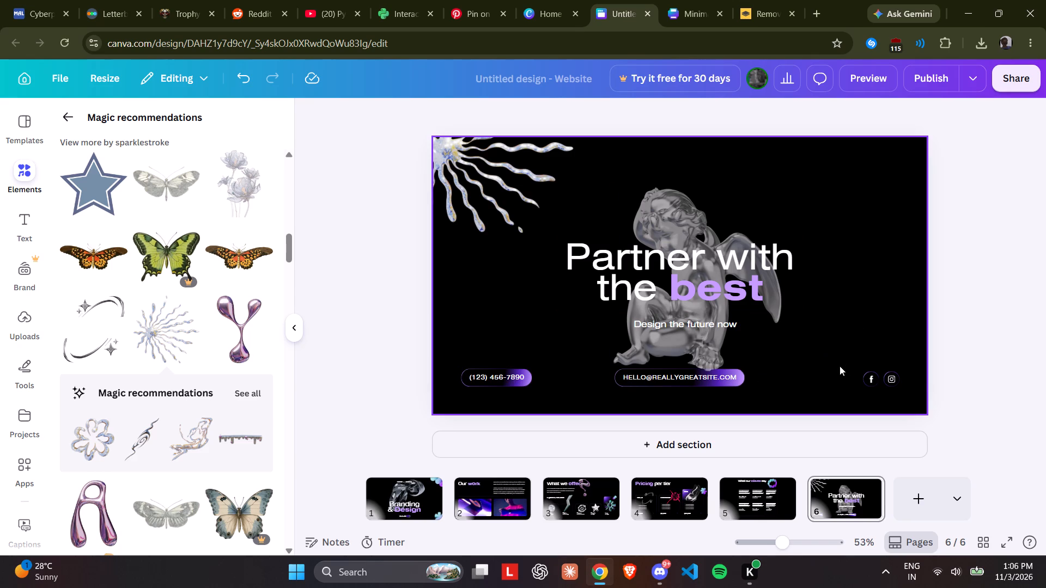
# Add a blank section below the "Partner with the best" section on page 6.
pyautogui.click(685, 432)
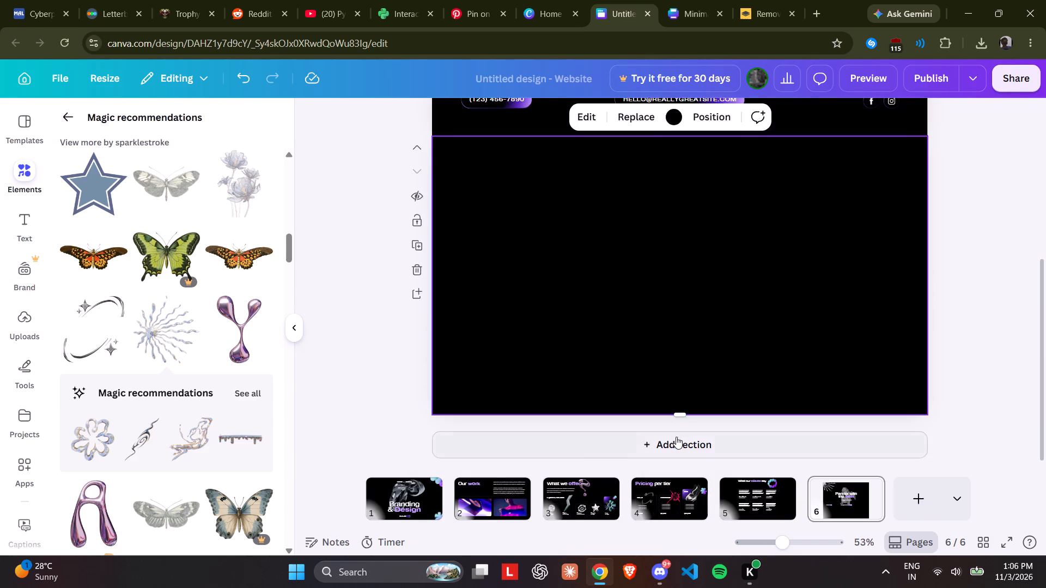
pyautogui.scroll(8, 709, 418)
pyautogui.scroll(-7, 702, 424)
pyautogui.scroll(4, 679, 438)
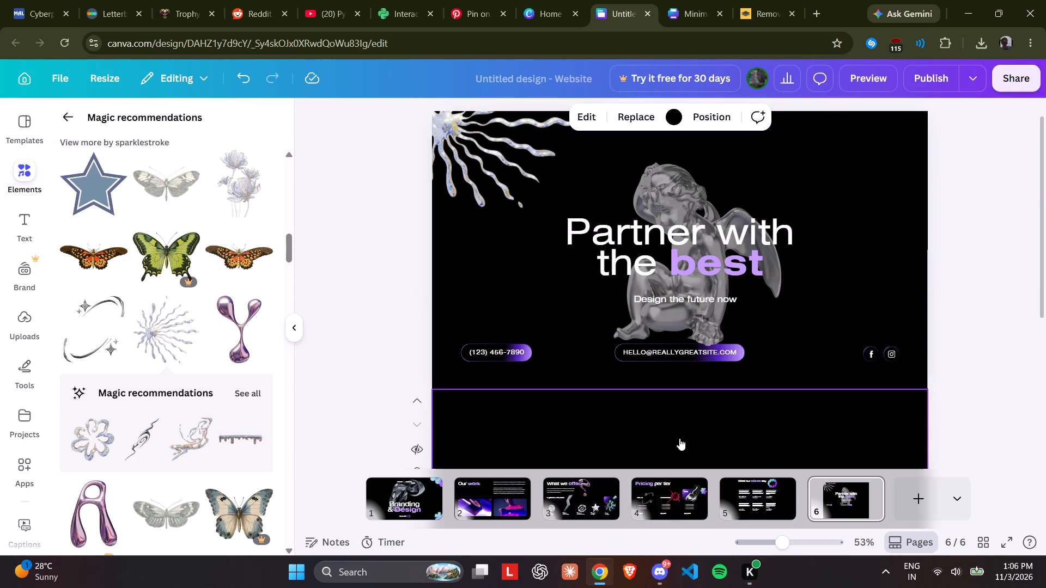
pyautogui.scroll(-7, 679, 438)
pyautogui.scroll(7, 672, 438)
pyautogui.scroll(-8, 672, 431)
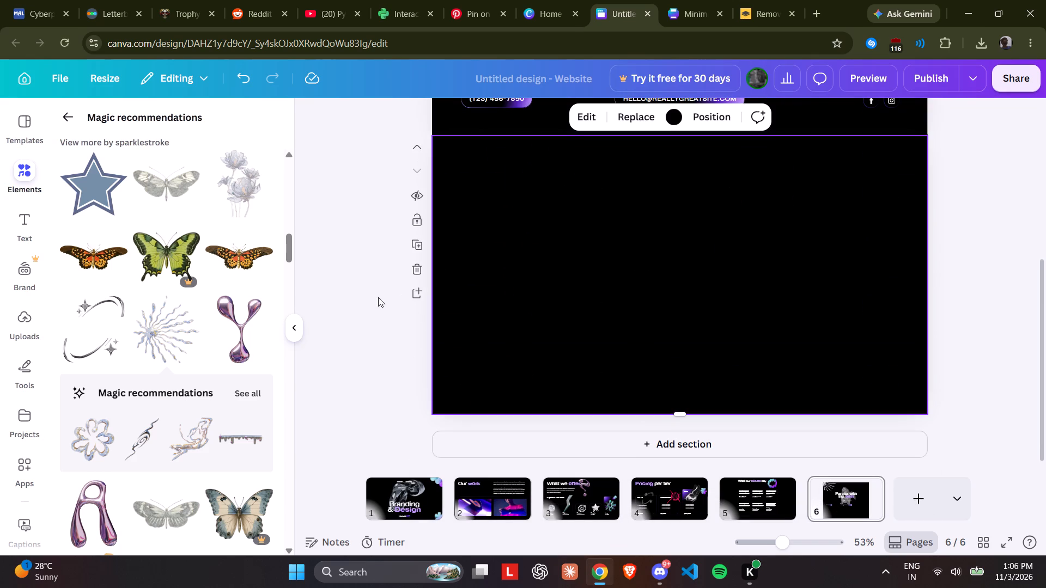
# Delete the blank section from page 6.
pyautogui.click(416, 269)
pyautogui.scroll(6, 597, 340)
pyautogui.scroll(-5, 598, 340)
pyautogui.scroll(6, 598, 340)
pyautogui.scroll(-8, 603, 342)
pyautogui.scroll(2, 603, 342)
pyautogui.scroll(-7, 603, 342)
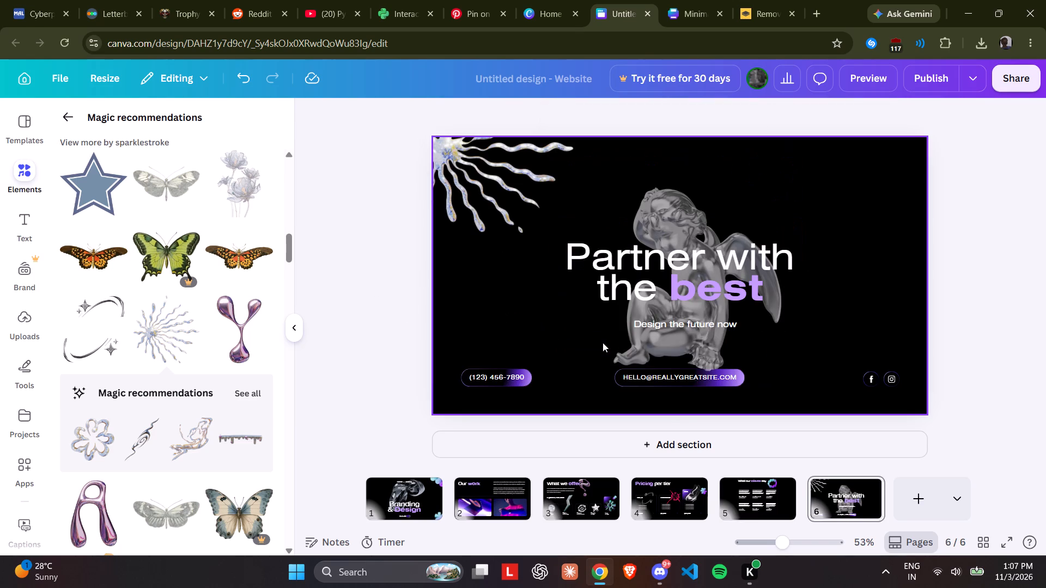
# Review the whole website design page by page, from the "Branding & Design" cover to the closing page.
pyautogui.scroll(2, 603, 342)
pyautogui.click(414, 519)
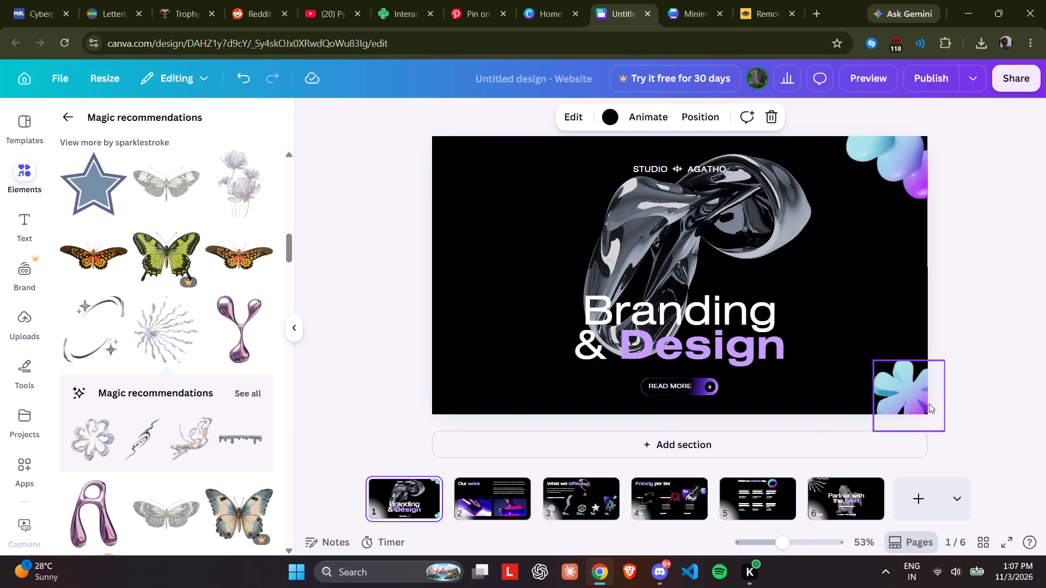
pyautogui.scroll(1, 1045, 365)
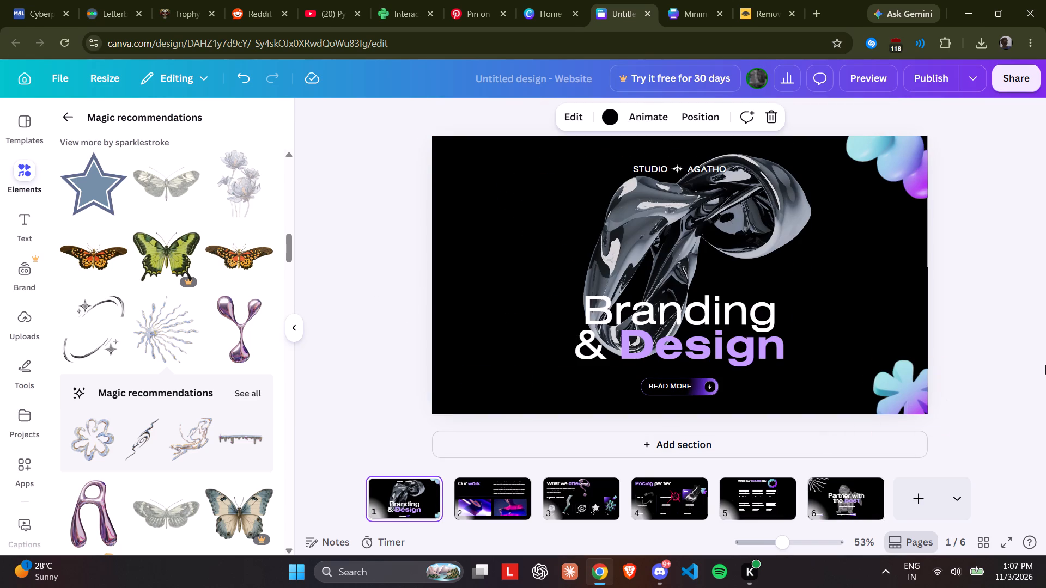
pyautogui.scroll(-1, 1045, 365)
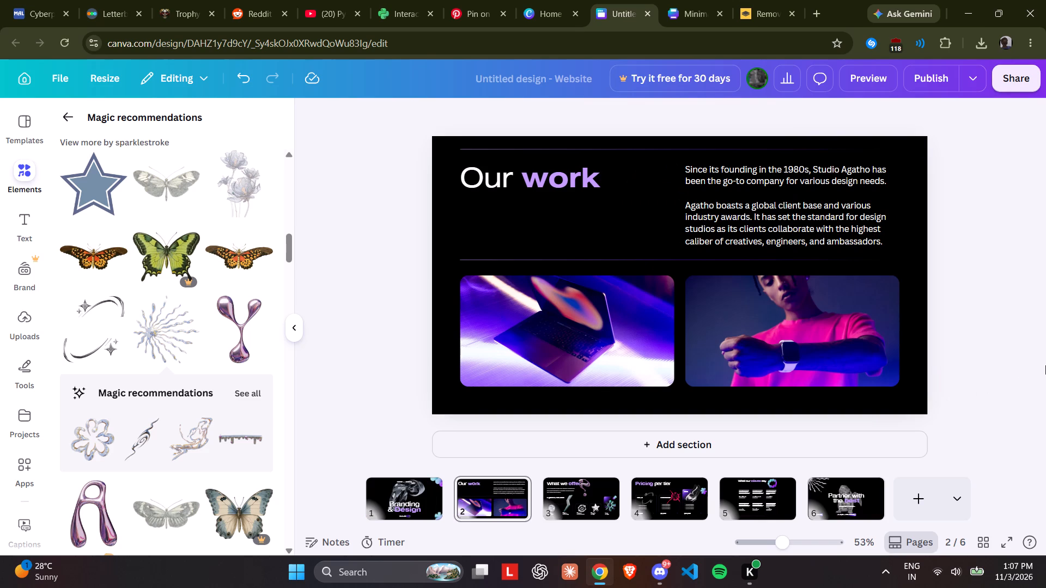
pyautogui.scroll(-1, 1045, 365)
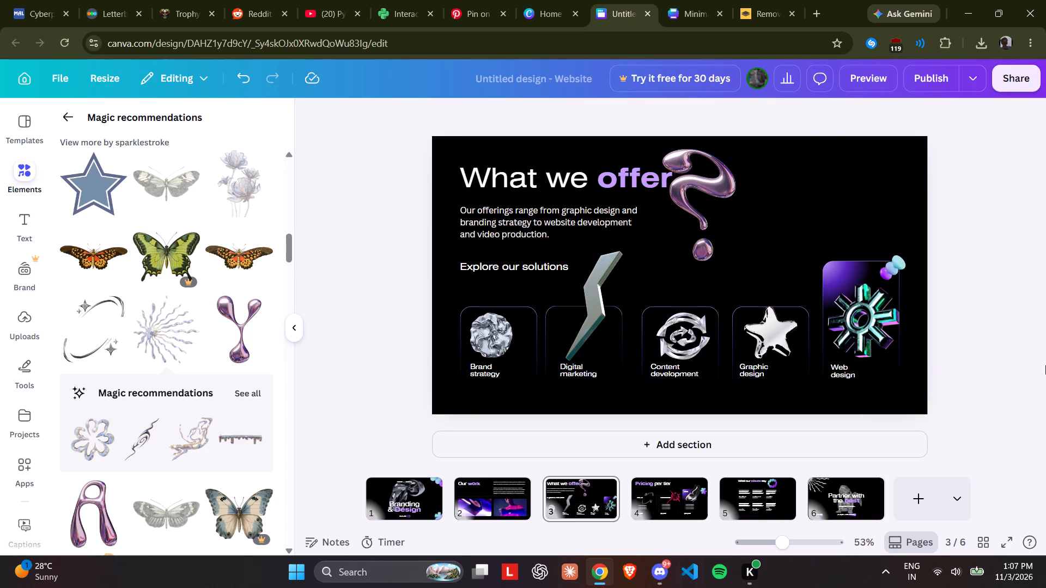
pyautogui.scroll(-1, 1045, 365)
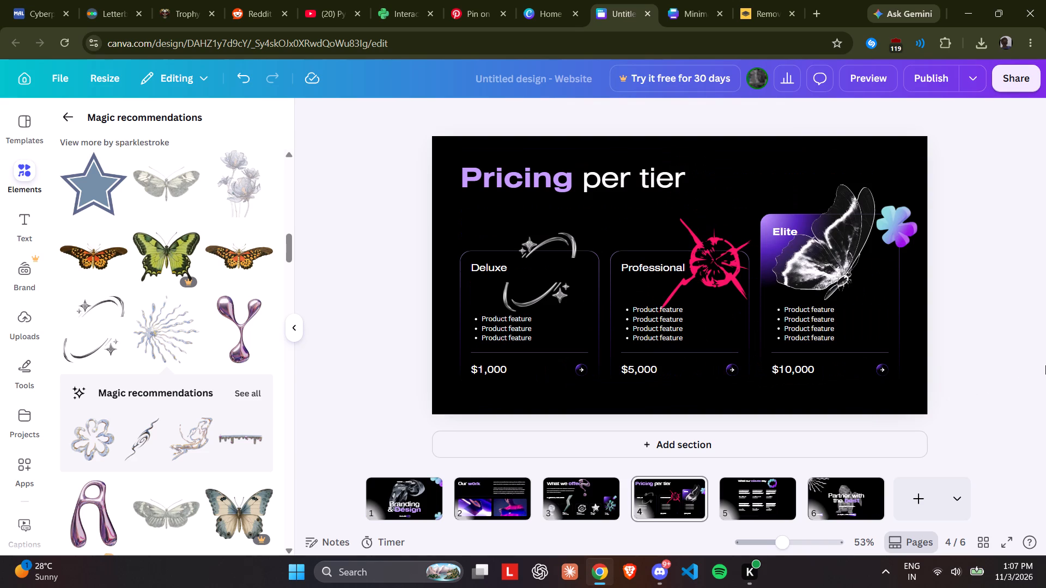
pyautogui.scroll(-1, 1045, 365)
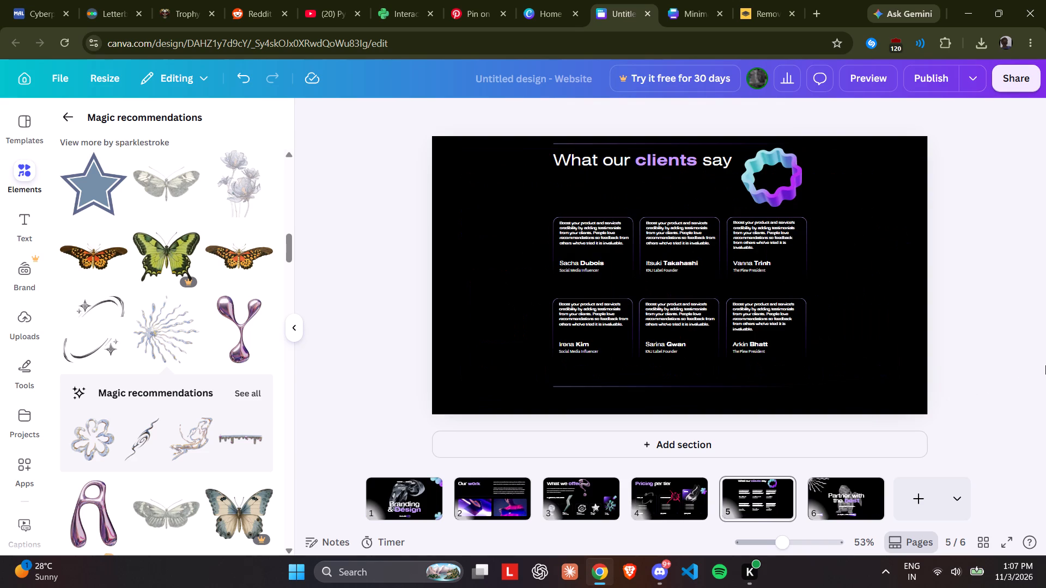
pyautogui.scroll(-1, 1045, 365)
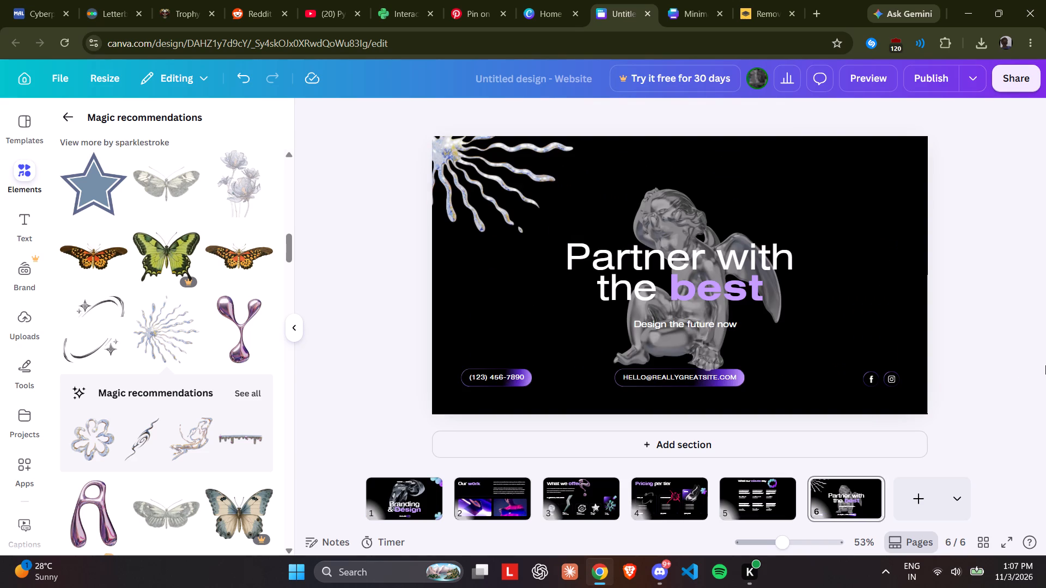
pyautogui.scroll(-7, 1045, 365)
# Close the Canva home, website design, exhibition poster, "Remove" and Pinterest tabs, leaving the Interactive Python page open.
pyautogui.click(575, 14)
pyautogui.click(575, 14)
pyautogui.click(575, 14)
pyautogui.click(575, 14)
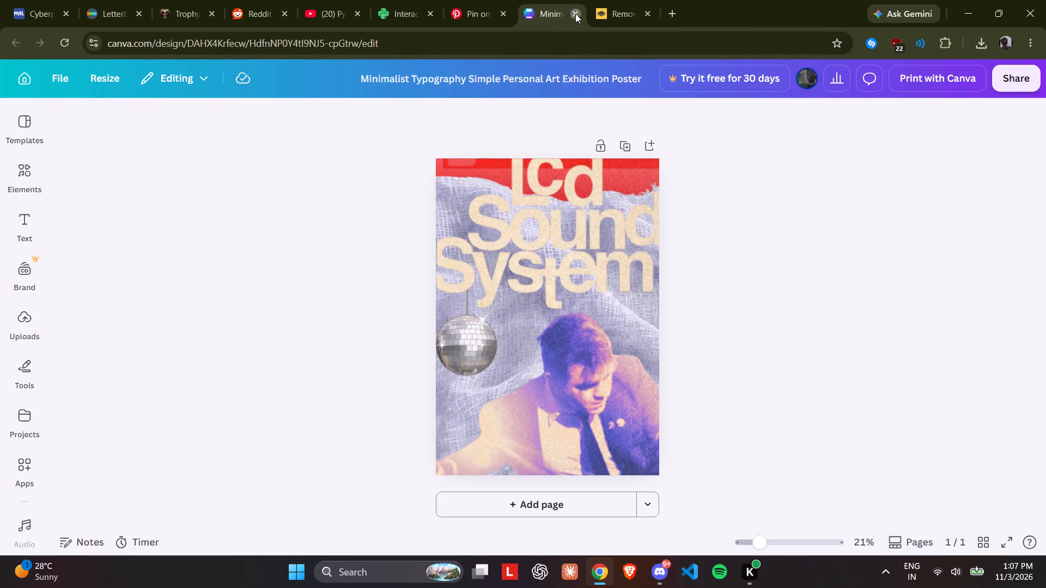
pyautogui.click(575, 14)
pyautogui.click(575, 14)
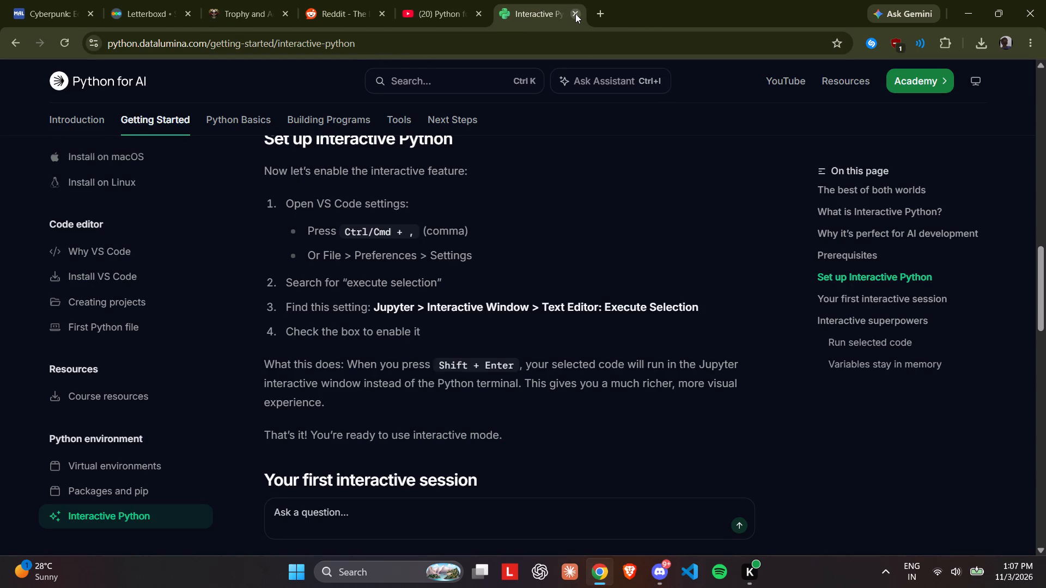
# Open a new browser tab.
pyautogui.click(595, 13)
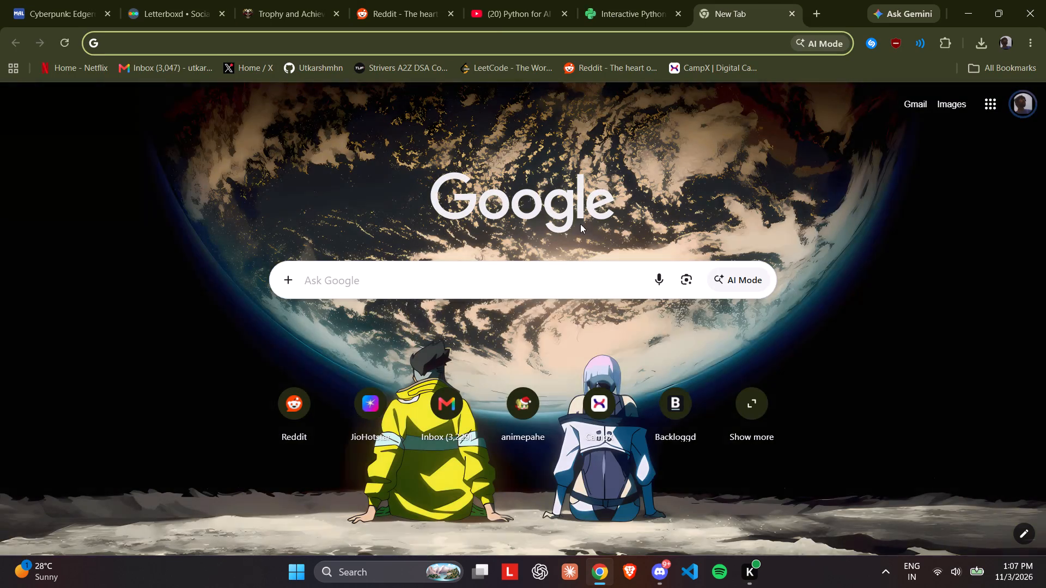